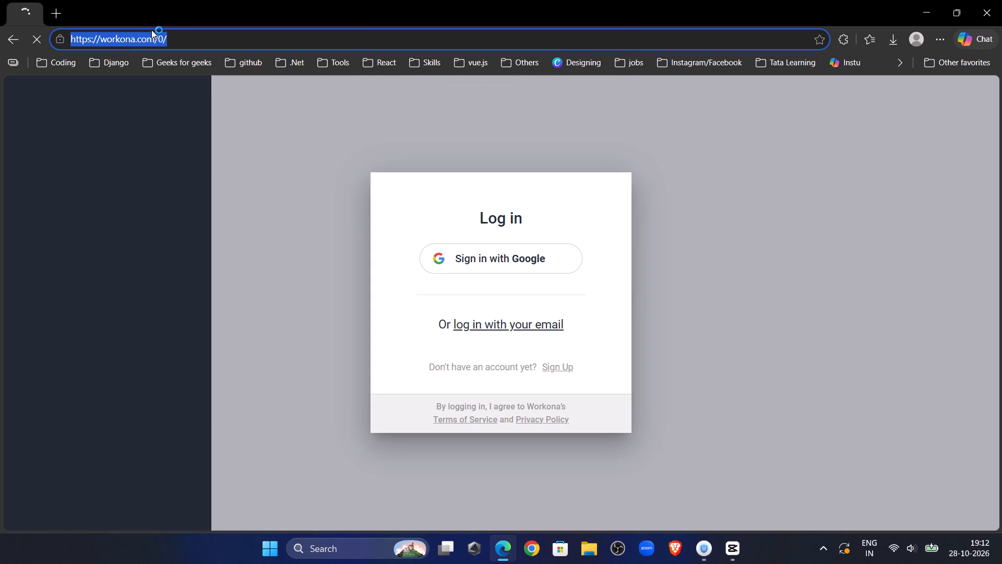
Open the saved Google Gemini chat from the Tools bookmarks folder in a new tab.
left_click(78, 15)
left_click(63, 9)
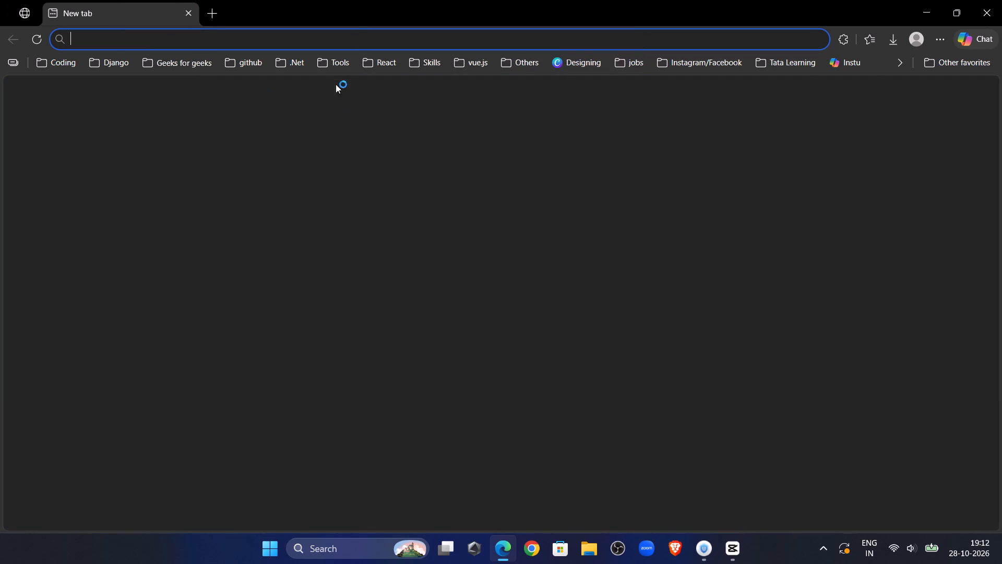
left_click(328, 67)
scroll(390, 277, "down", 15)
scroll(431, 499, "up", 2)
scroll(432, 498, "down", 14)
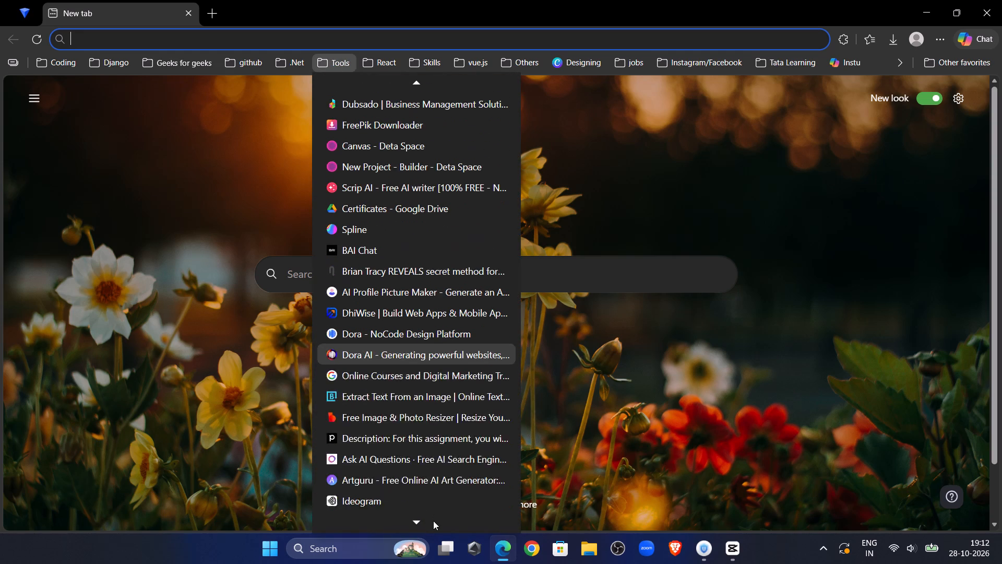
scroll(433, 521, "down", 18)
left_click(433, 515)
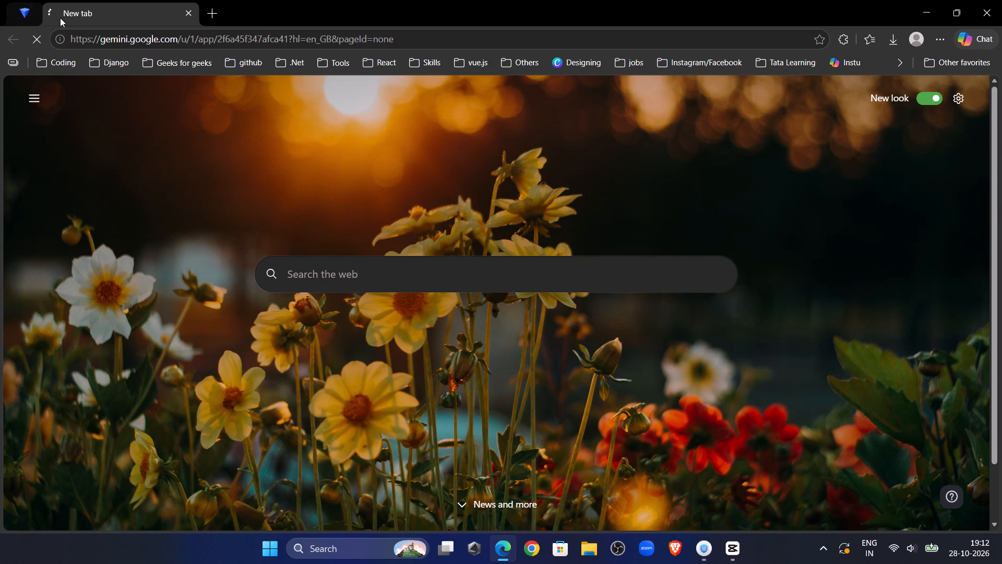
Close the Workona tab.
right_click(31, 11)
left_click(75, 225)
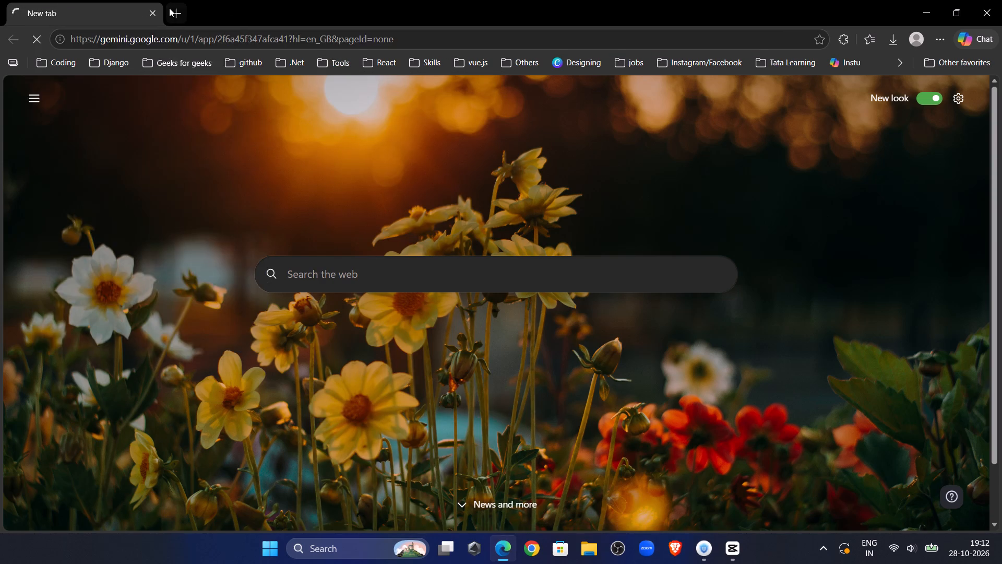
Open the YouTube Studio channel dashboard from the Tools bookmarks folder in another new tab.
left_click(169, 8)
scroll(318, 269, "down", 19)
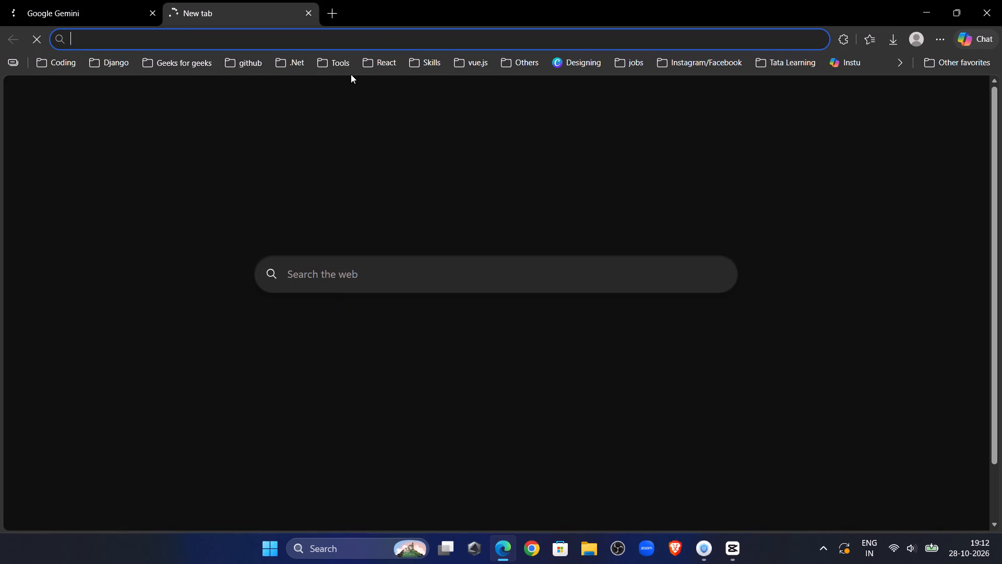
left_click(346, 73)
left_click(345, 66)
scroll(349, 269, "down", 7)
scroll(376, 536, "down", 15)
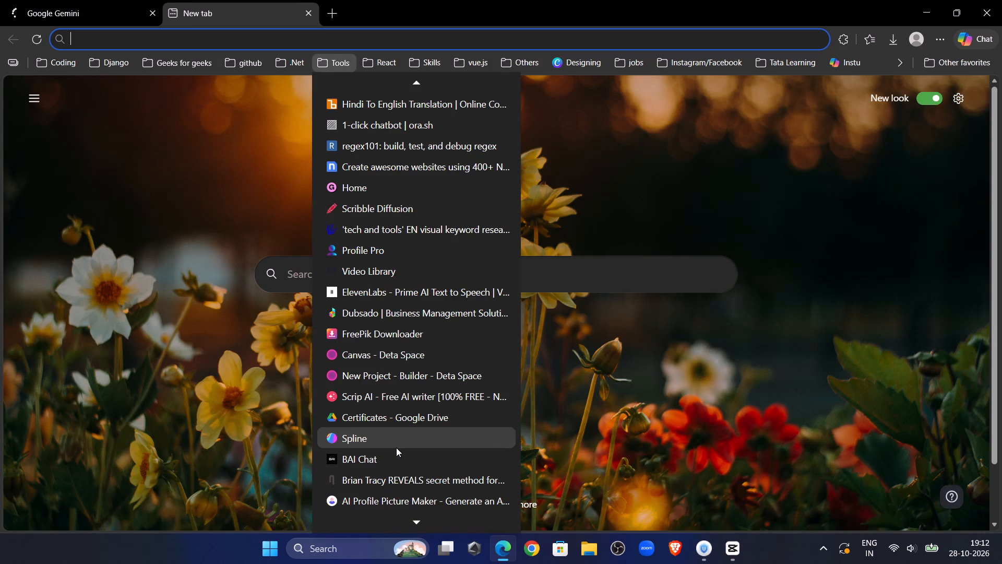
scroll(396, 448, "down", 20)
scroll(396, 448, "down", 20)
scroll(396, 448, "down", 1)
left_click(400, 474)
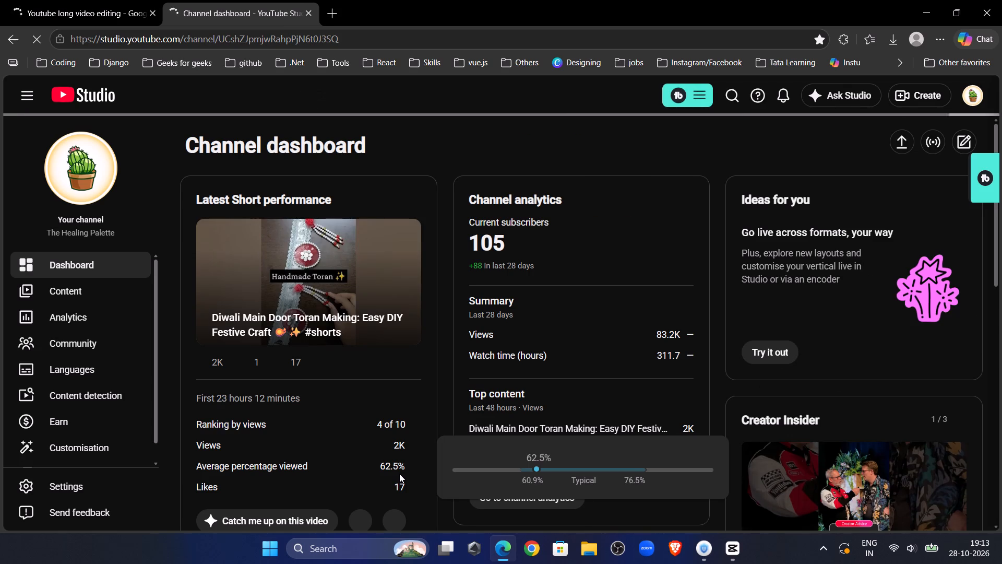
scroll(663, 258, "down", 1)
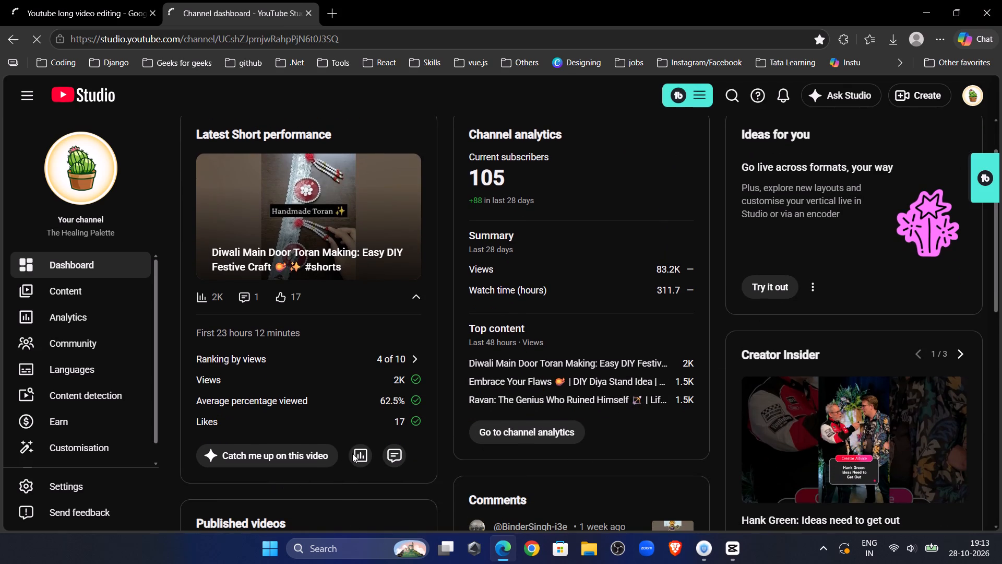
left_click(365, 456)
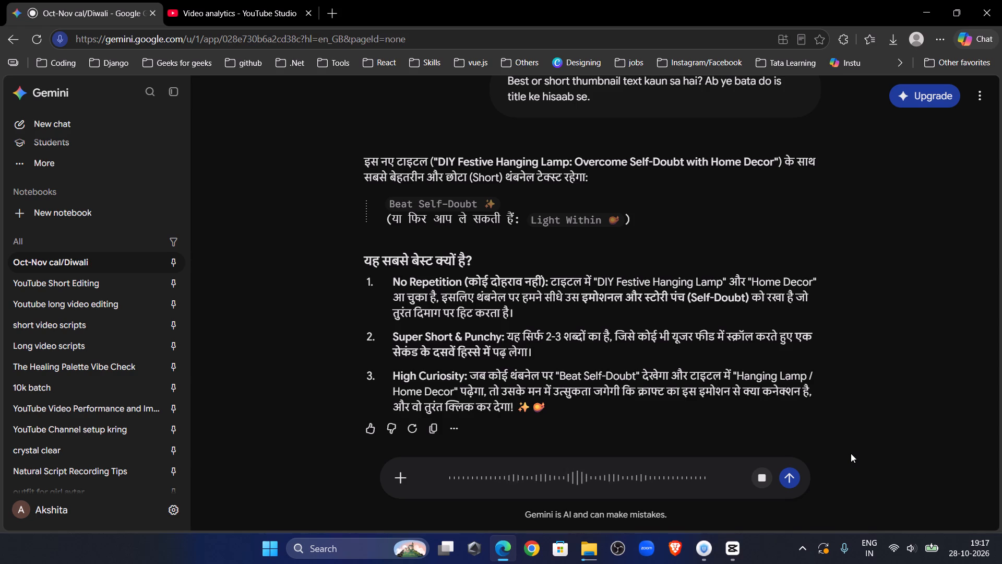
left_click(796, 475)
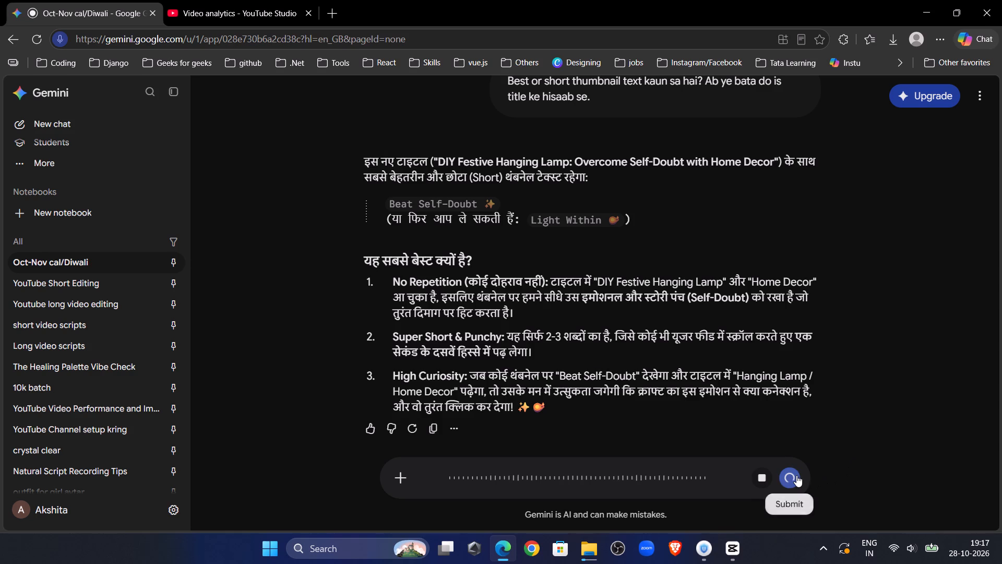
Go back from the toran Short's analytics to the channel dashboard in YouTube Studio.
left_click(218, 0)
left_click(26, 132)
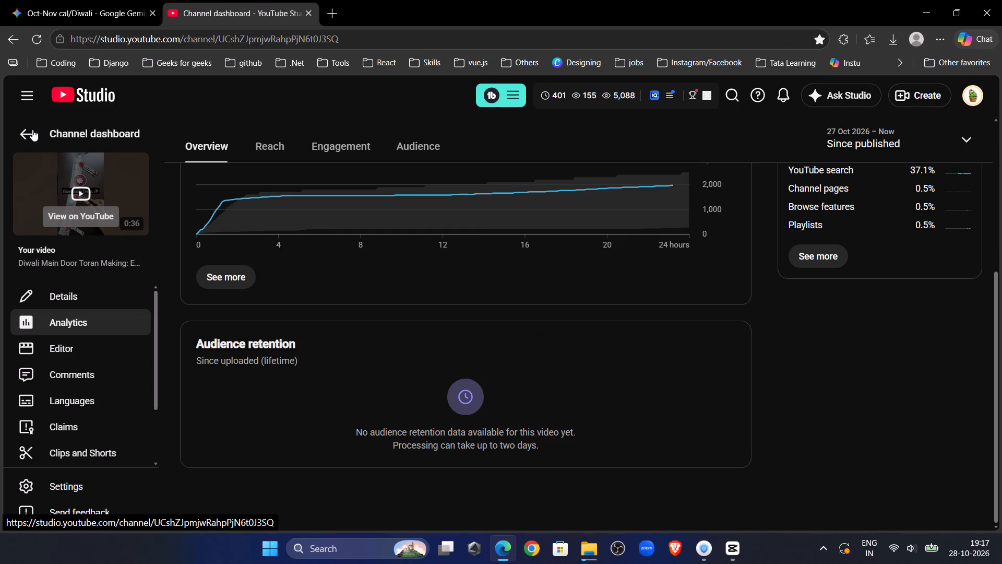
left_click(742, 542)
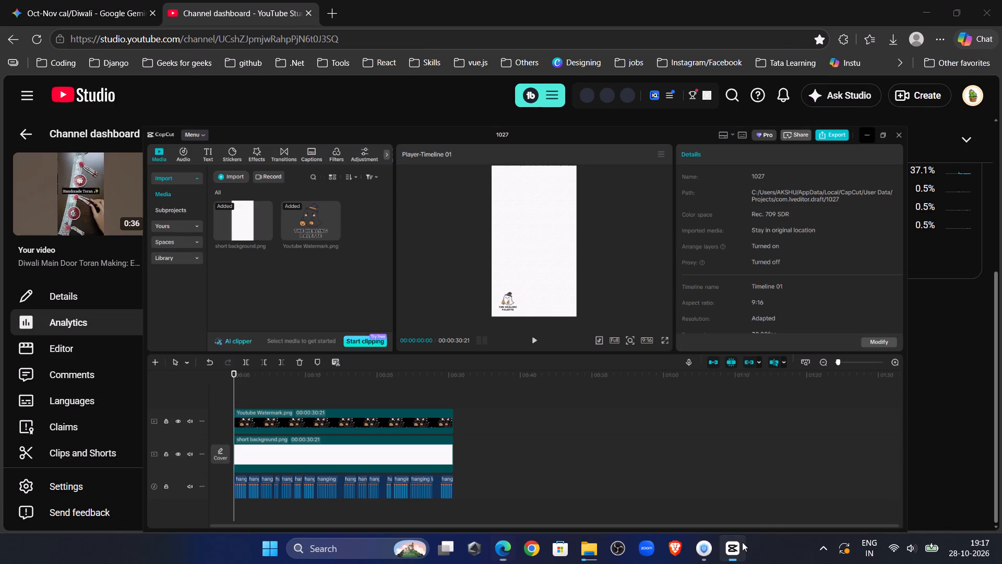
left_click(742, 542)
Switch to File Explorer and check the progress of the video move into the Craft Video folder.
left_click(589, 556)
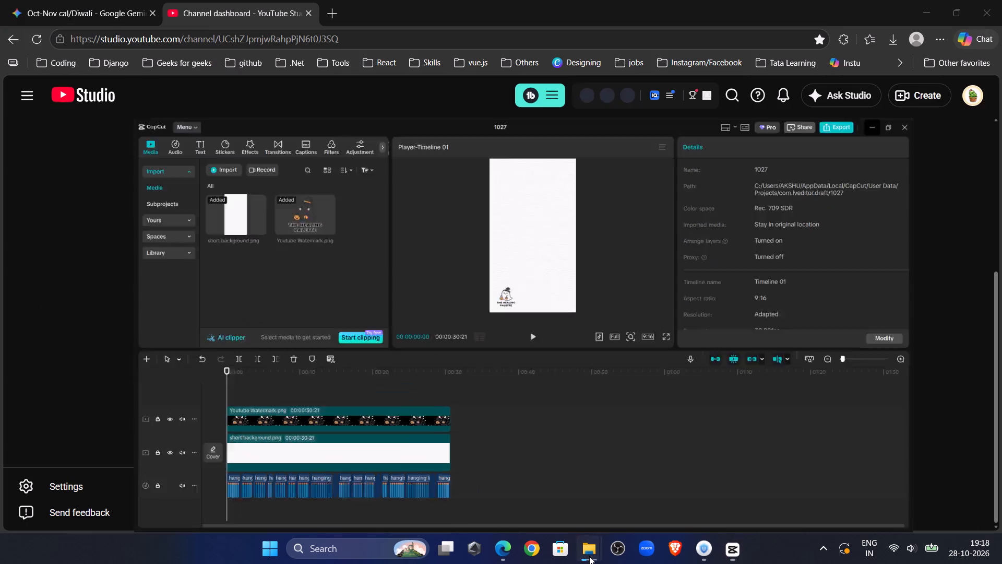
left_click(555, 489)
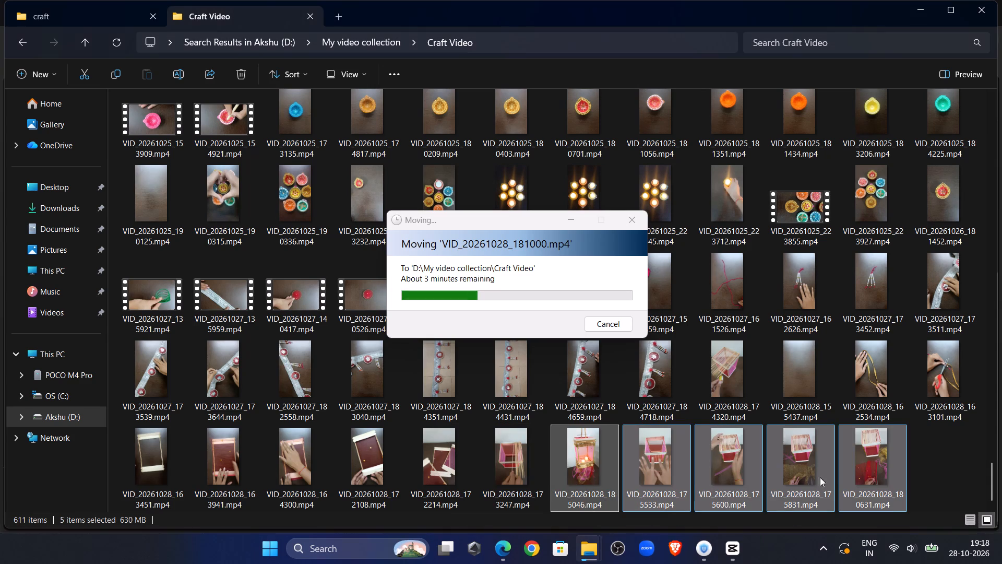
scroll(952, 445, "down", 4)
scroll(833, 453, "down", 2)
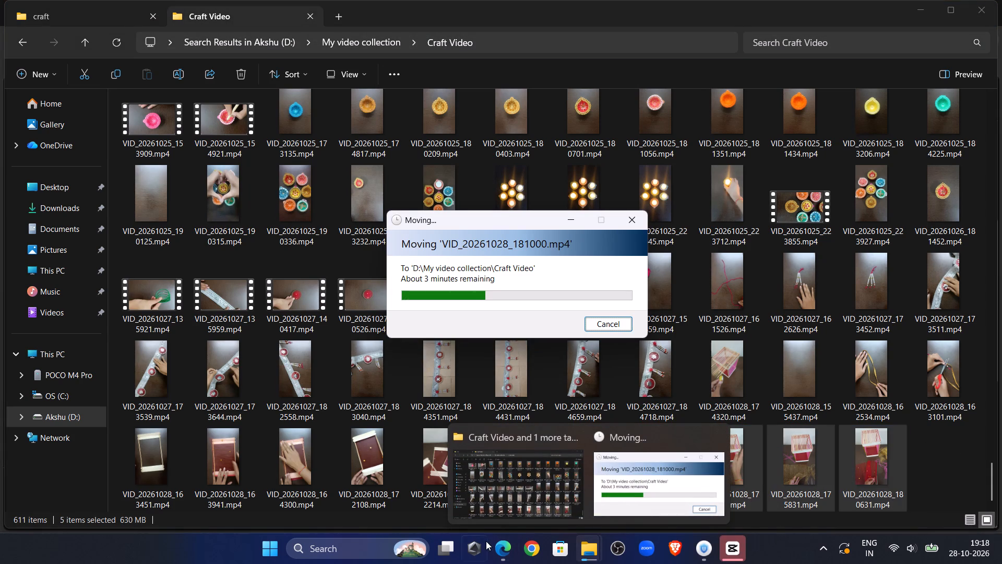
Switch to YouTube Studio and examine the channel dashboard's latest Short performance, channel analytics, published videos and comments.
left_click(498, 552)
scroll(442, 447, "up", 4)
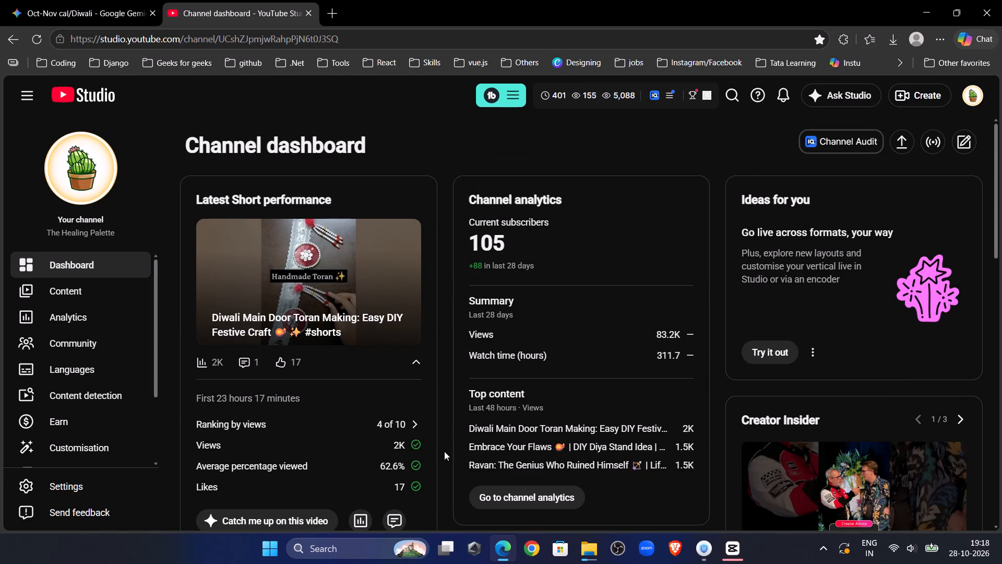
scroll(445, 452, "down", 2)
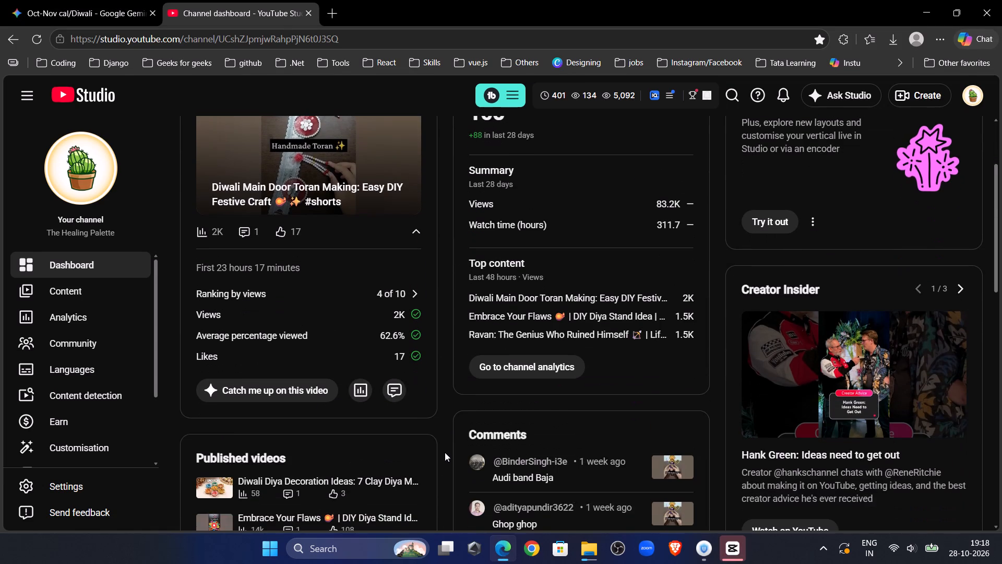
scroll(445, 452, "down", 3)
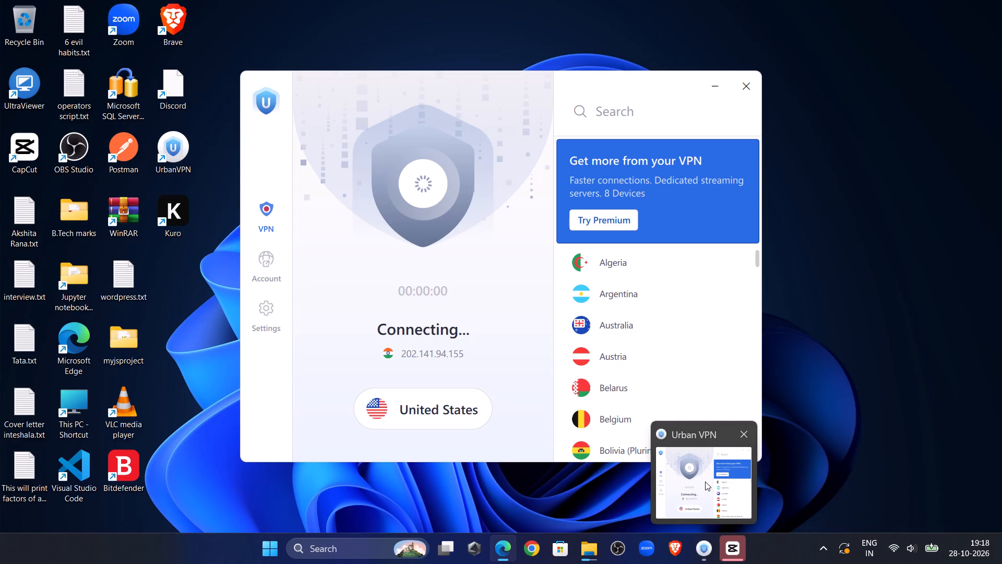
Bring up the file move progress window in File Explorer and check how far the transfer is.
left_click(589, 555)
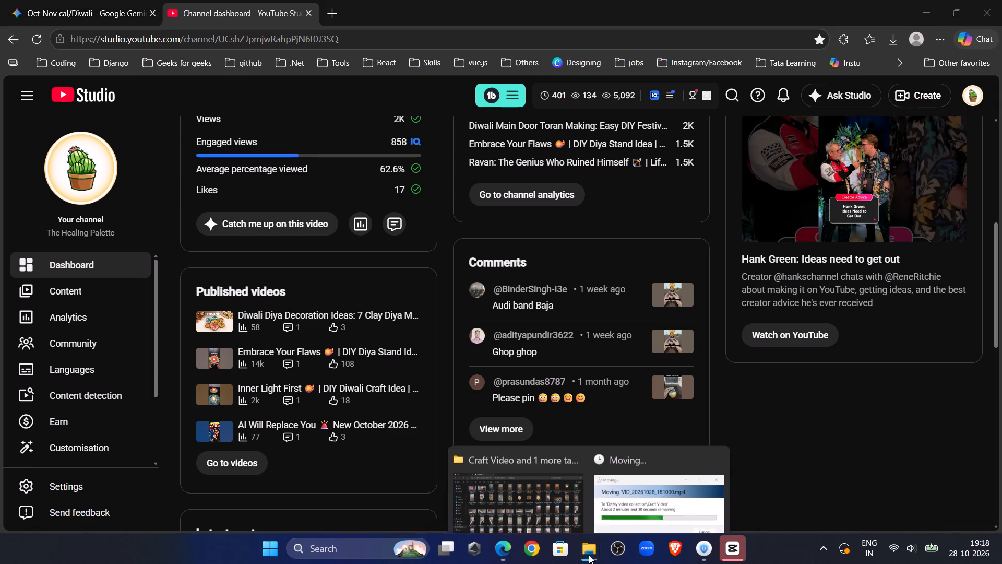
left_click(660, 473)
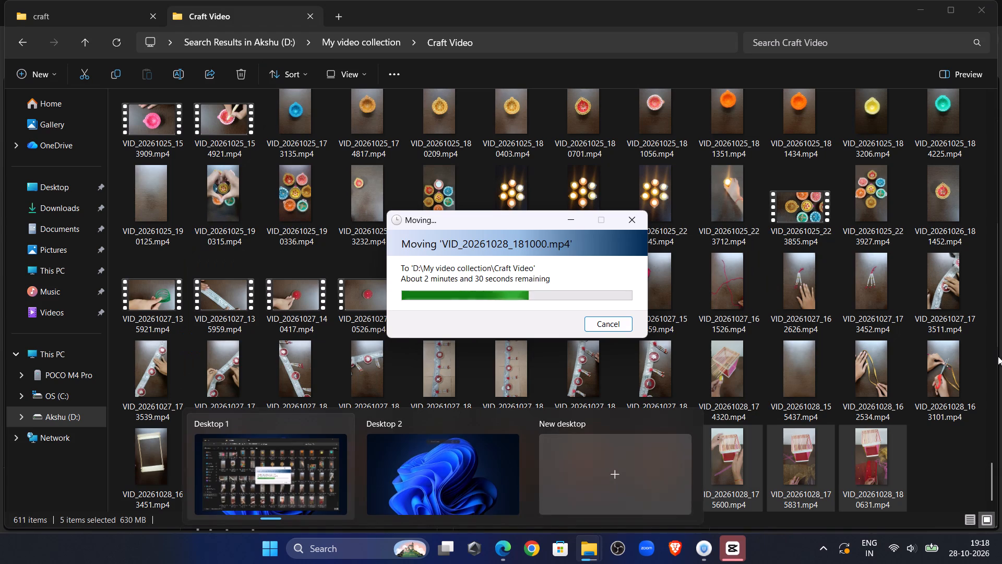
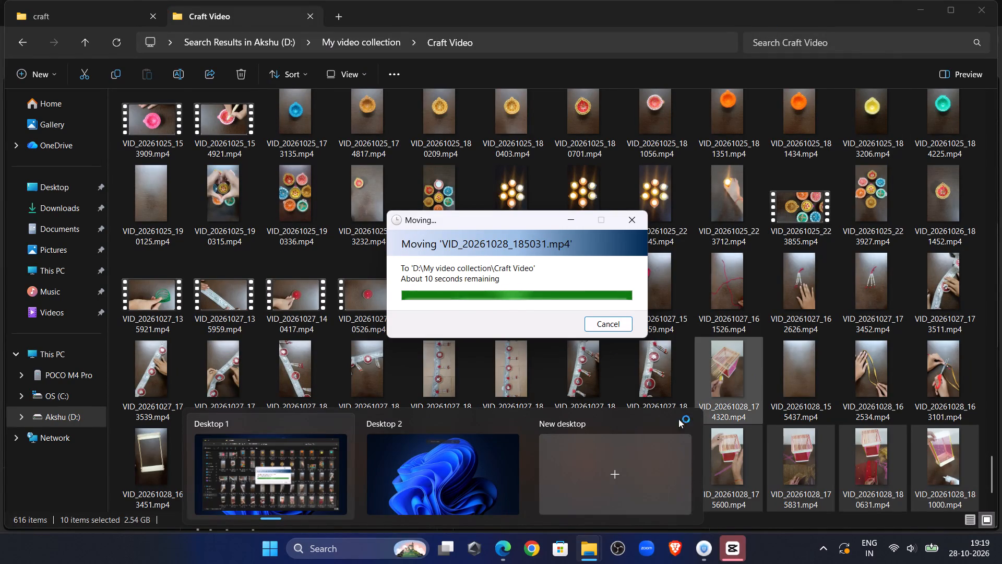
Check in the Craft Video folder that the moved videos have arrived, and clear the file selection.
scroll(784, 317, "down", 7)
left_click(867, 469)
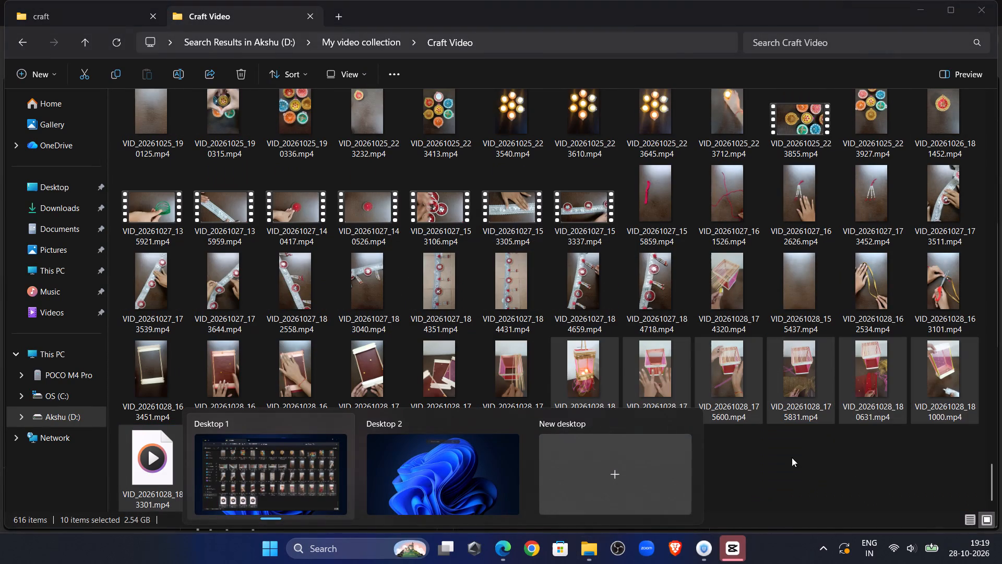
left_click(318, 463)
left_click(621, 467)
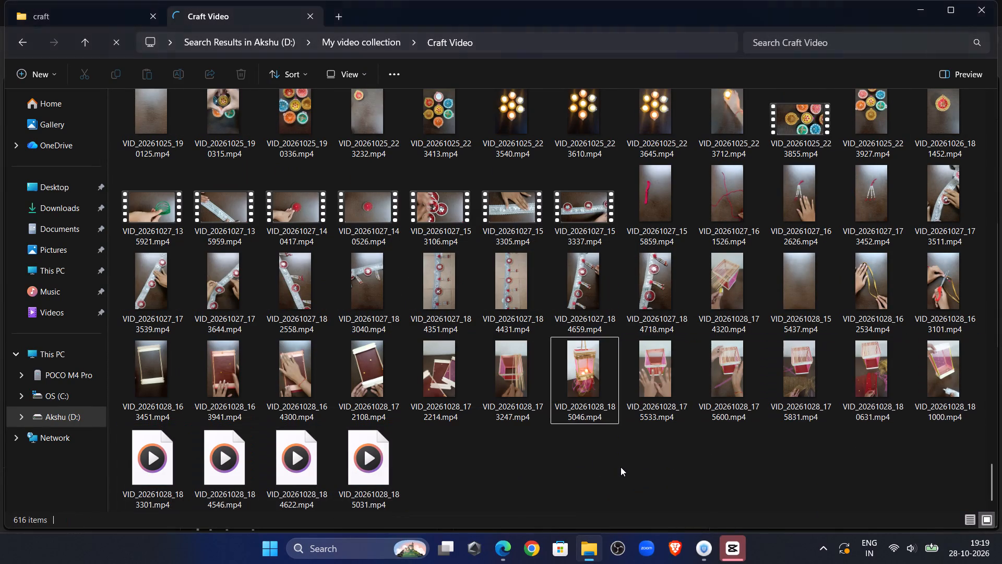
Move the eight videos from VID_20261028_185116 to VID_20261028_185828 out of the phone's craft folder into the D: drive's Craft Video folder.
left_click(77, 11)
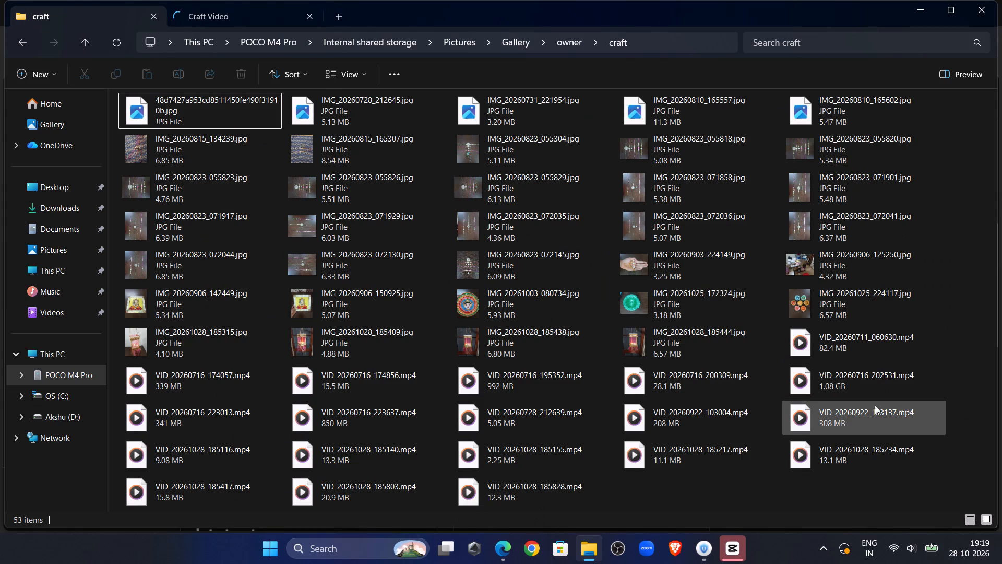
left_click(174, 472)
left_click(174, 461)
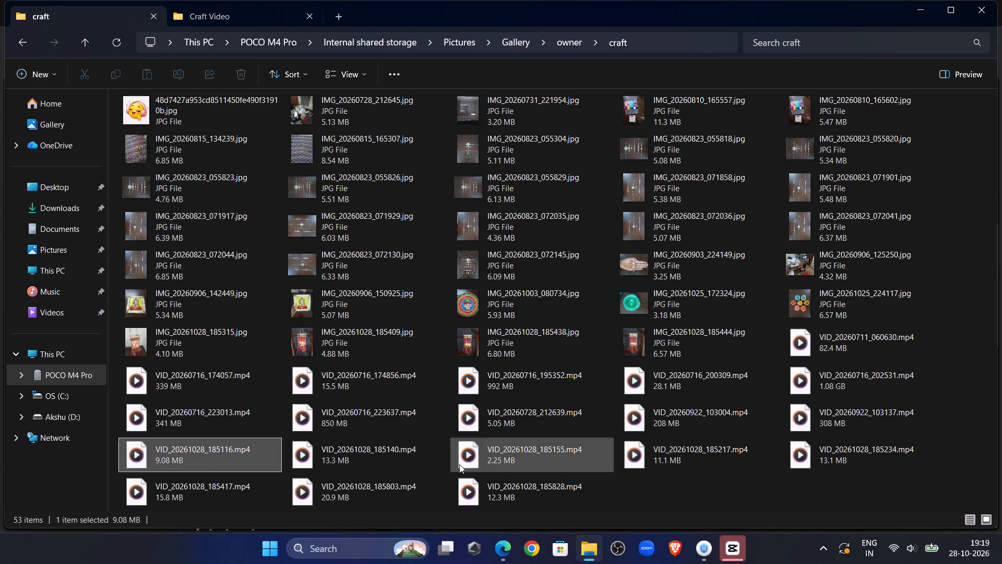
left_click(413, 448)
left_click(514, 466, "shift")
left_click(203, 450, "shift")
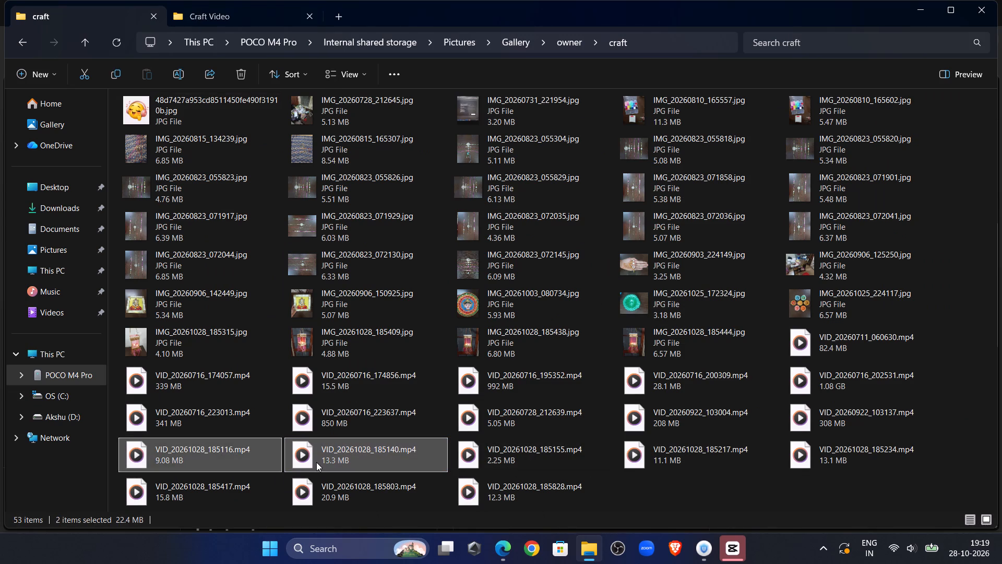
left_click(324, 463)
left_click(202, 450)
left_click(348, 454, "shift")
left_click(555, 452, "shift")
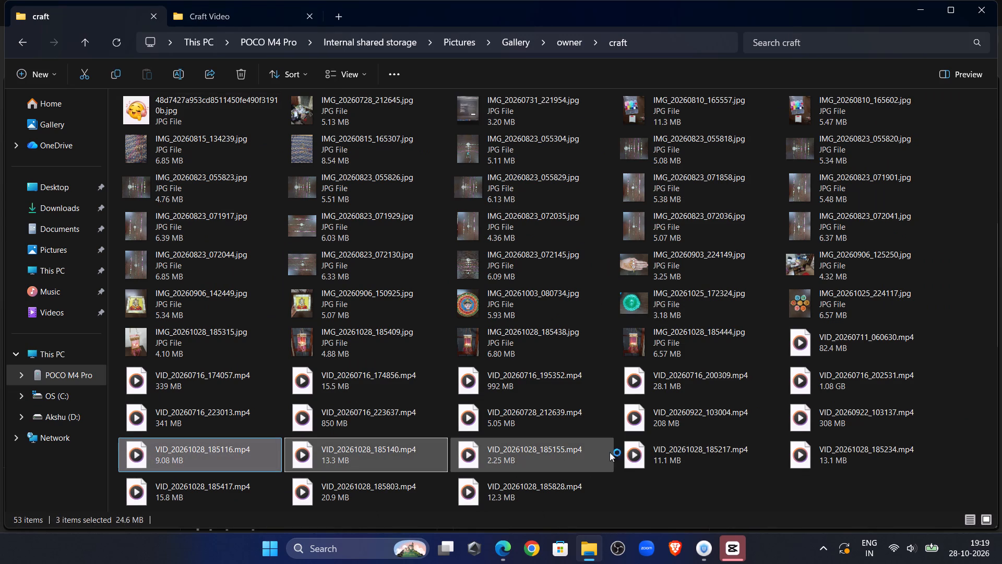
left_click(669, 452, "shift")
left_click(803, 450, "shift")
left_click_drag(242, 485, 250, 485, "shift")
left_click(393, 491, "shift")
left_click(488, 498, "shift")
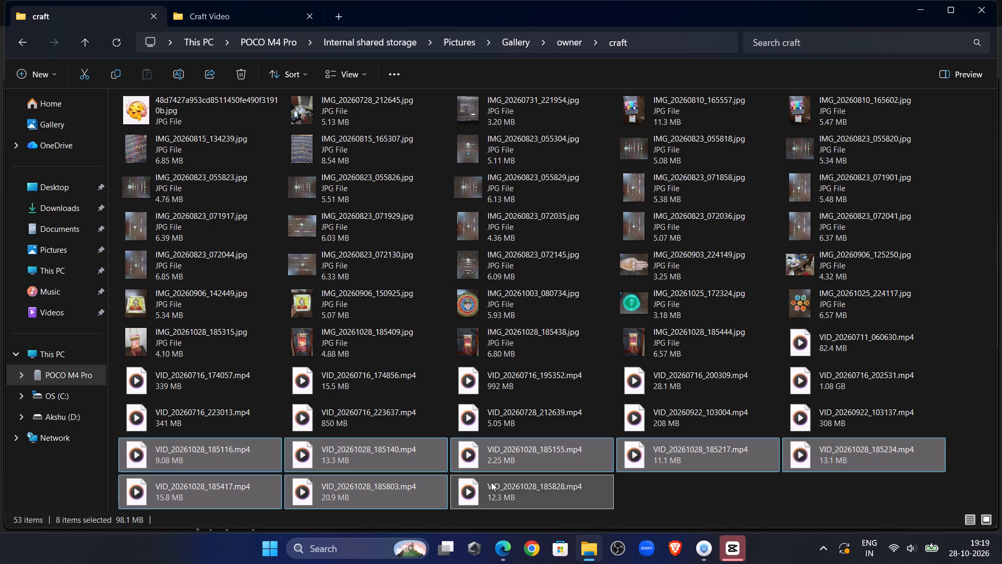
key("ctrl+x")
left_click(259, 23)
scroll(497, 416, "down", 7)
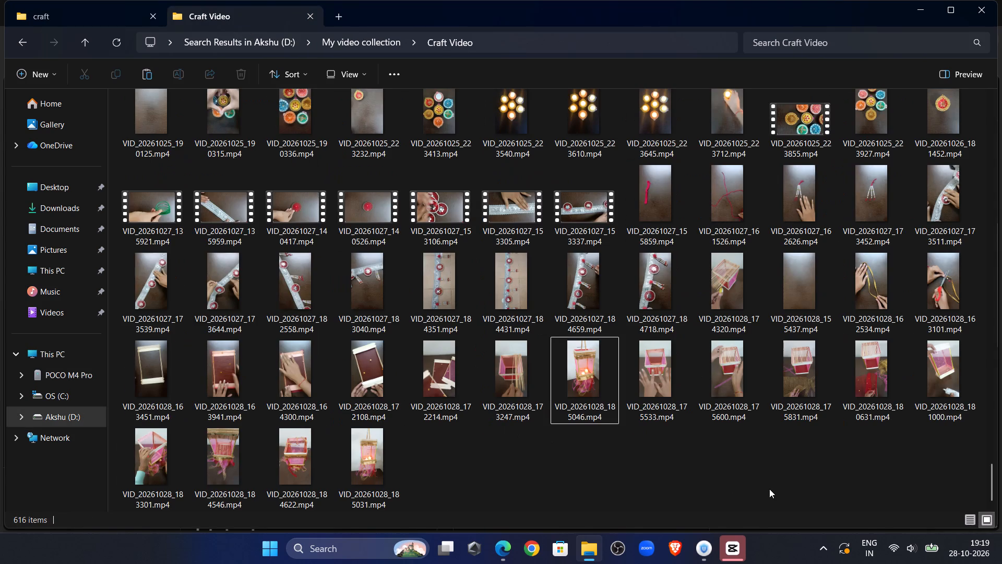
key("ctrl+v")
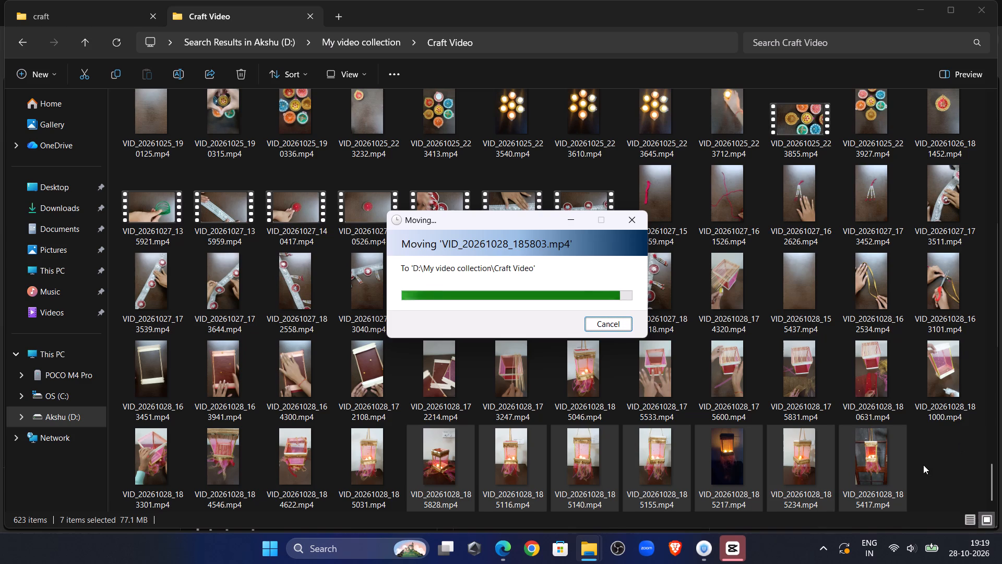
scroll(873, 401, "down", 7)
scroll(666, 460, "down", 7)
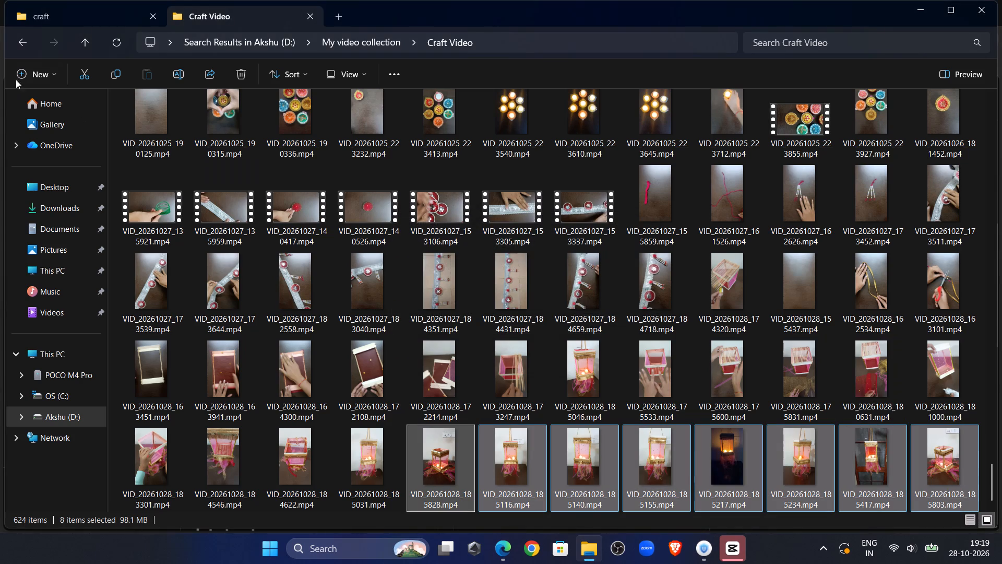
Go back from the phone's craft folder to its Pictures folder.
left_click(62, 13)
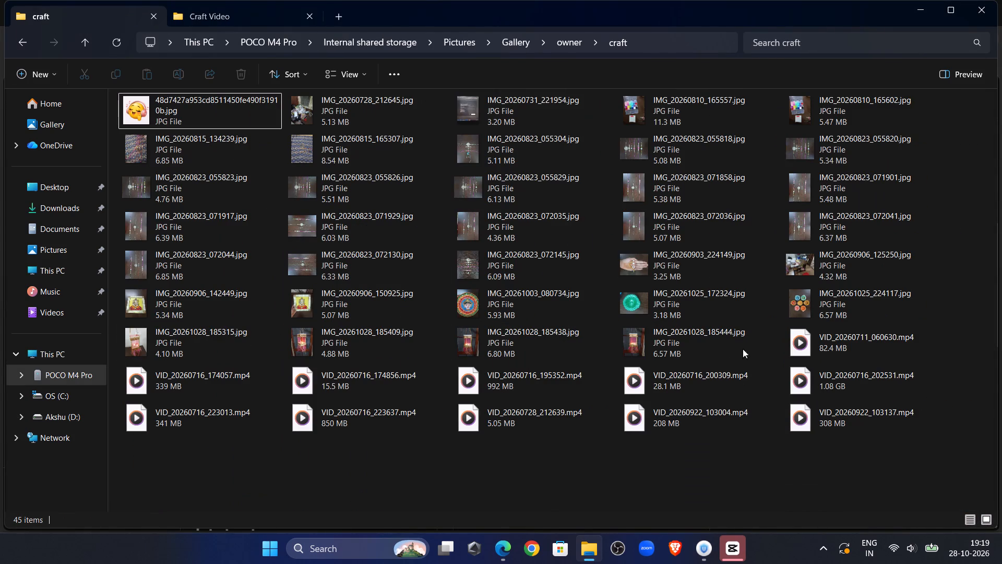
double_click(26, 42)
left_click(16, 53)
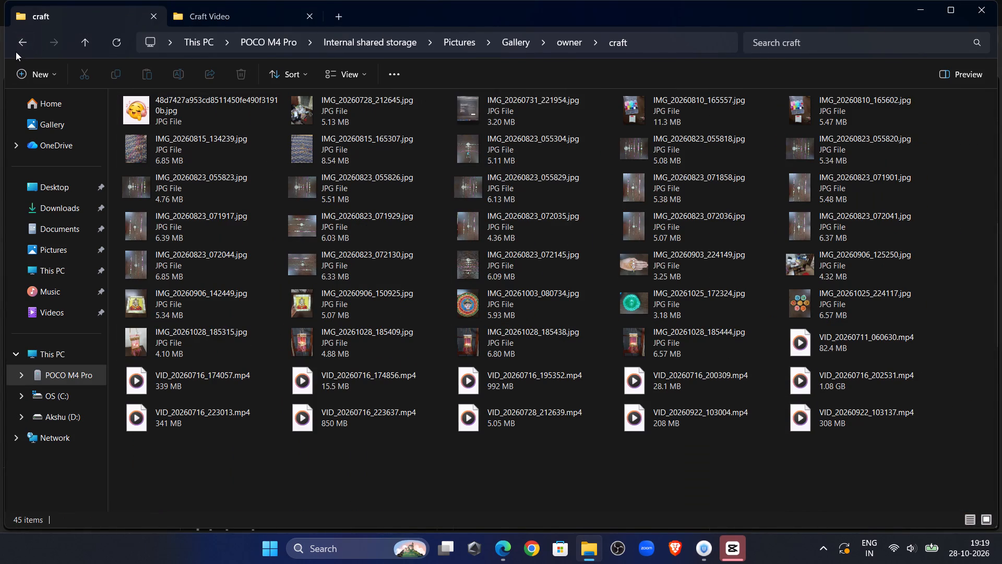
triple_click(17, 45)
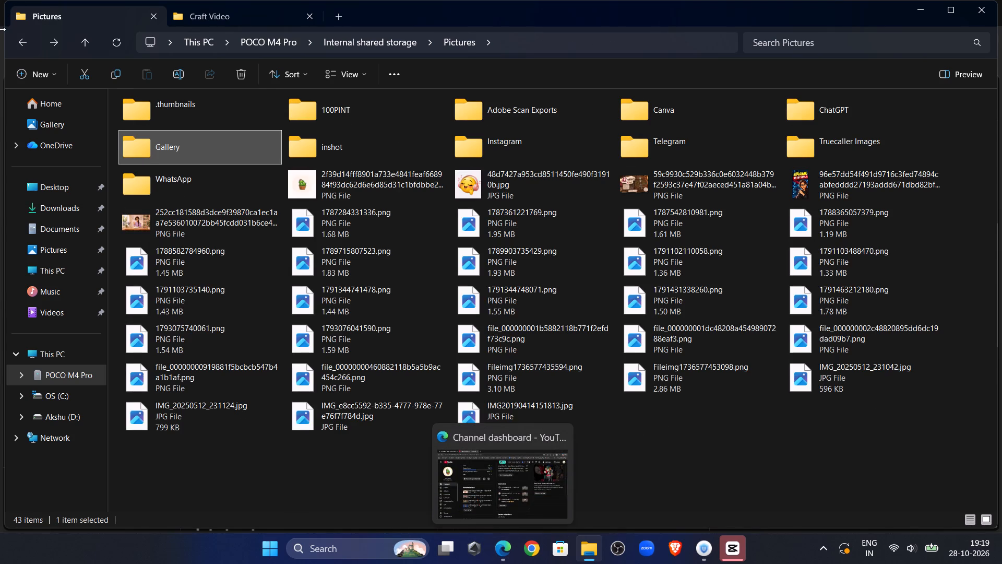
left_click(33, 55)
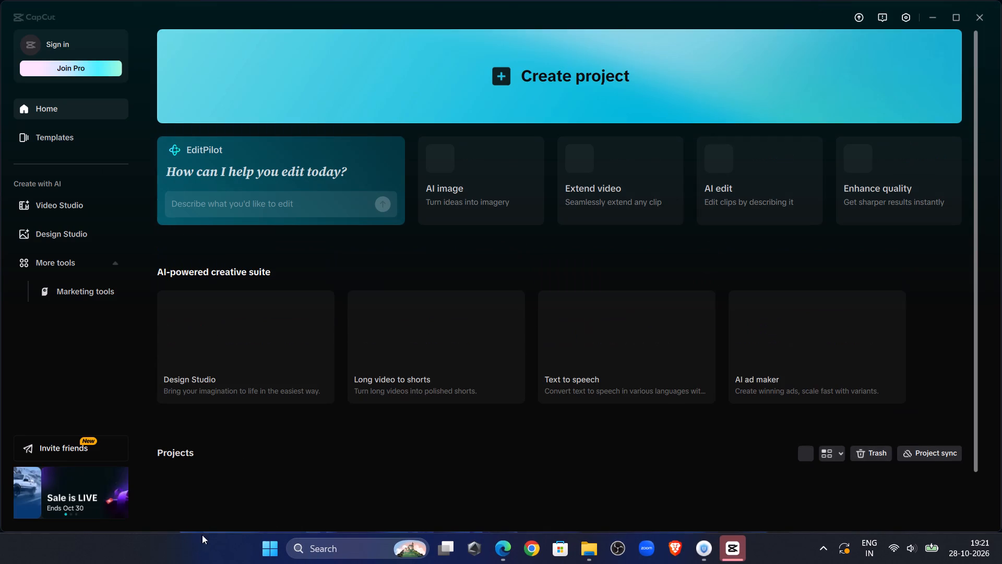
Open the existing project 1027 from the saved projects in CapCut.
scroll(309, 297, "down", 12)
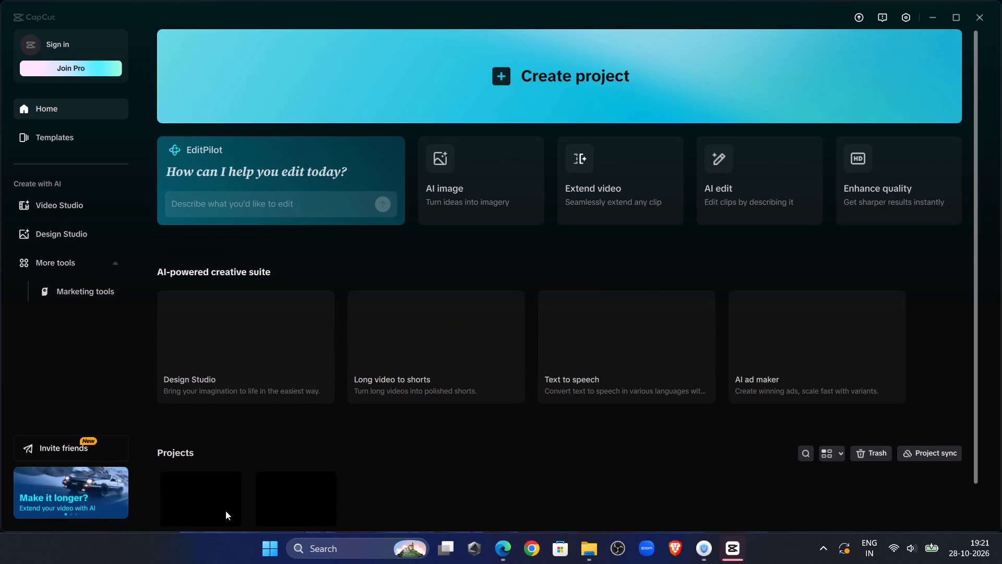
left_click(205, 455)
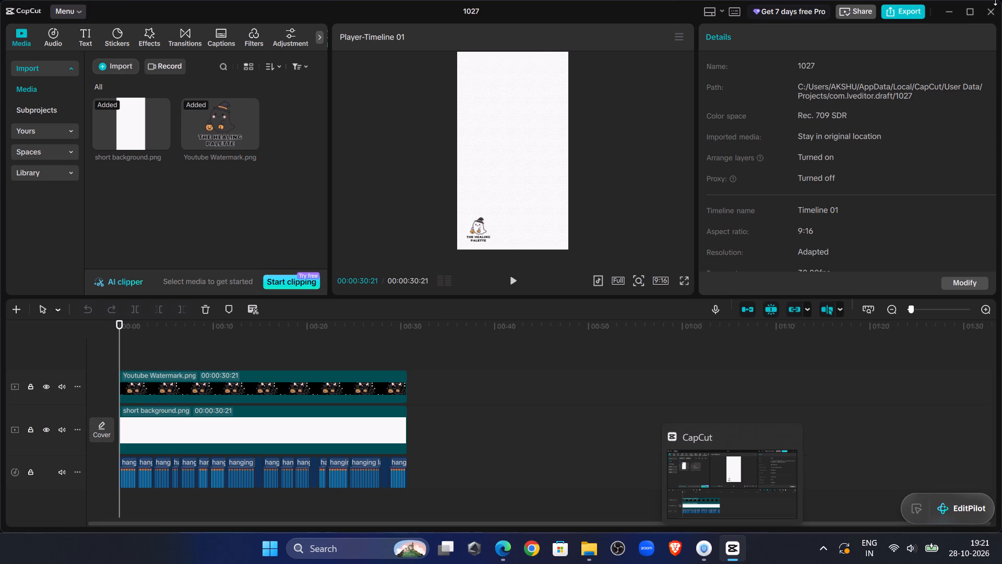
Start a media import and browse to the Craft Video folder in My video collection, searching drive D: for "my".
left_click(935, 310)
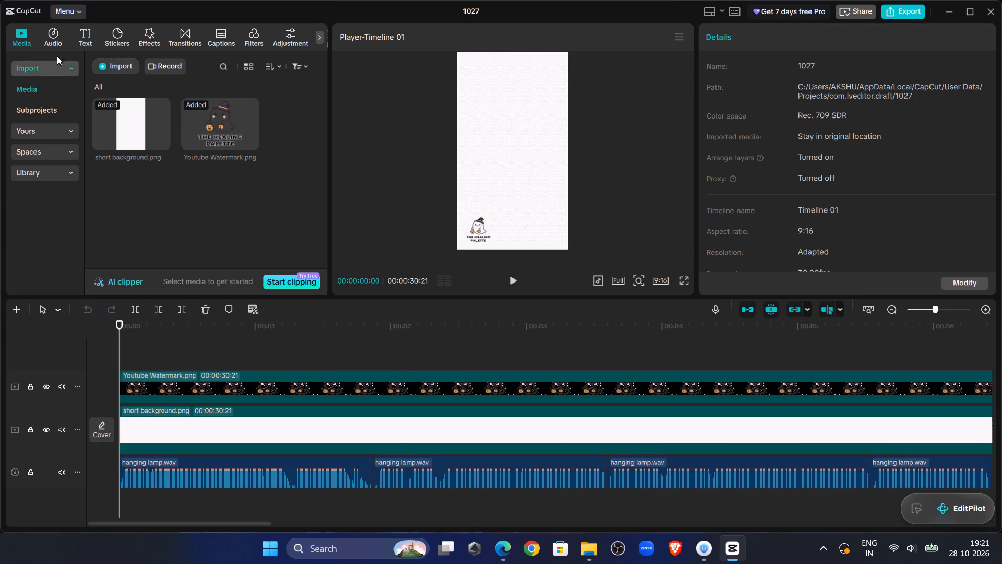
left_click(126, 69)
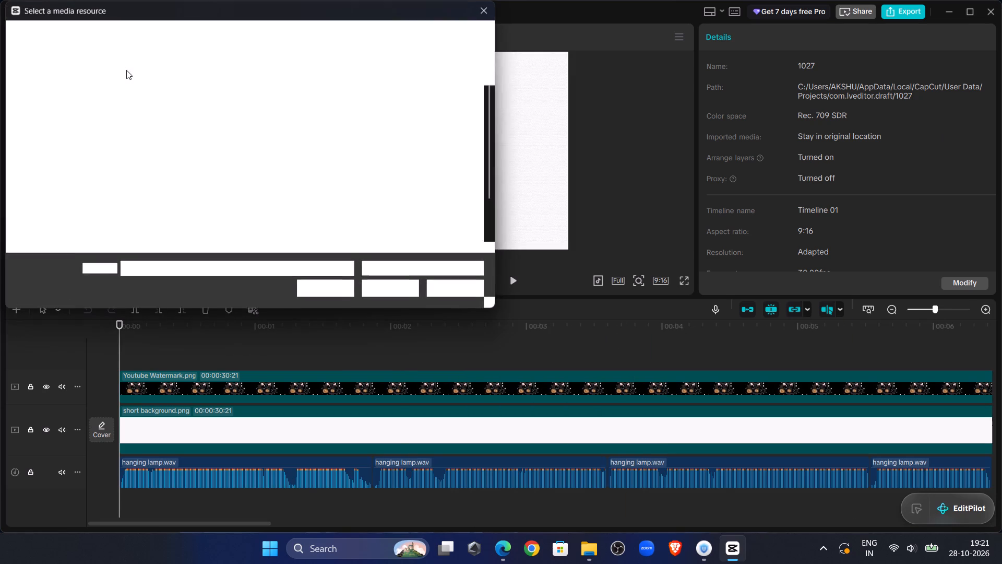
scroll(214, 150, "down", 6)
scroll(69, 210, "down", 4)
left_click(58, 186)
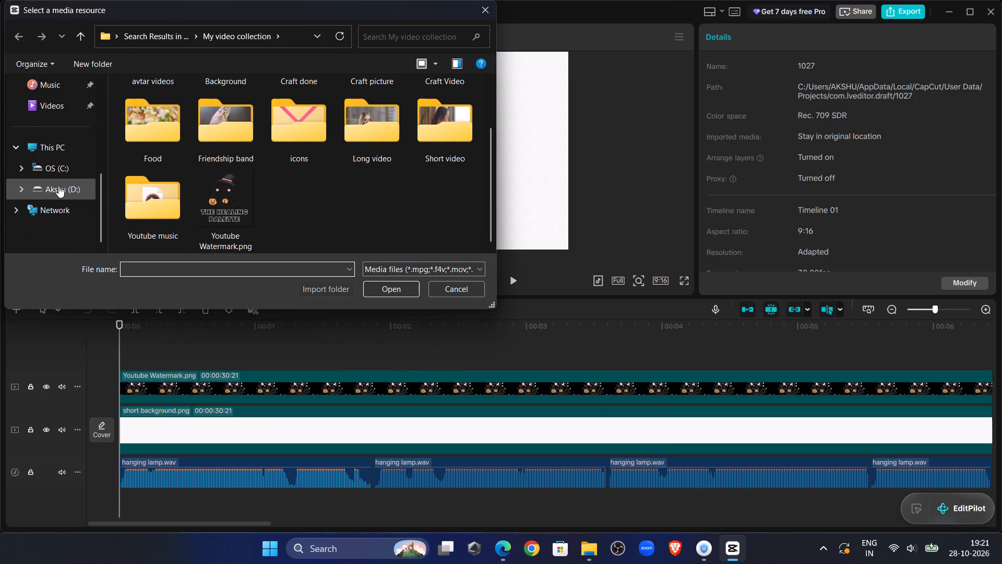
scroll(183, 92, "down", 12)
left_click(377, 38)
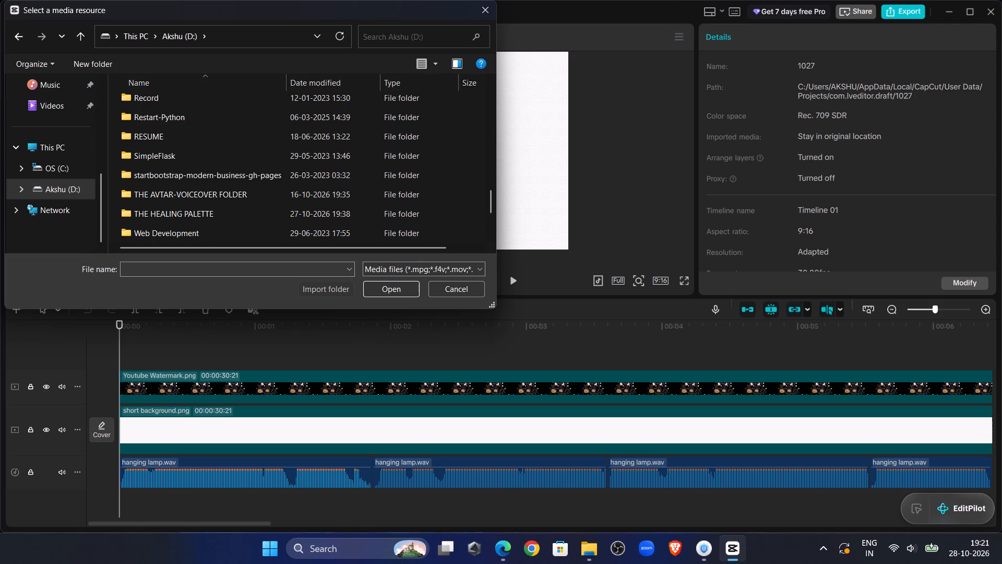
type("my")
key("Return")
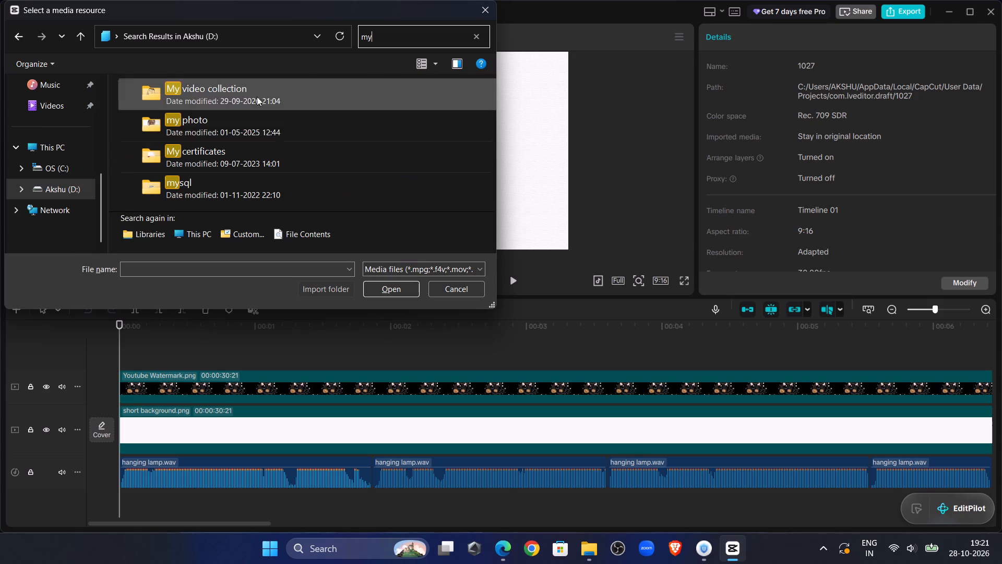
double_click(215, 104)
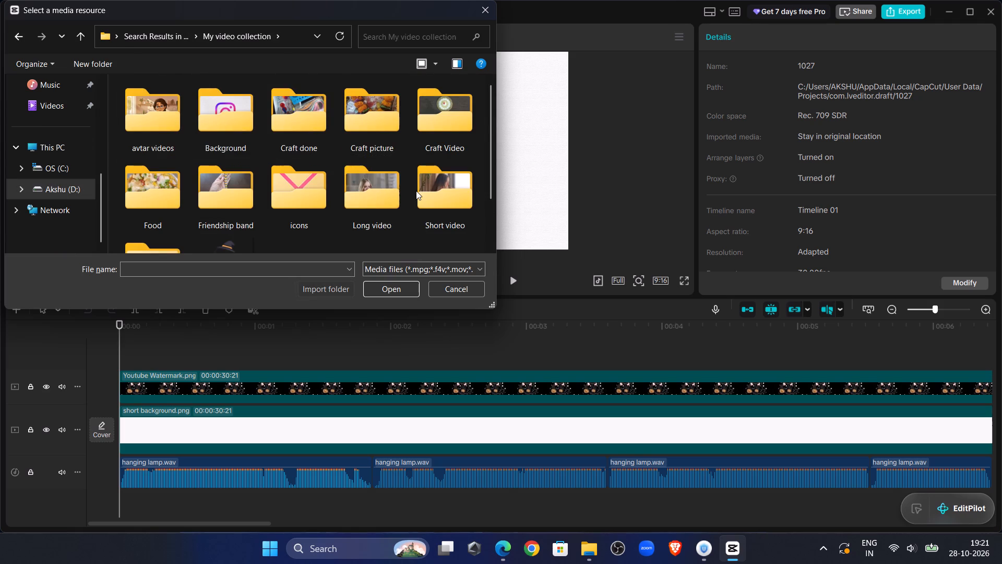
scroll(262, 174, "down", 1)
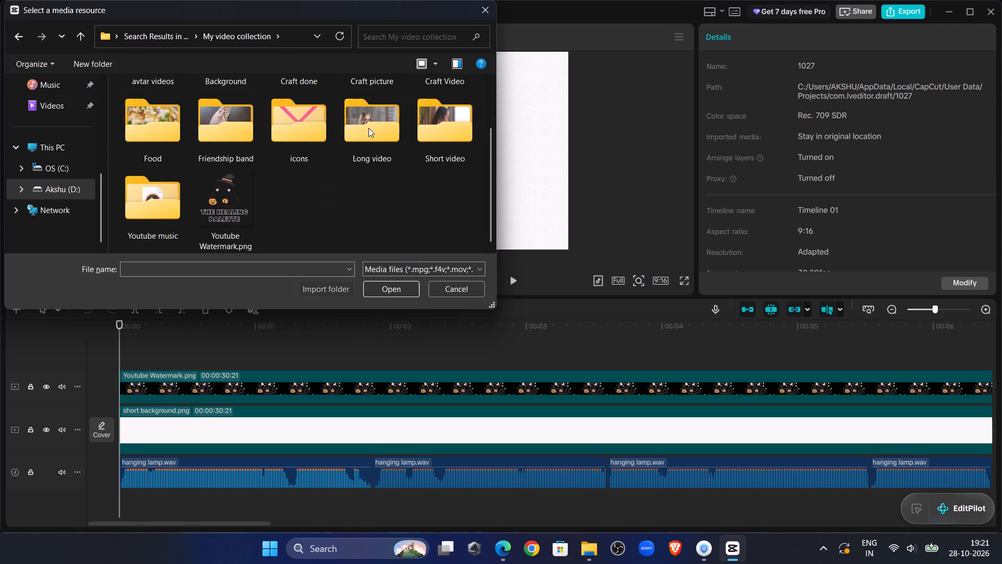
scroll(237, 156, "up", 2)
double_click(443, 120)
Select the first nine lamp videos for import, from VID_20261028_155437.mp4 through VID_20261028_173247.mp4.
scroll(413, 150, "down", 5)
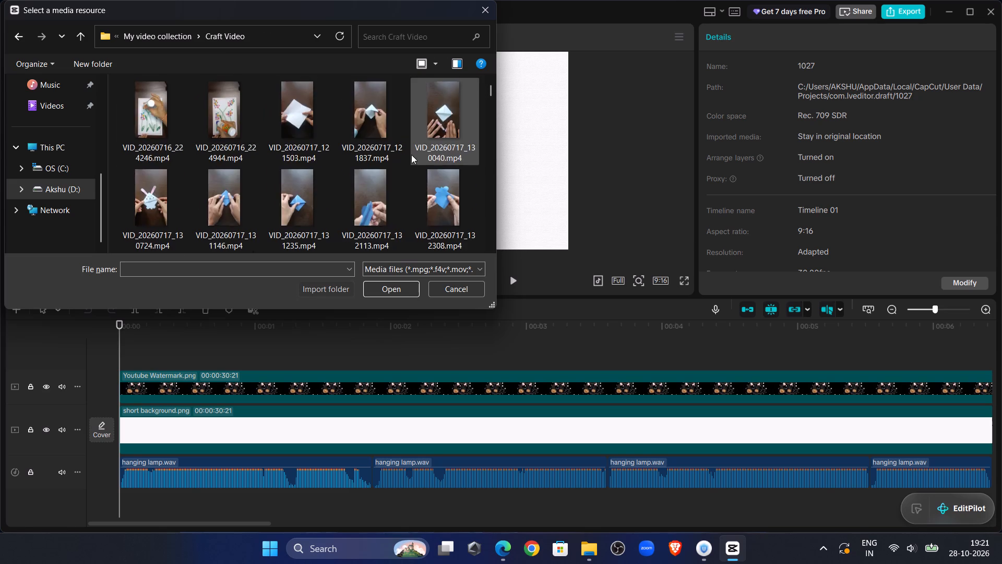
scroll(411, 155, "down", 2)
left_click_drag(490, 91, 492, 262)
scroll(371, 163, "up", 1)
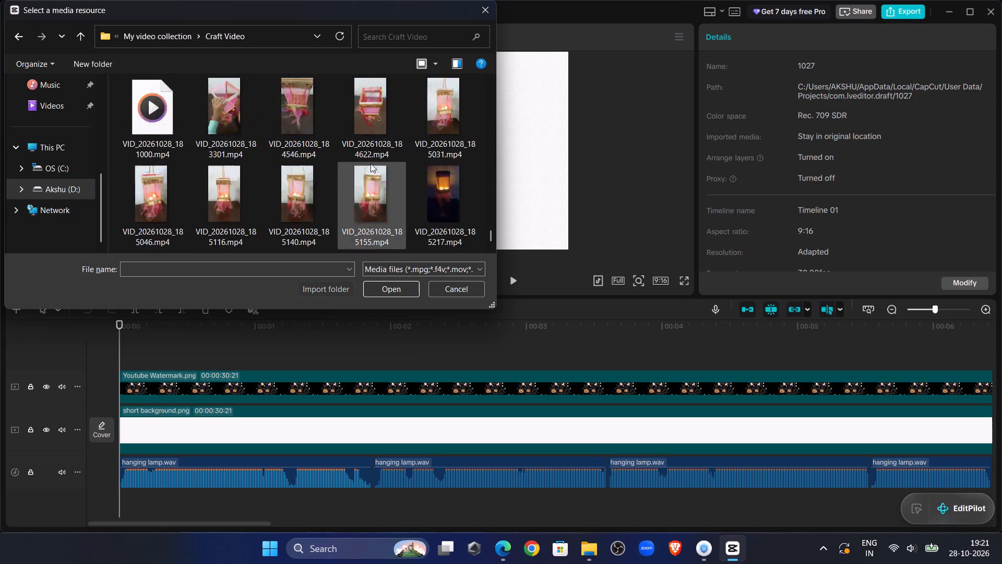
scroll(371, 163, "up", 4)
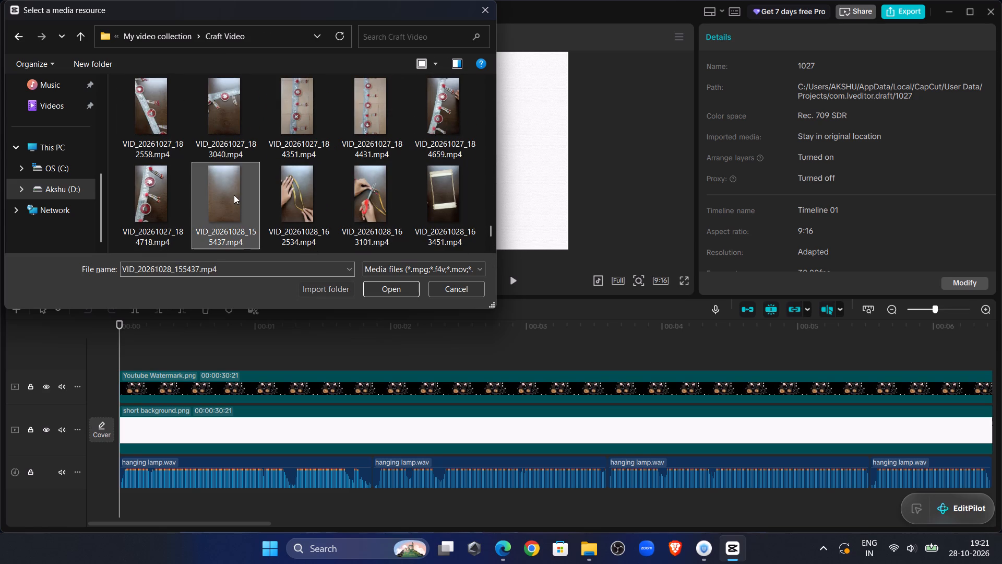
left_click(234, 195)
left_click(275, 191, "shift")
left_click(333, 195, "shift")
left_click(351, 200, "shift")
left_click(459, 203, "shift")
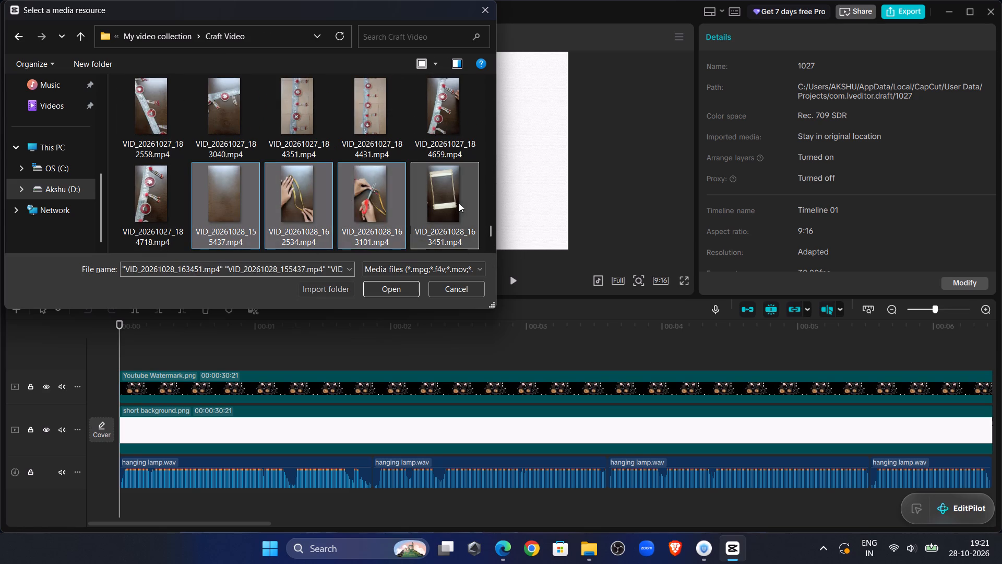
scroll(378, 185, "down", 1)
left_click(158, 201, "shift")
left_click(223, 201, "shift")
left_click(320, 191, "shift")
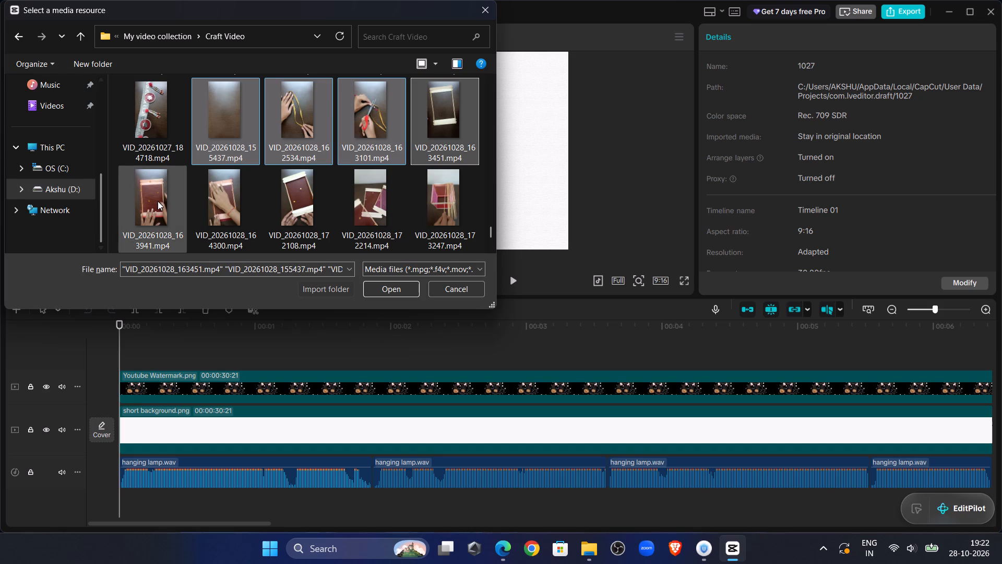
left_click(374, 197, "shift")
left_click(421, 203, "shift")
Add the ten videos from VID_20261028_174320.mp4 through VID_20261028_185031.mp4 to the import selection.
scroll(337, 171, "down", 2)
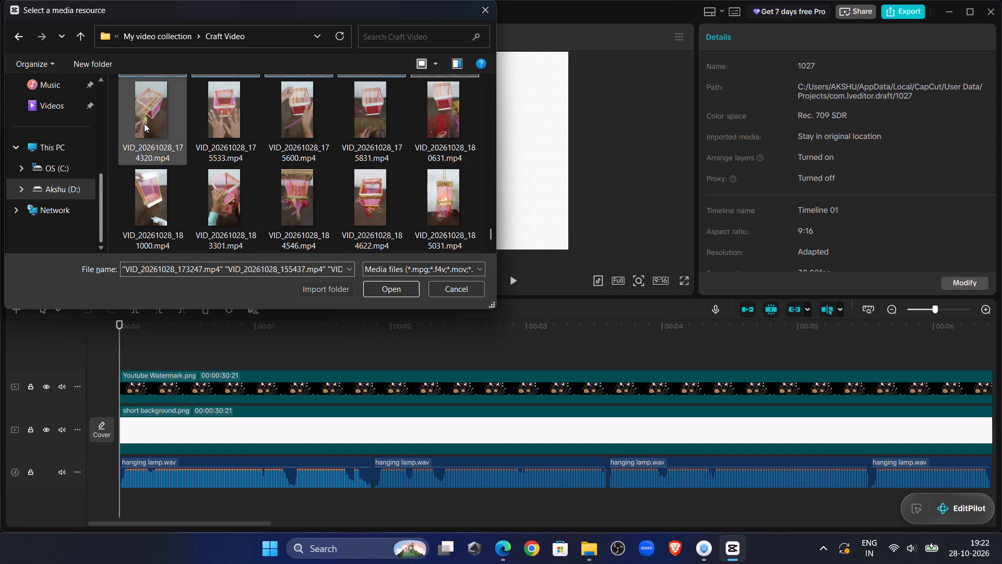
left_click(144, 123, "shift")
left_click(202, 134, "shift")
left_click(292, 131, "shift")
left_click(371, 131, "shift")
left_click(432, 131, "shift")
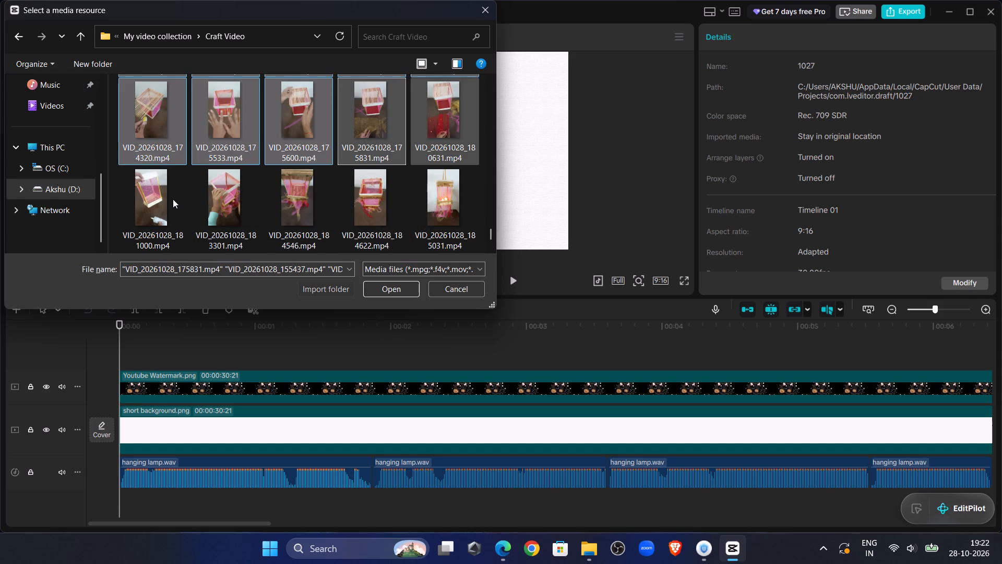
left_click(157, 196, "shift")
left_click(213, 203, "shift")
left_click(308, 201, "shift")
left_click(355, 202, "shift")
left_click(462, 202, "shift")
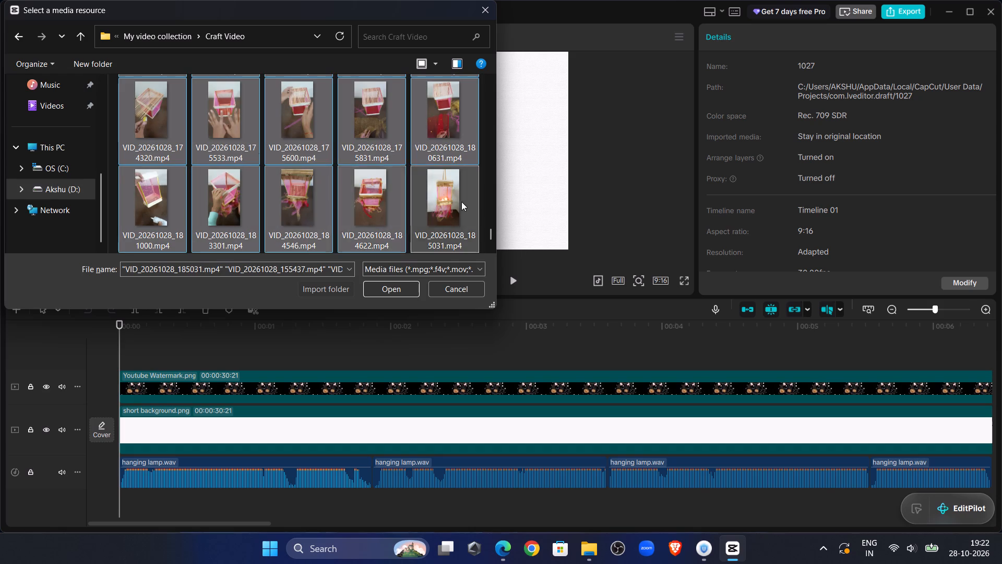
Add the remaining videos from VID_20261028_185046.mp4 through VID_20261028_185828.mp4 to the selection and import all selected videos.
scroll(187, 135, "down", 3)
left_click(158, 109, "shift")
left_click(212, 107, "shift")
left_click(299, 122, "shift")
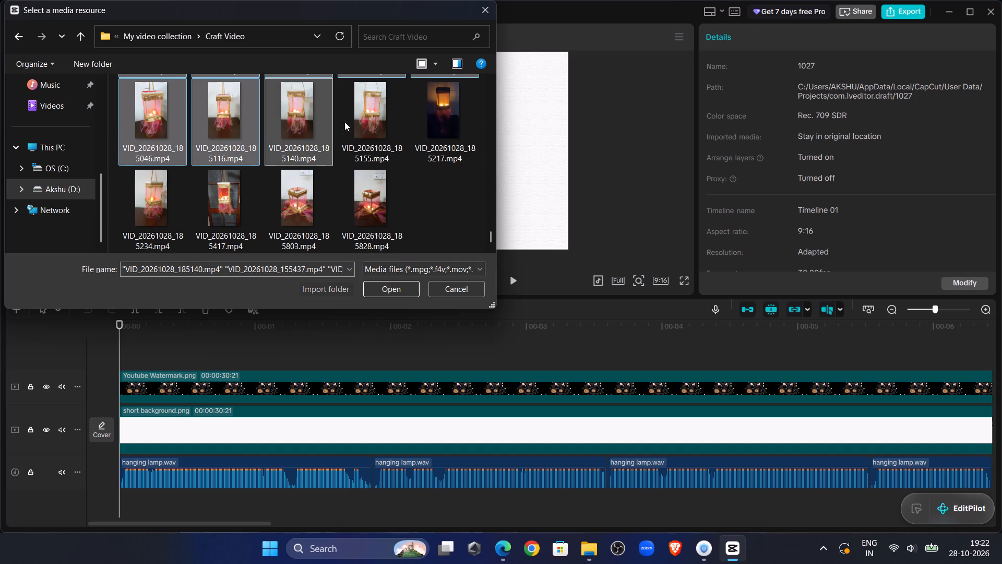
left_click(349, 121, "shift")
left_click(421, 123, "shift")
left_click(144, 199, "shift")
left_click(240, 195, "shift")
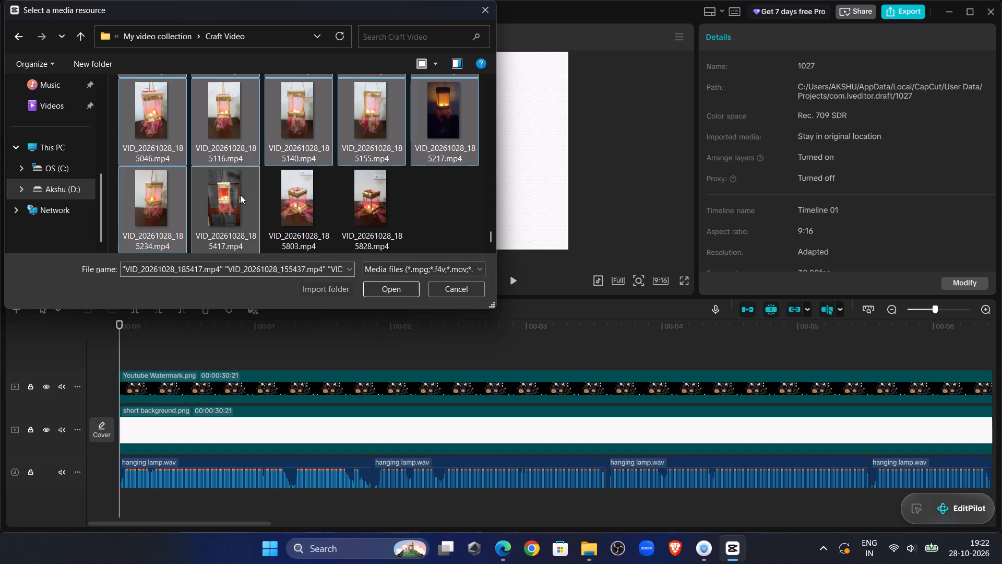
left_click(288, 206, "shift")
left_click(375, 213, "shift")
scroll(349, 213, "down", 5)
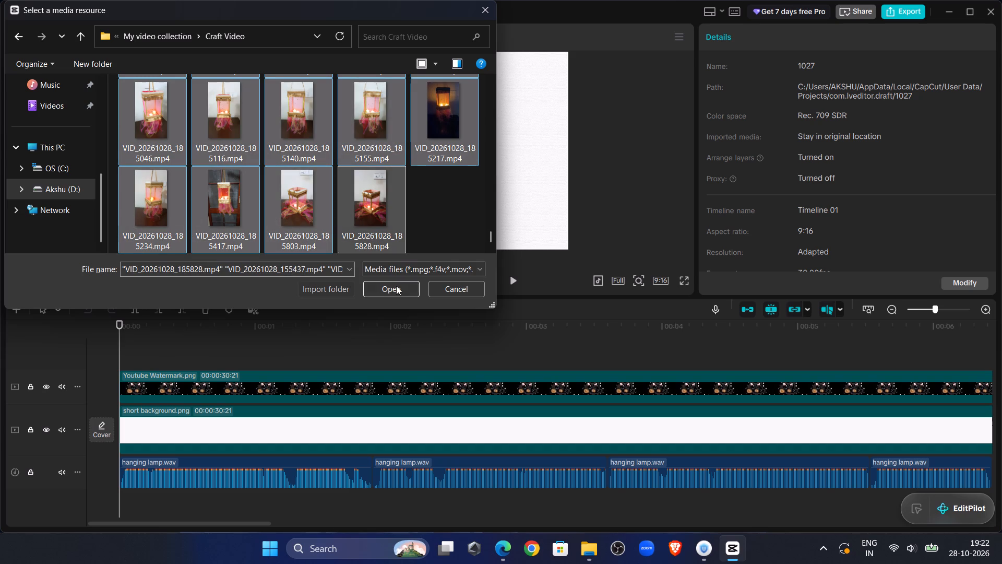
left_click(396, 286)
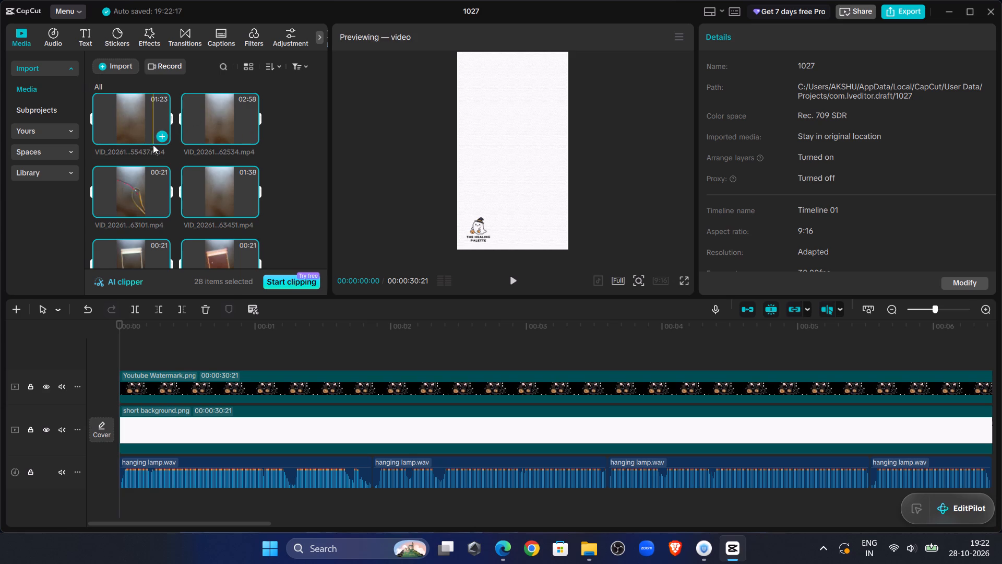
Add all the selected imported videos to the start of the timeline's main track.
left_click(162, 138)
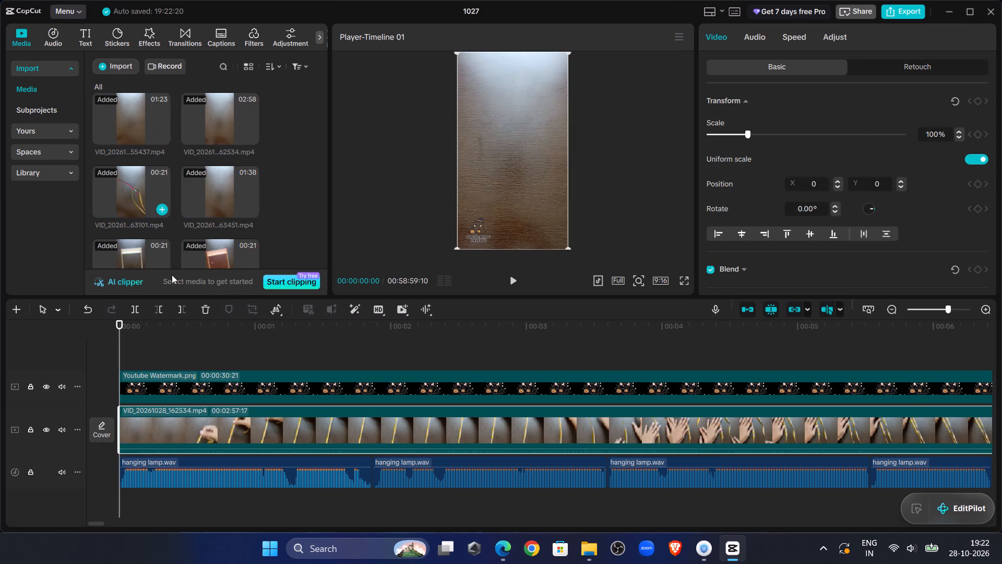
Lower the volume of all the newly added video clips to the minimum.
left_click(754, 39)
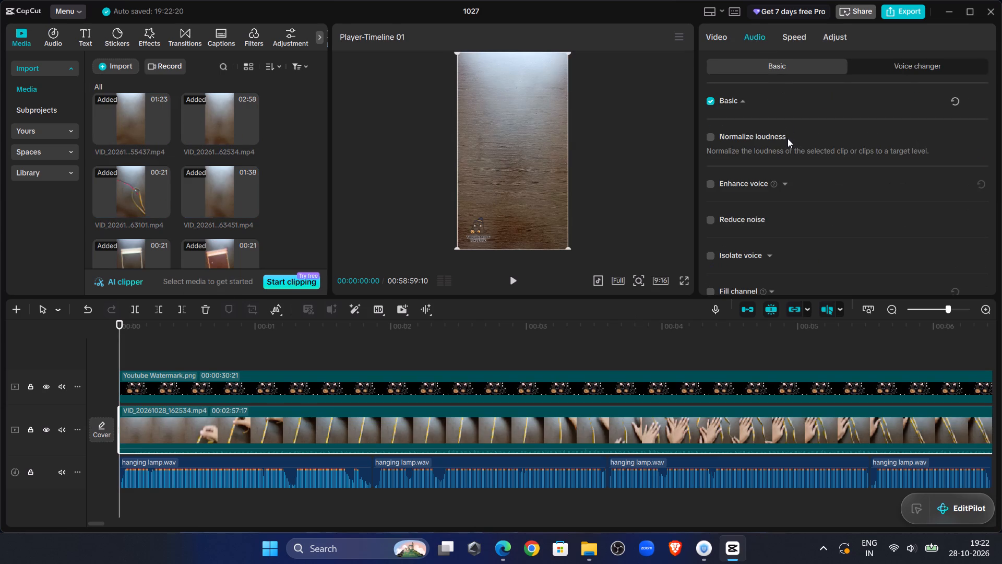
left_click_drag(847, 135, 515, 160)
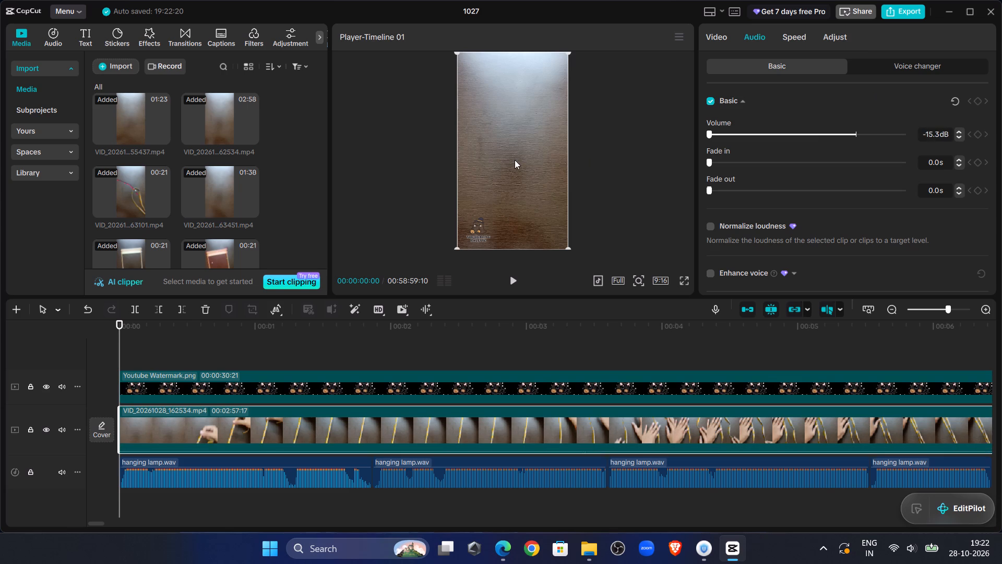
left_click_drag(515, 160, 514, 160)
Set the playback speed of all the added video clips to 10x.
left_click(798, 37)
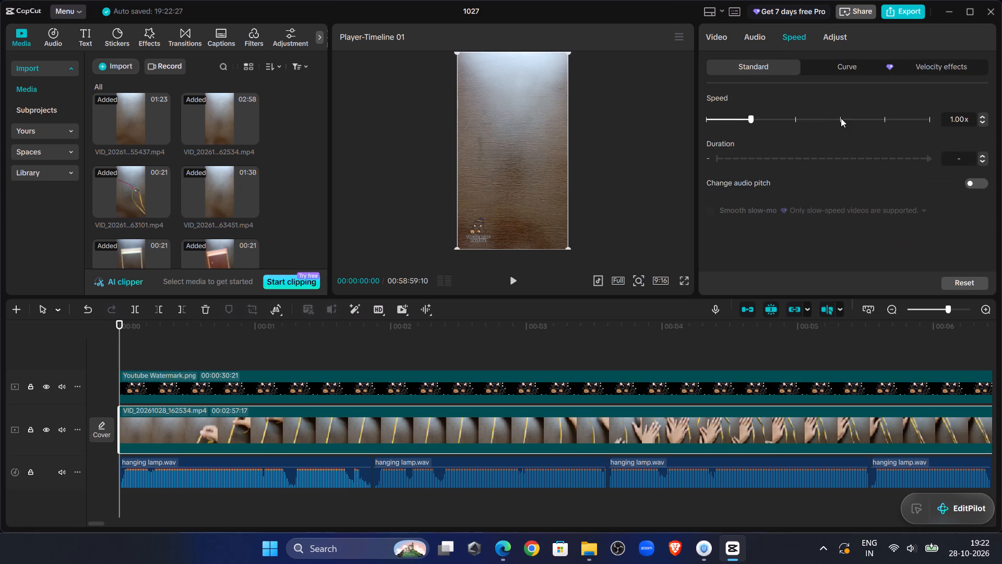
left_click(843, 117)
left_click(885, 122)
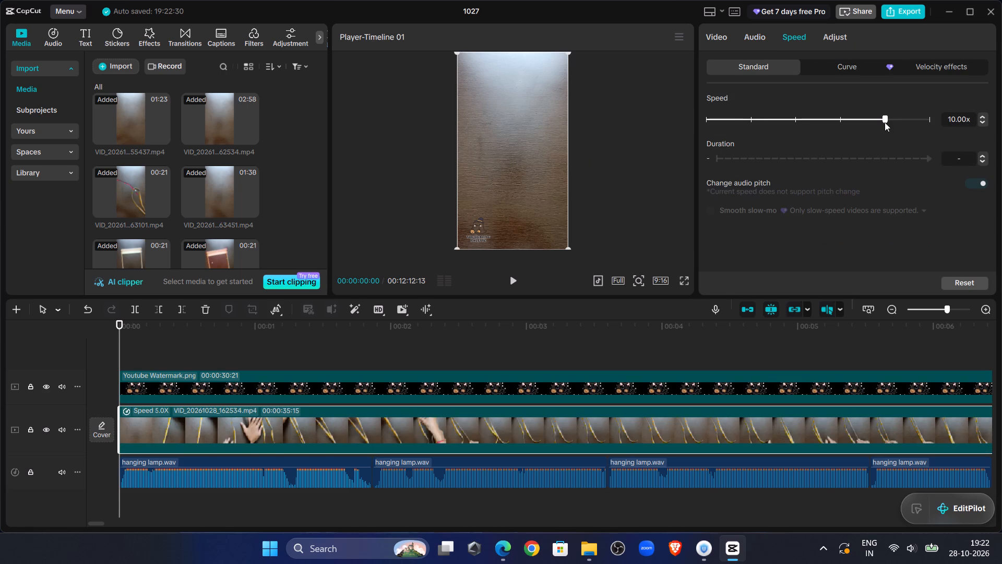
Delete the short background.png clip from the end of the main track.
left_click(926, 313)
left_click(923, 307)
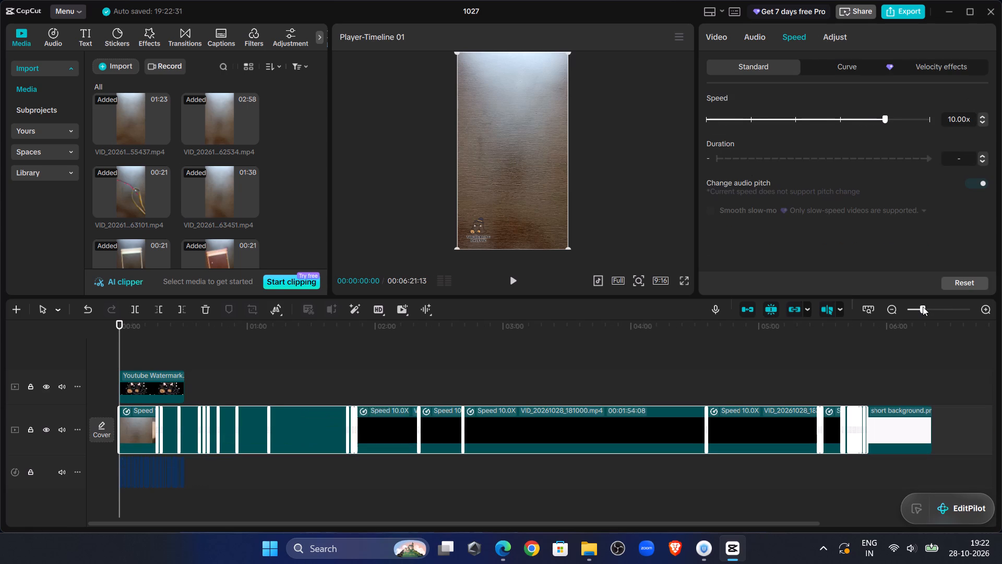
left_click(914, 417)
key("Delete")
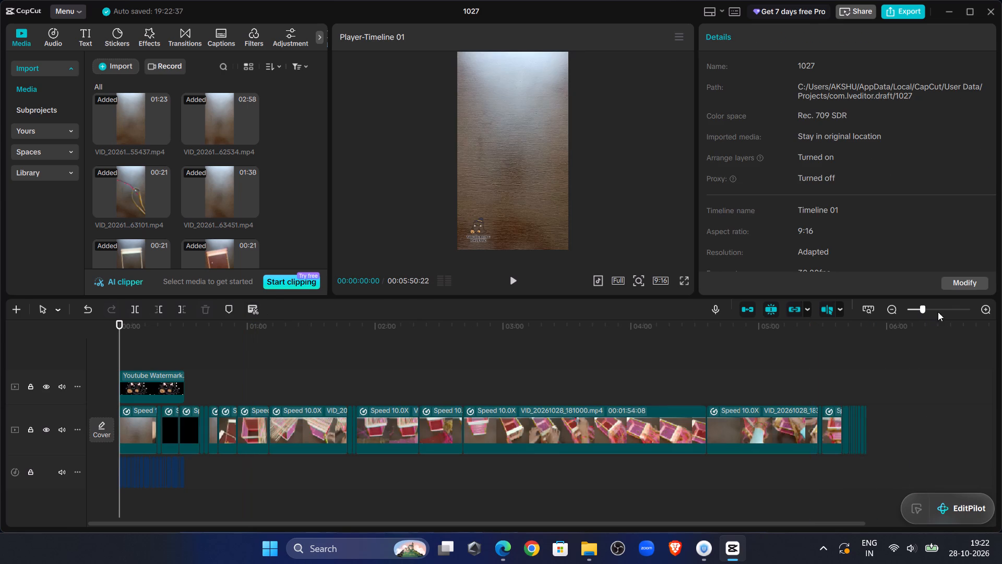
Play and scrub through the opening clips to check the order of the footage against the hanging lamp voiceover.
left_click(941, 307)
left_click(504, 277)
left_click(508, 277)
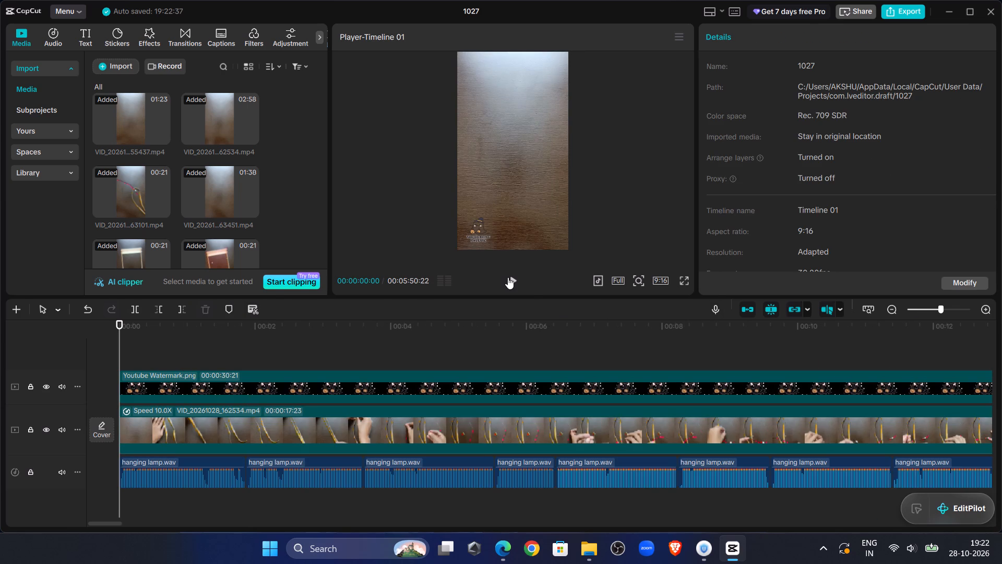
left_click(170, 349)
left_click_drag(170, 349, 0, 335)
left_click(512, 278)
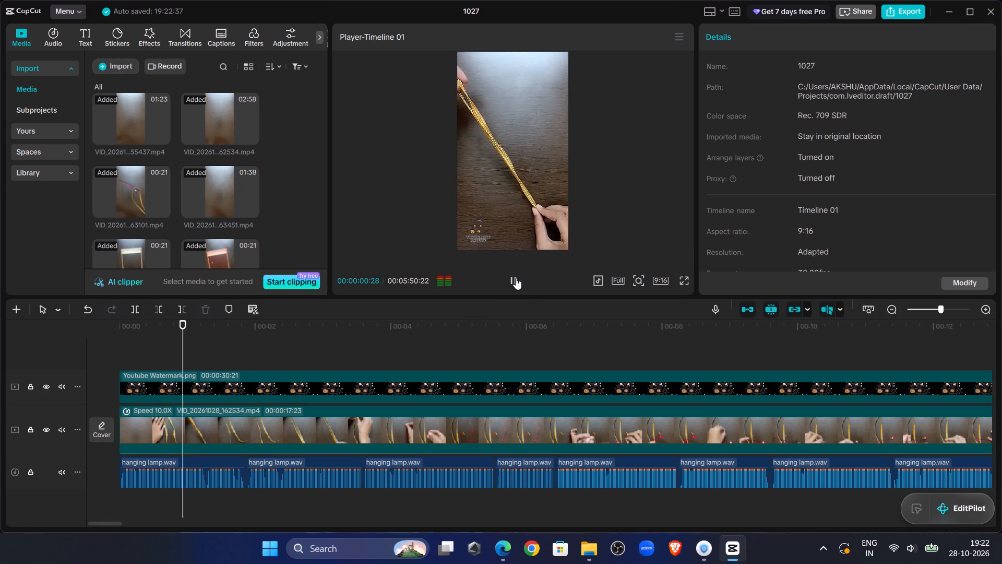
left_click(516, 278)
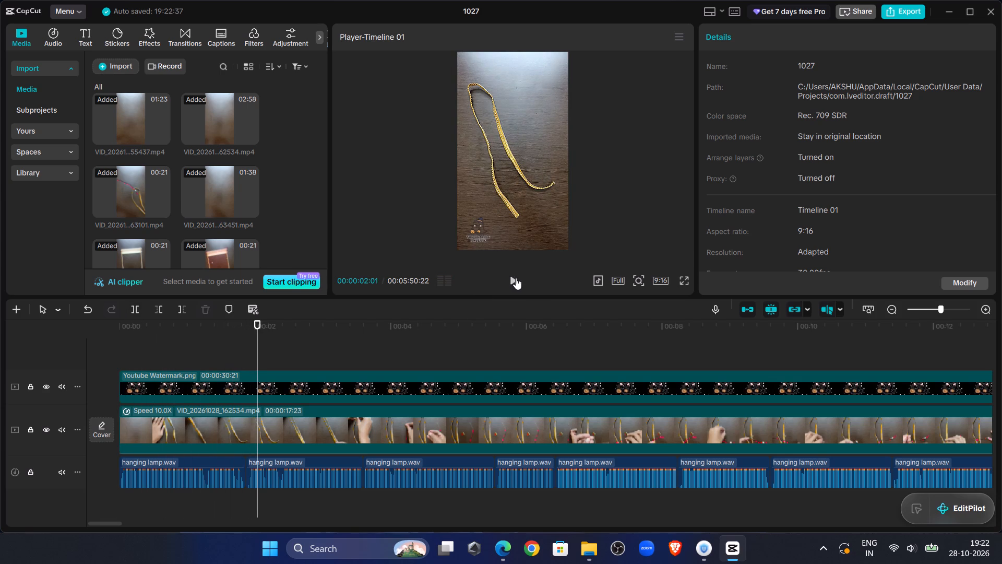
left_click(516, 278)
left_click(260, 342)
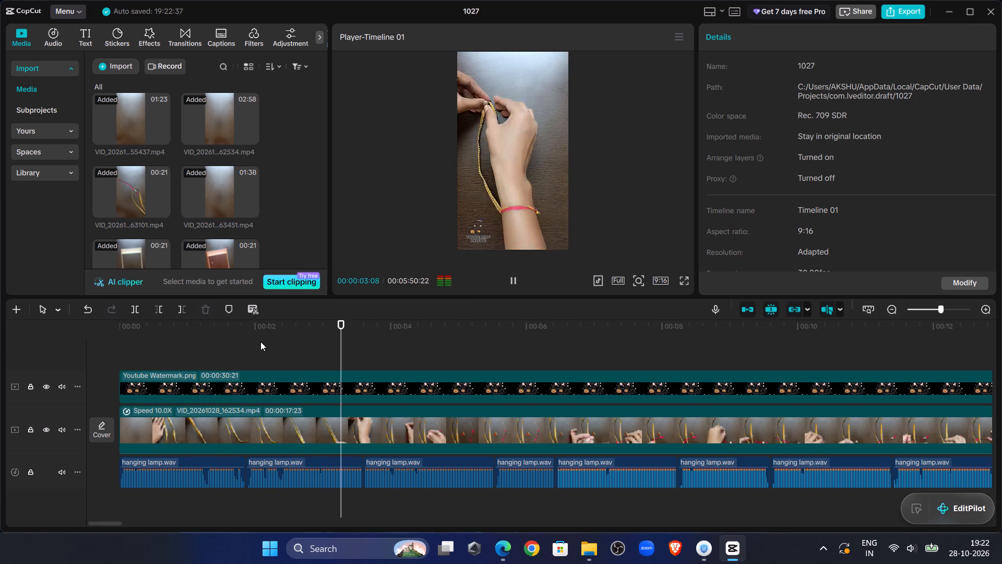
left_click_drag(260, 342, 971, 445)
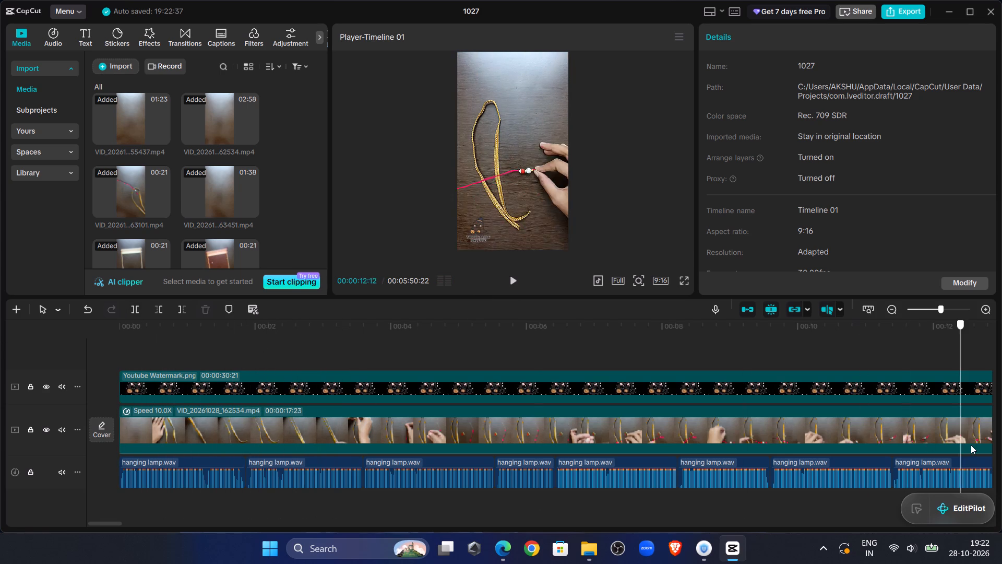
left_click_drag(971, 445, 736, 439)
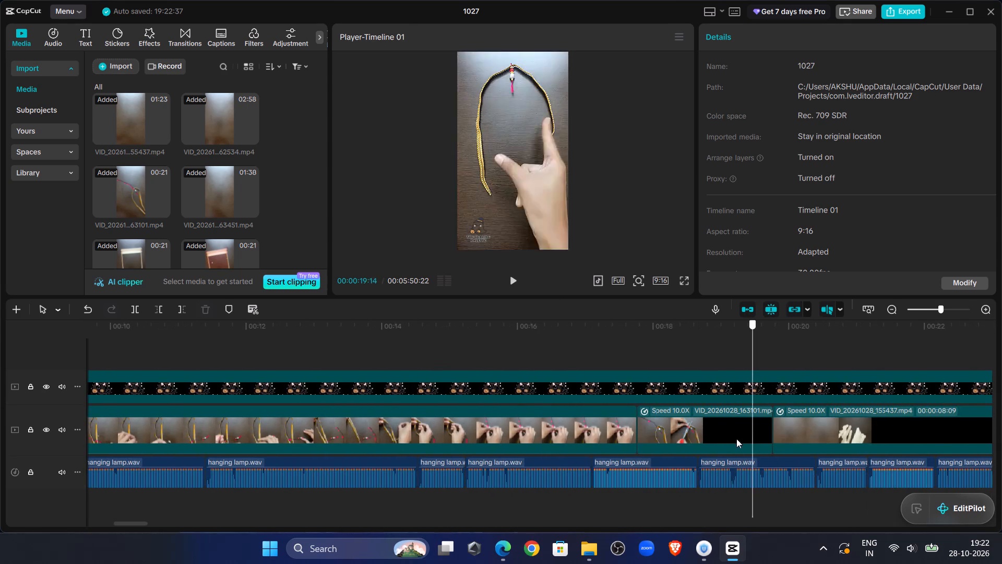
left_click_drag(736, 439, 857, 443)
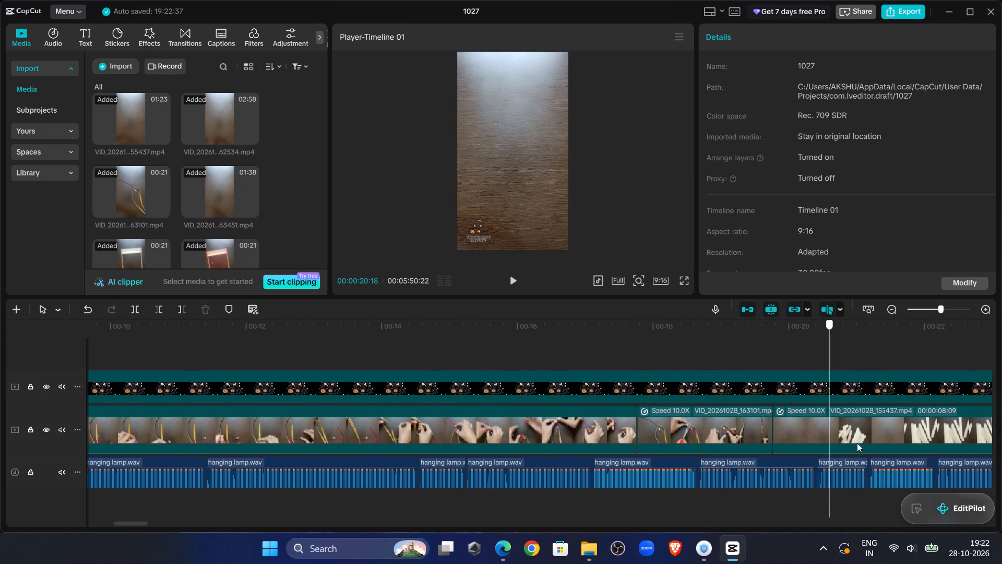
left_click_drag(857, 443, 743, 403)
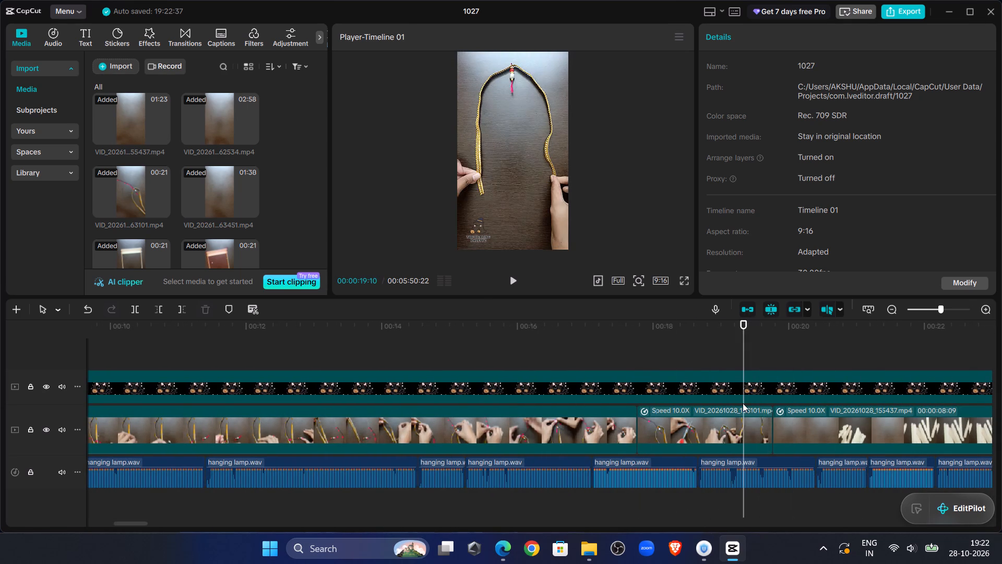
Move the first clip on the main track, showing the cord and beads being threaded, to the end of the main track.
left_click(659, 432)
left_click(510, 422, "shift")
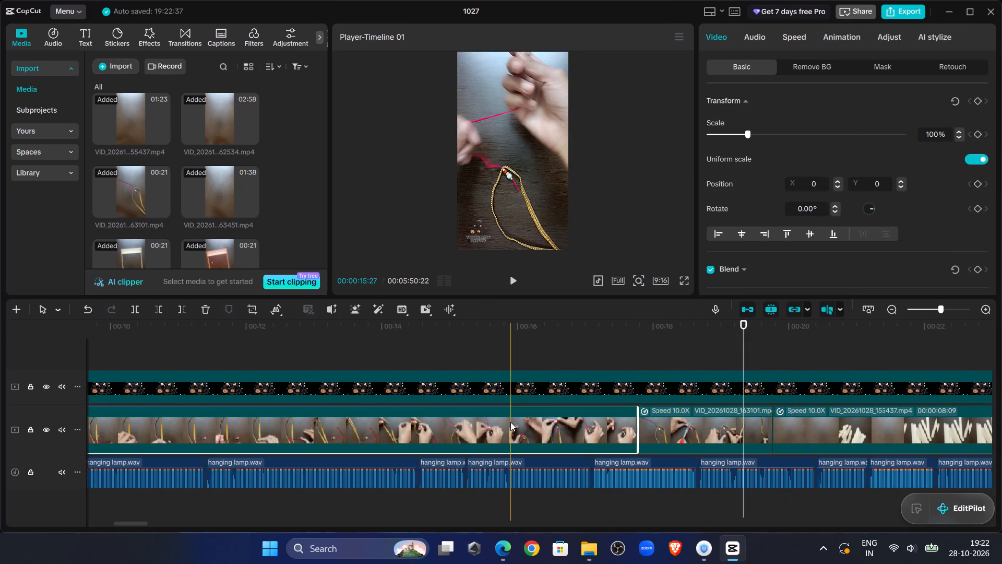
left_click(526, 426)
left_click_drag(938, 305, 882, 304)
left_click_drag(123, 420, 347, 413)
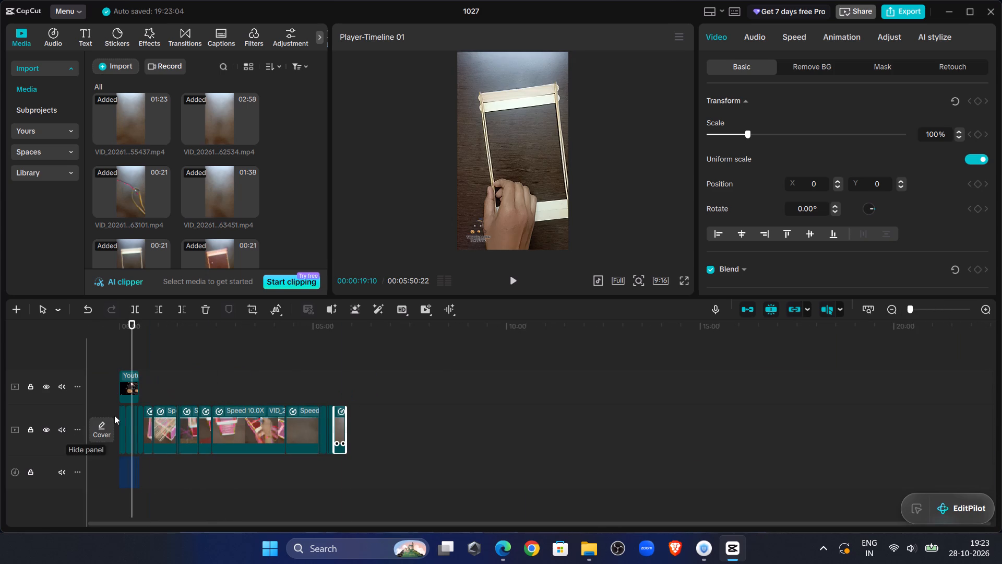
Lift the short VID_20261028_163101.mp4 clip off the start of the main track onto an upper track at about 51 seconds.
left_click(121, 416)
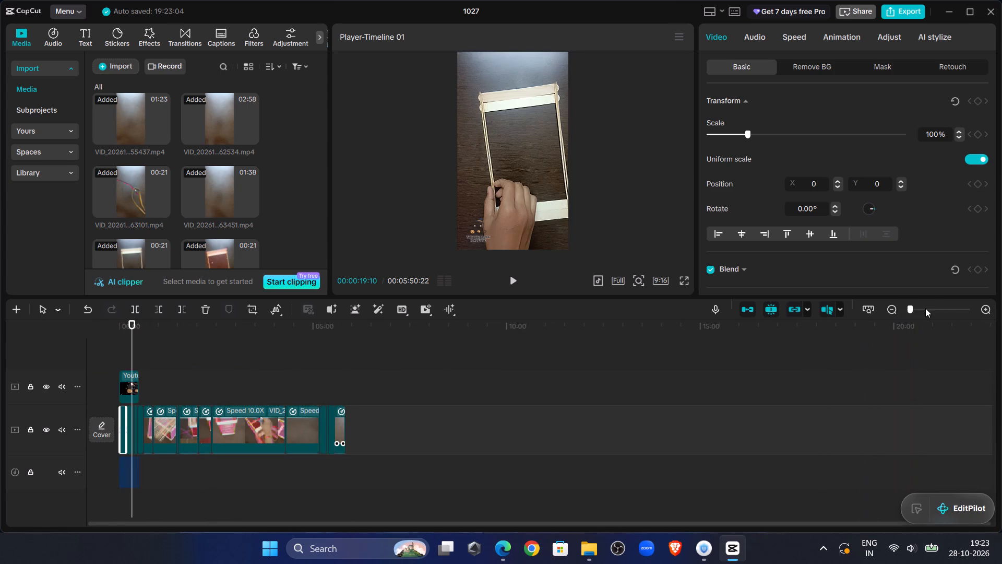
left_click(925, 308)
left_click_drag(133, 353, 0, 393)
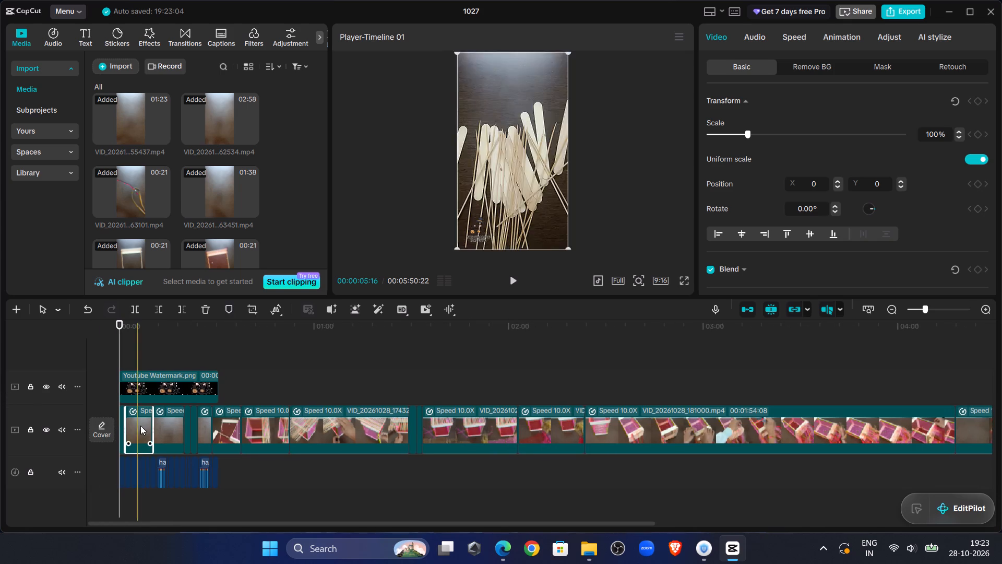
left_click(123, 418)
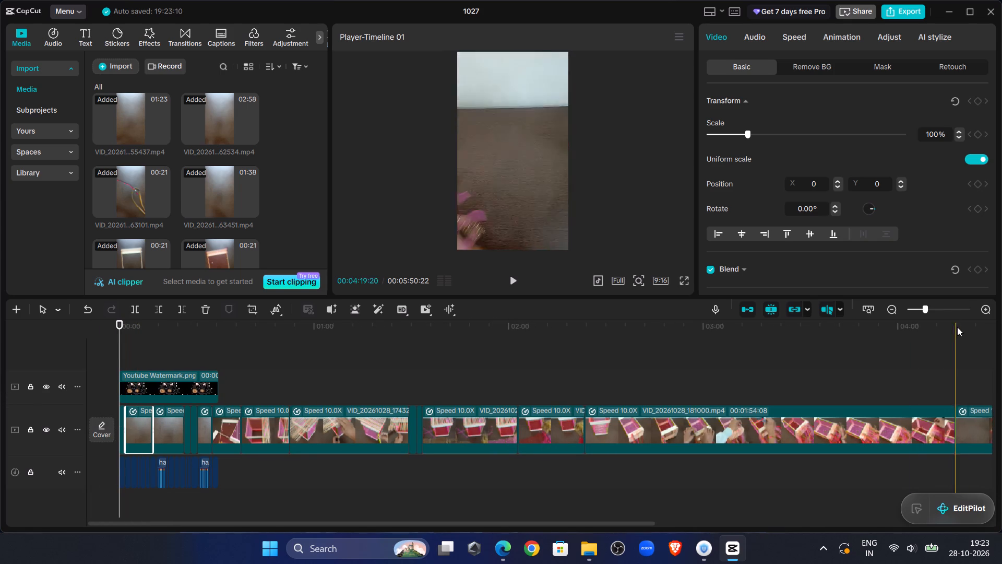
left_click(949, 305)
left_click(132, 440)
left_click_drag(175, 433, 1001, 305)
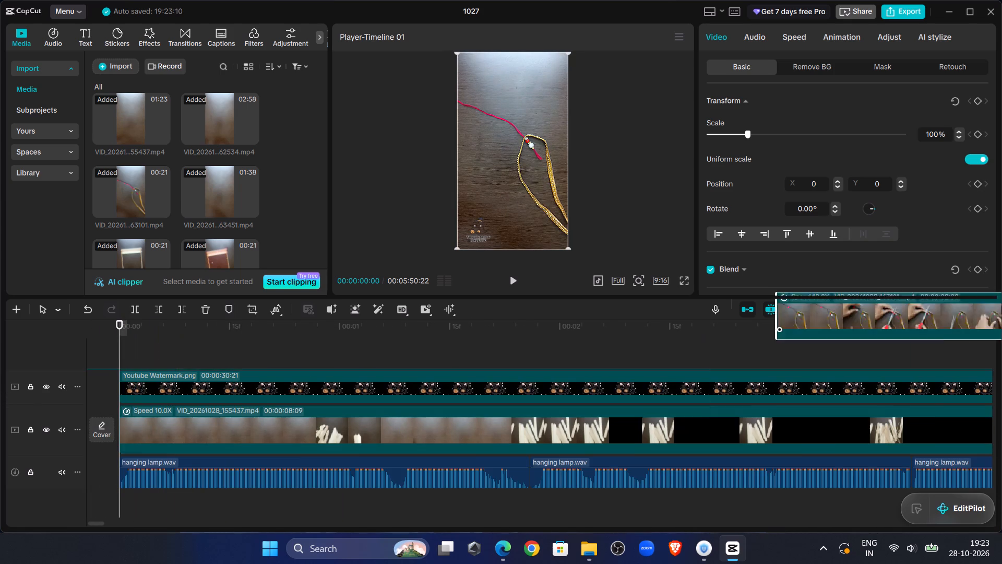
left_click_drag(1001, 305, 1001, 360)
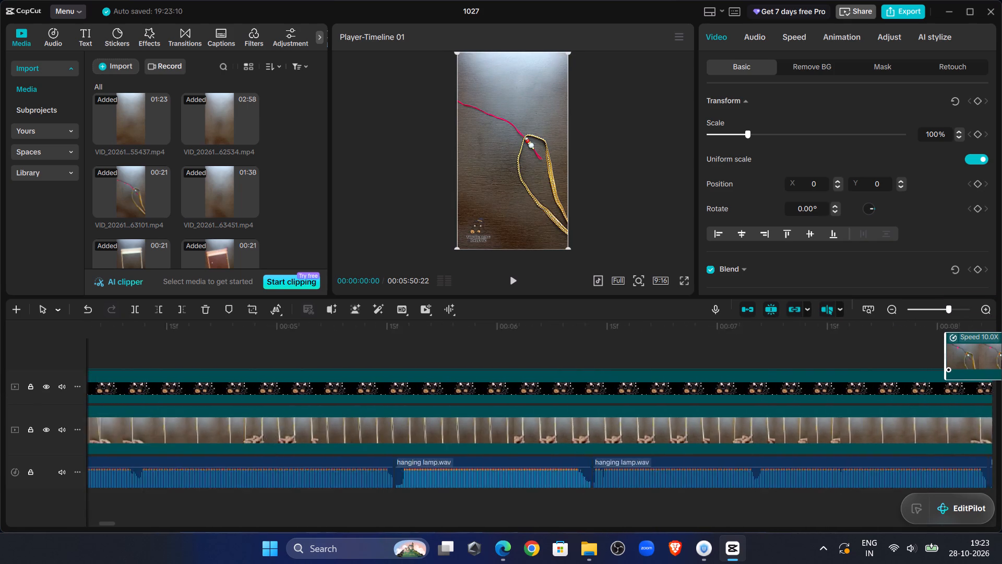
left_click_drag(1001, 360, 1001, 424)
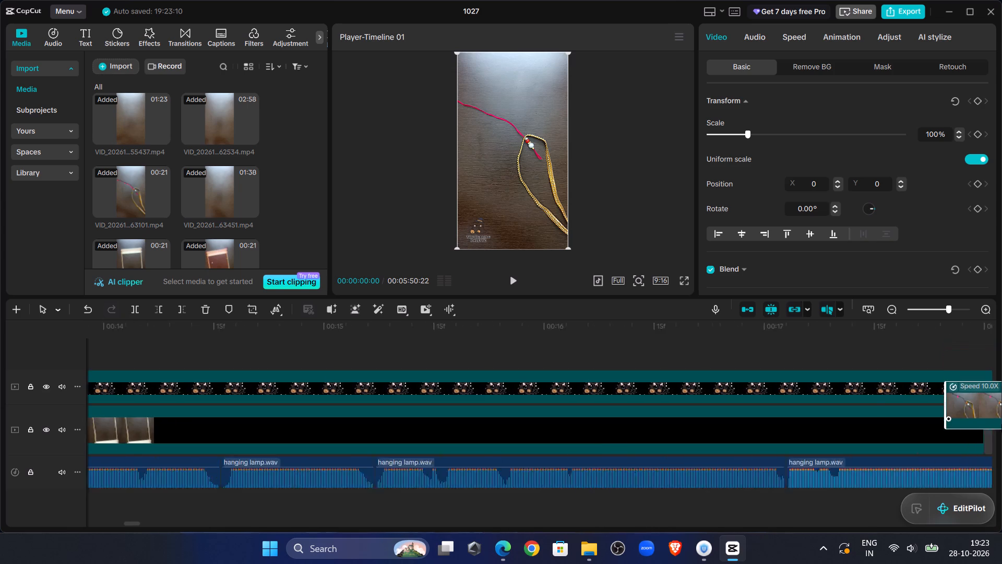
left_click_drag(1001, 424, 1000, 324)
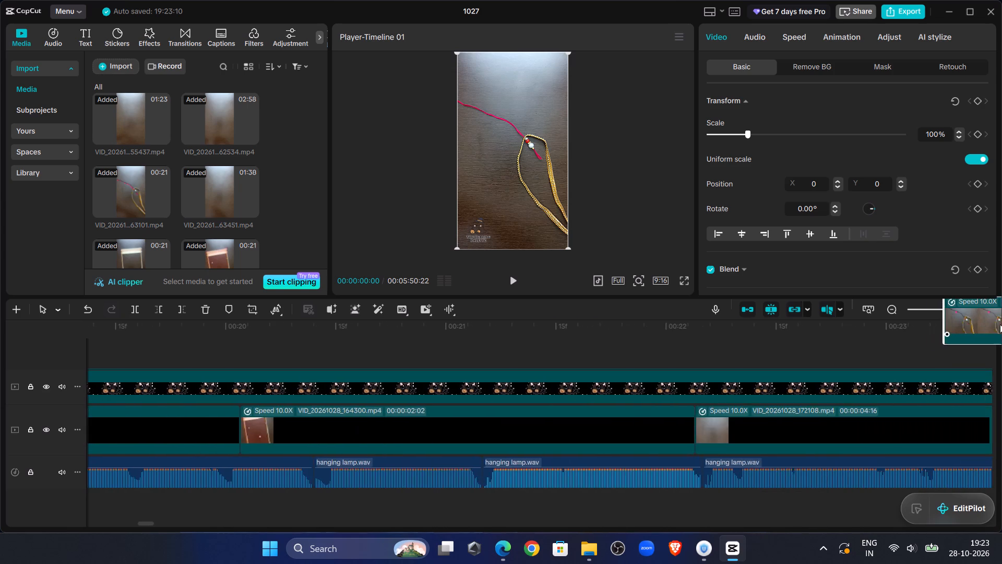
left_click_drag(1000, 324, 417, 486)
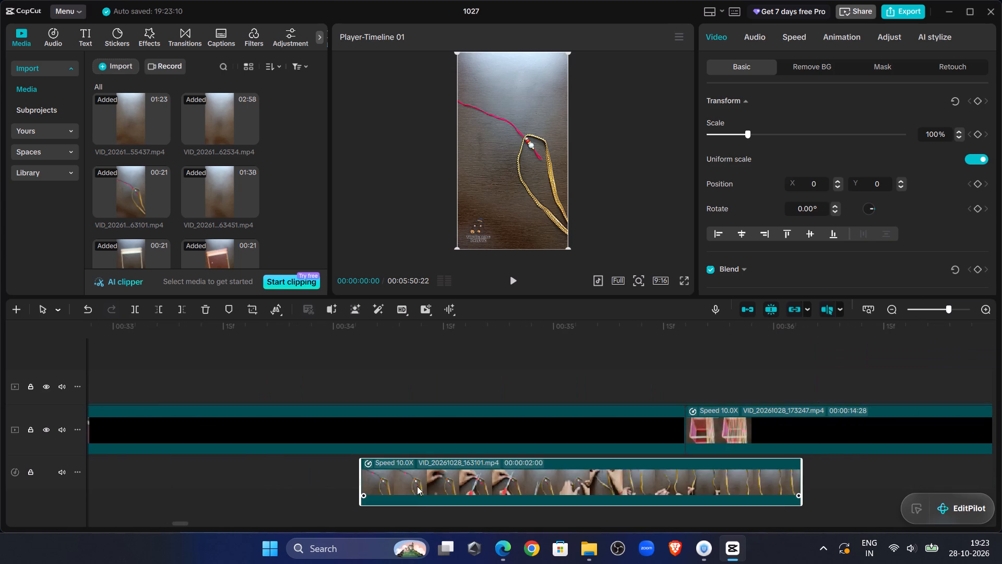
left_click_drag(417, 486, 1001, 369)
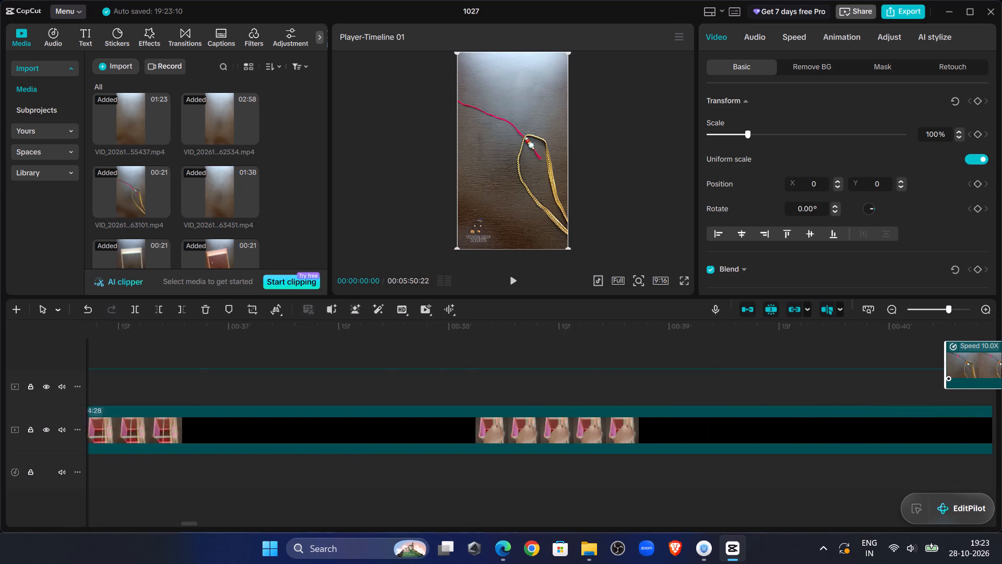
left_click_drag(1001, 369, 1001, 370)
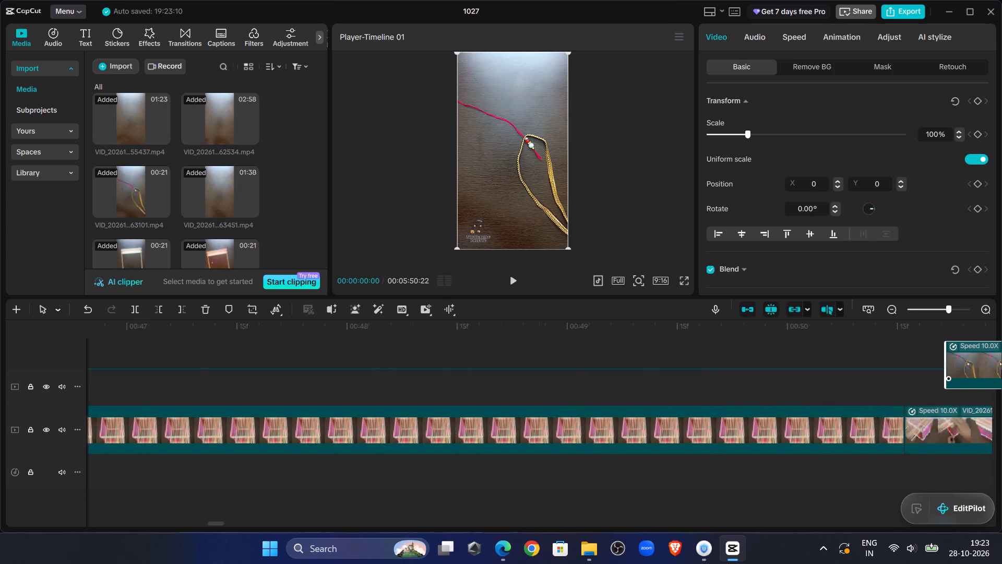
left_click_drag(1001, 370, 793, 365)
Move the VID_20261028_163101.mp4 clip from the upper track into the main track, between VID_20261028_181000.mp4 and VID_20261028_183301.mp4.
left_click(920, 310)
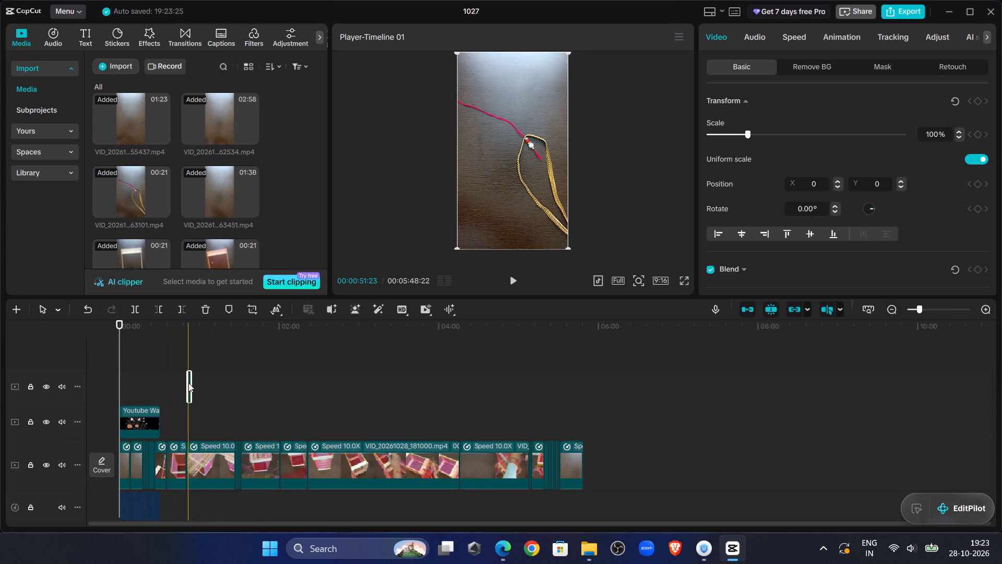
left_click_drag(188, 383, 587, 456)
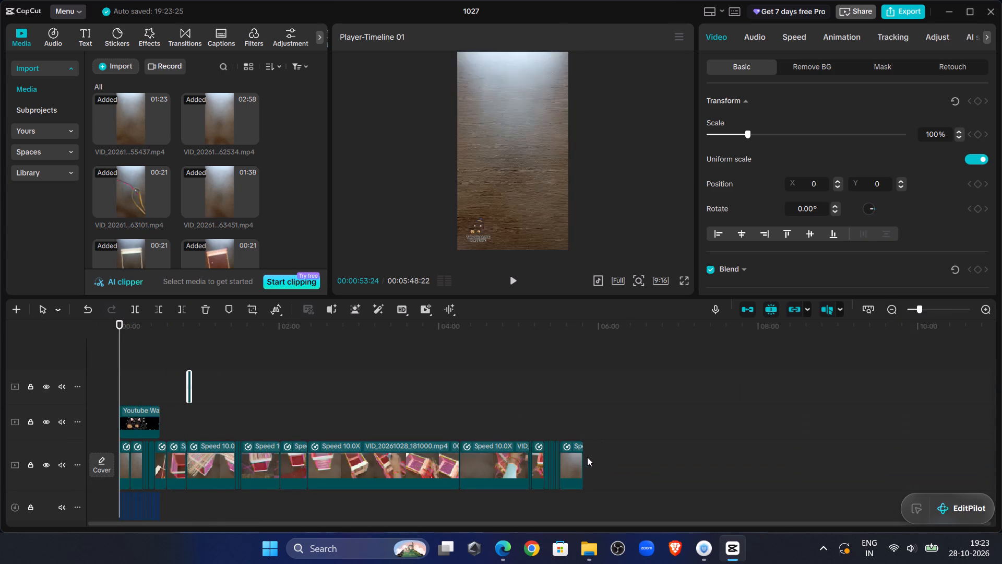
left_click(216, 358)
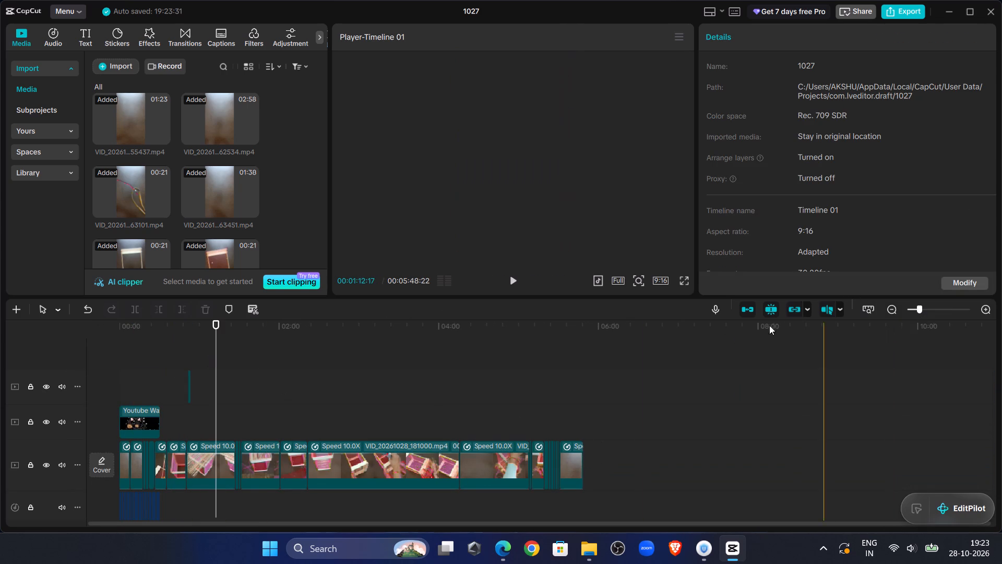
left_click(945, 305)
left_click(938, 307)
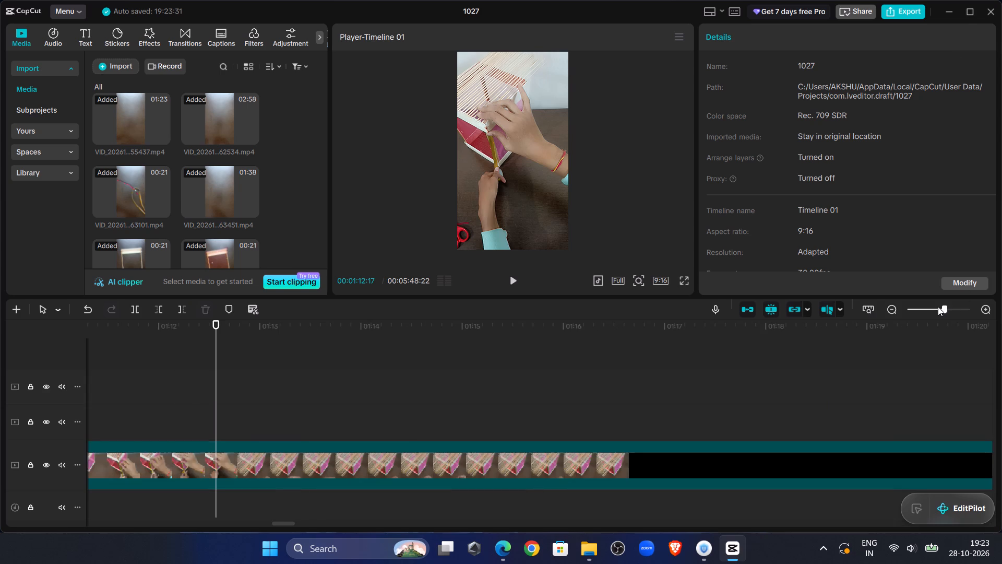
left_click(928, 311)
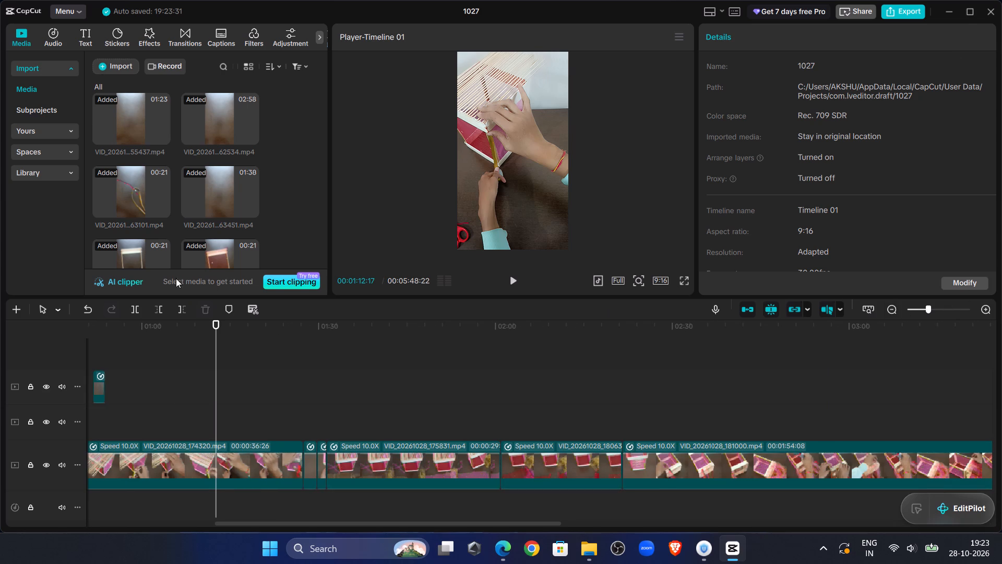
left_click_drag(213, 335, 90, 348)
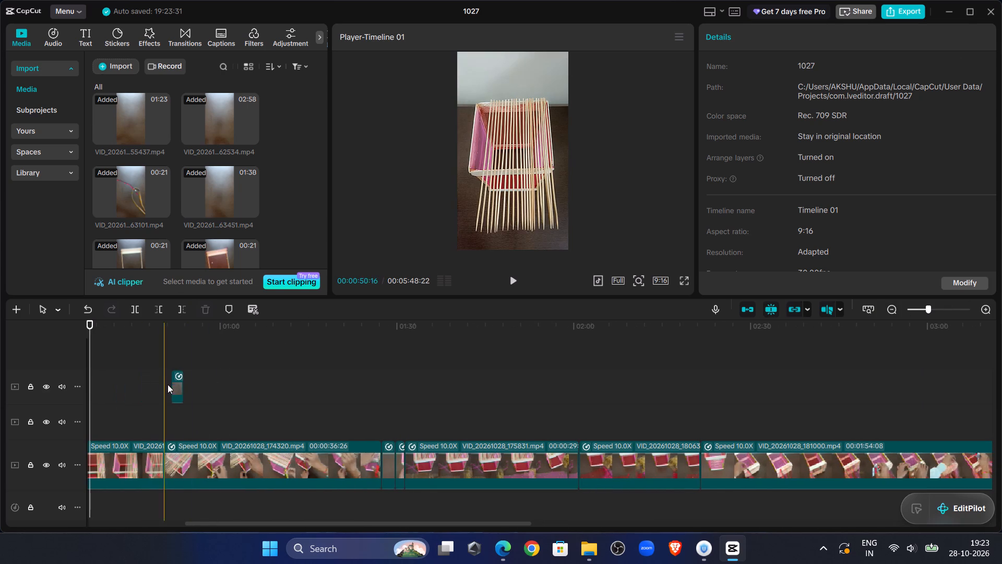
left_click(177, 381)
left_click_drag(176, 381, 471, 381)
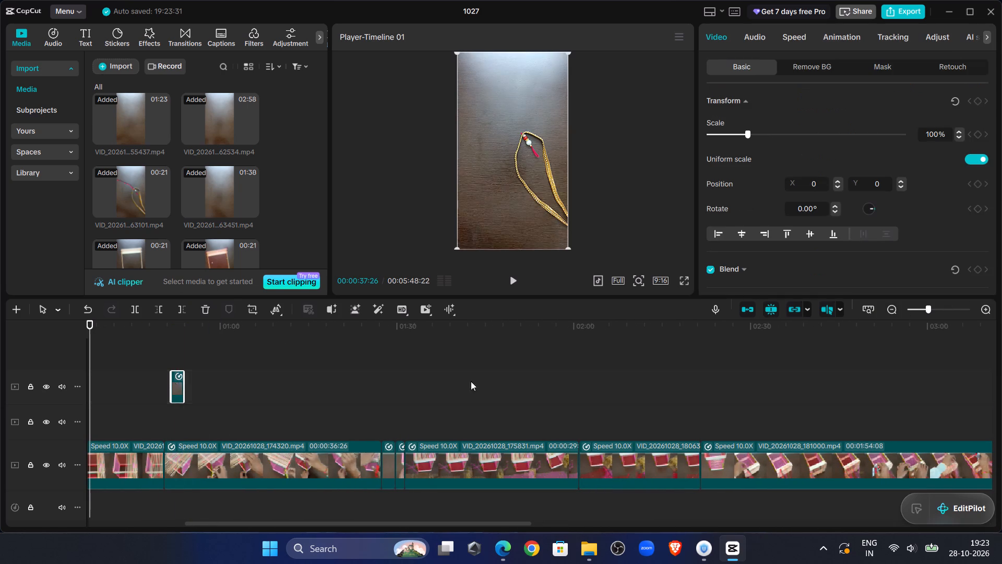
left_click_drag(471, 381, 1001, 444)
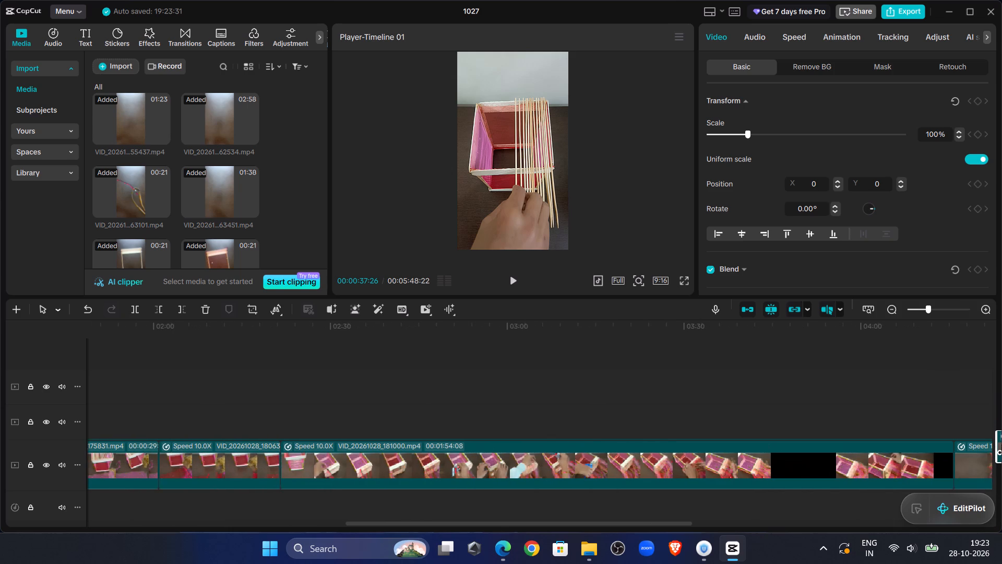
left_click_drag(1001, 444, 992, 459)
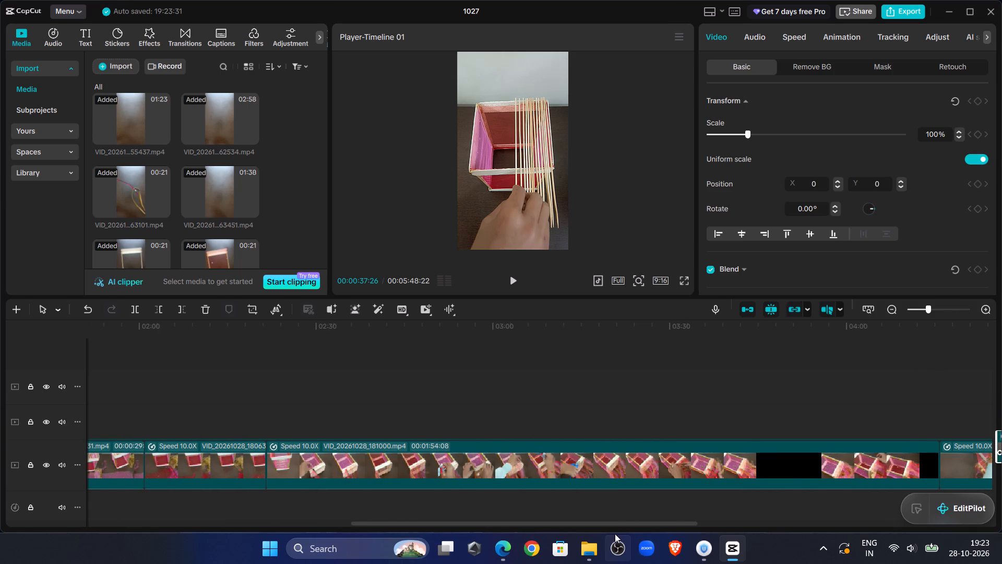
left_click(776, 361)
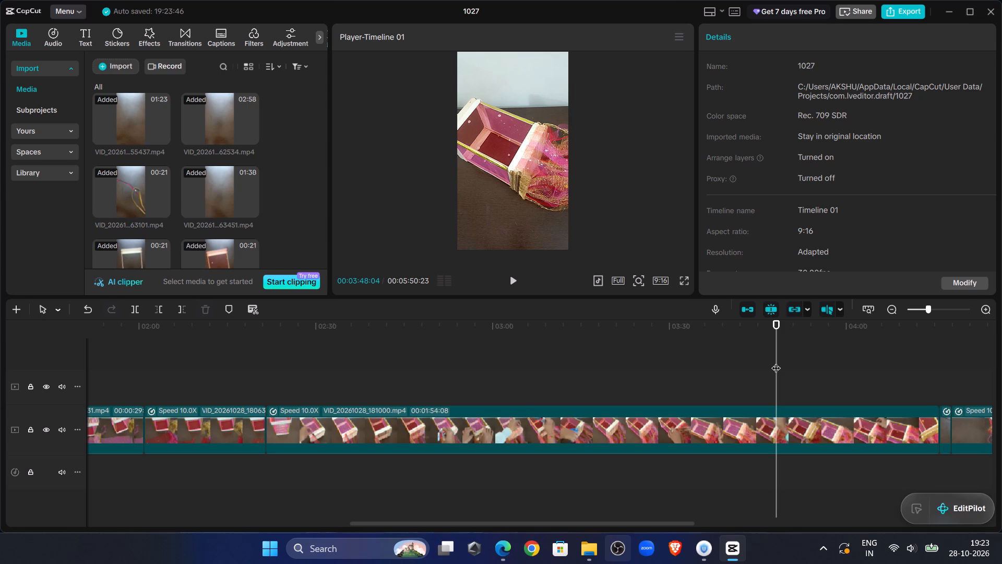
left_click(784, 350)
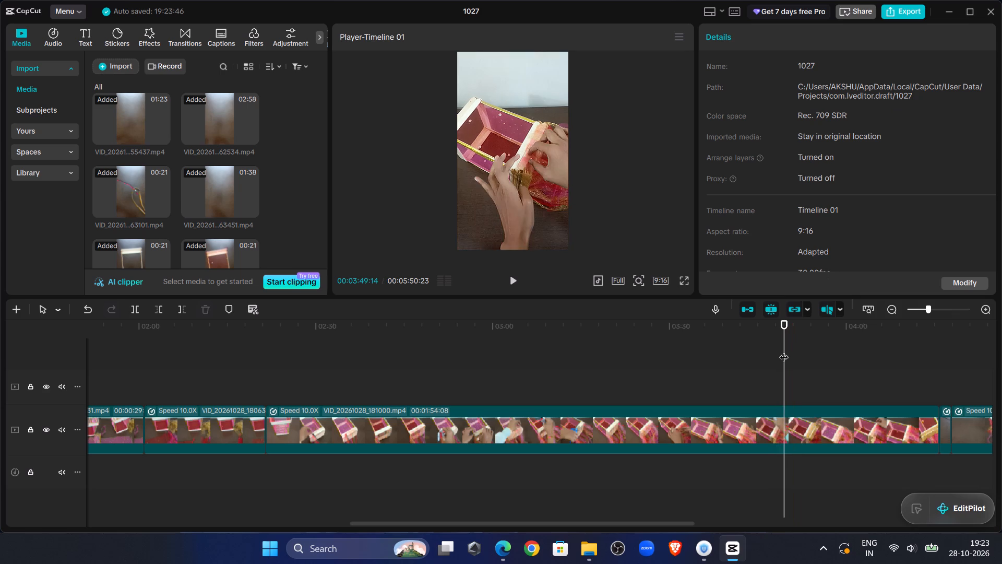
left_click_drag(784, 350, 0, 455)
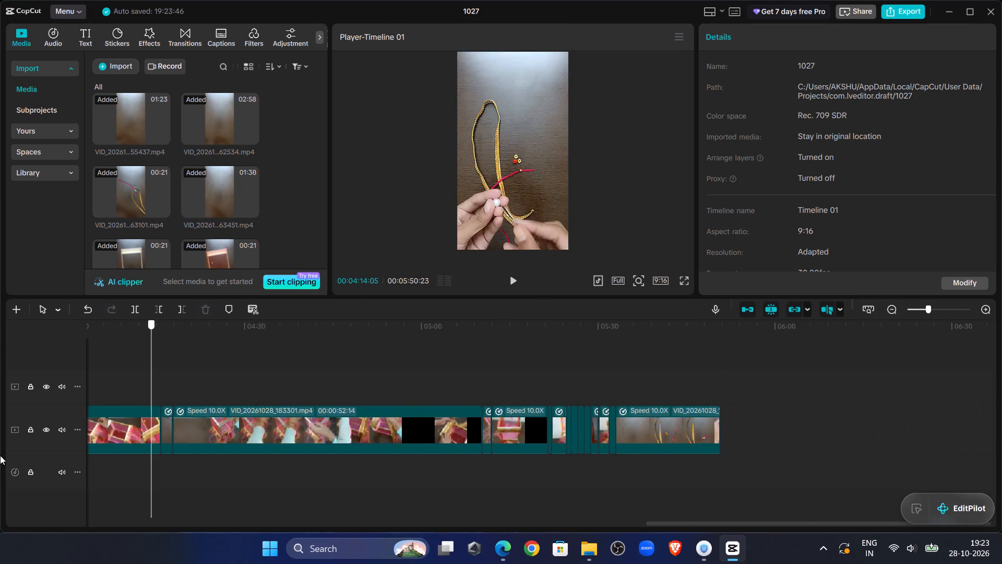
left_click_drag(0, 455, 2, 491)
Trim the empty tabletop footage off the start of VID_20261028_155437.mp4, cutting everything before 00:00:01:18.
left_click_drag(917, 308, 896, 308)
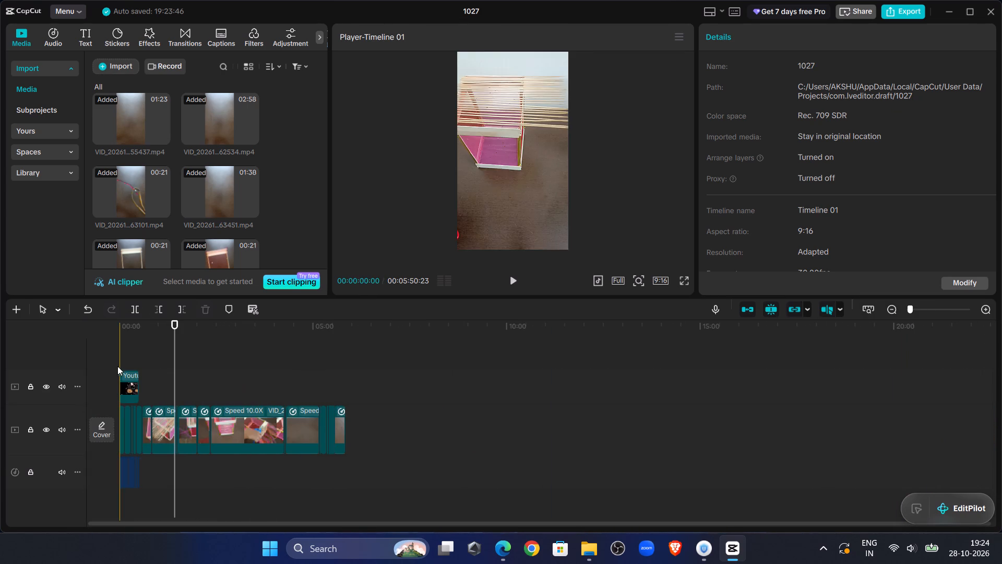
left_click_drag(176, 323, 0, 415)
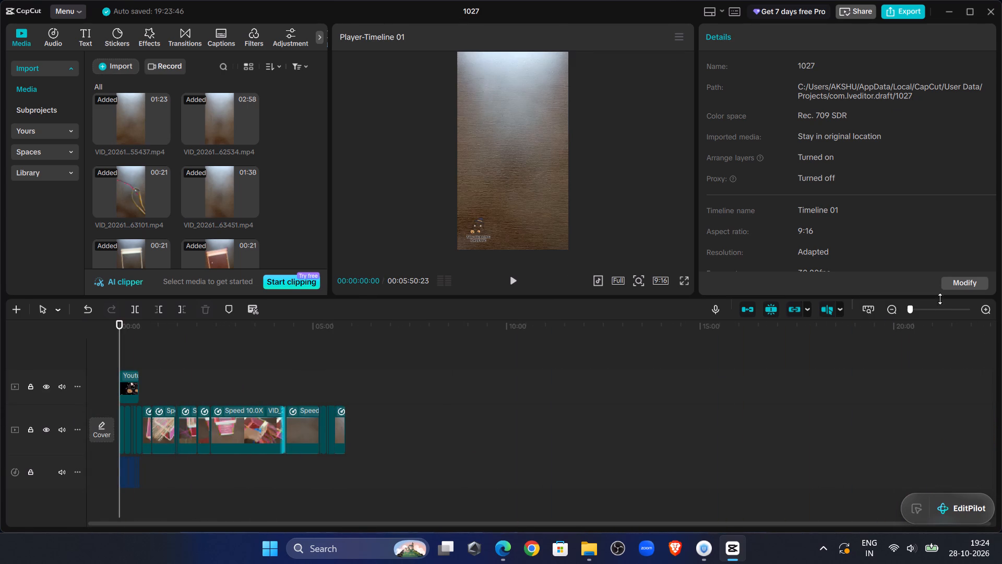
left_click(942, 311)
left_click(510, 281)
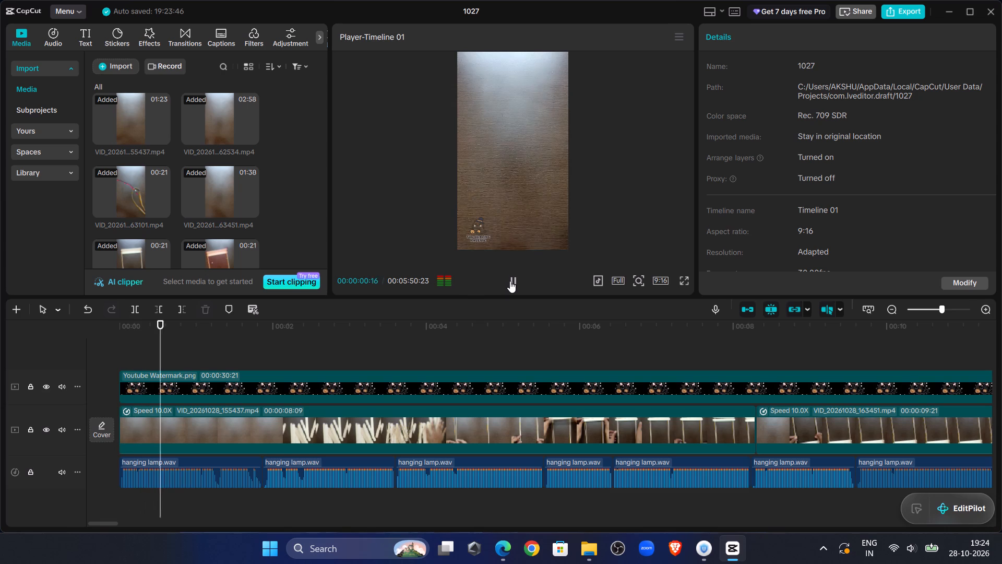
left_click(161, 344)
left_click_drag(161, 344, 266, 352)
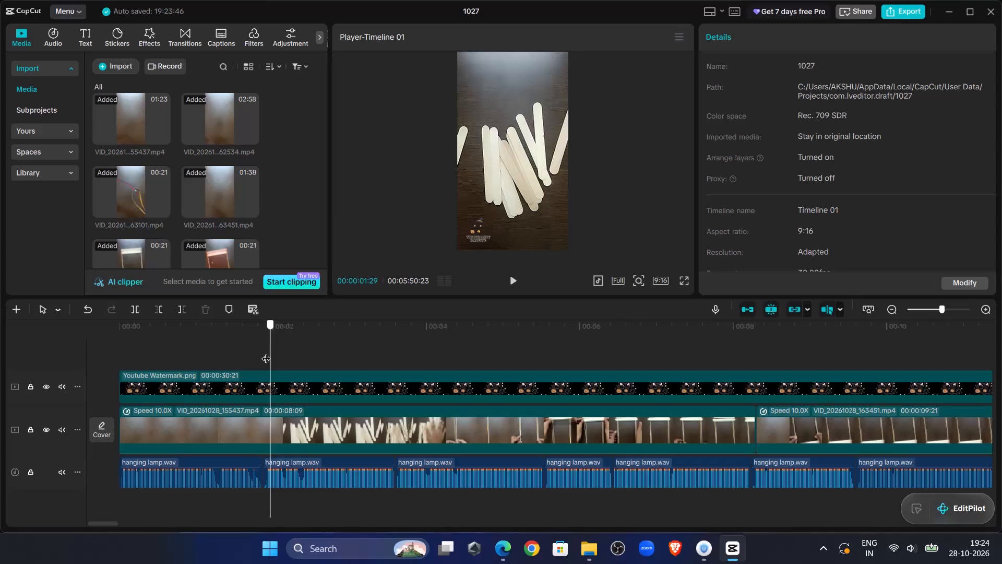
left_click_drag(266, 352, 242, 354)
left_click(223, 431)
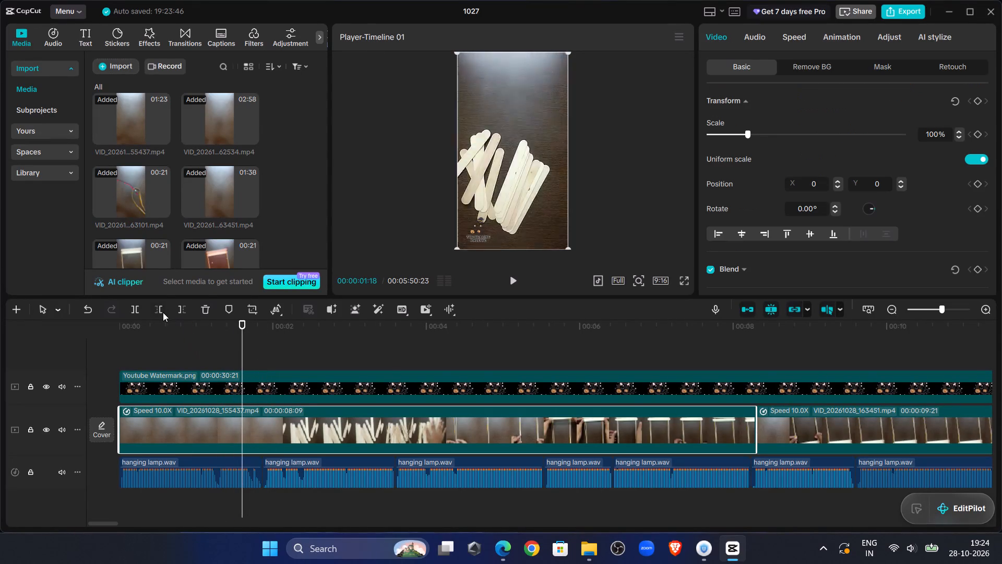
left_click(161, 312)
Play the trimmed opening against the voiceover and set the speed of VID_20261028_155437.mp4 to 7.5x.
left_click(151, 335)
left_click_drag(151, 335, 0, 356)
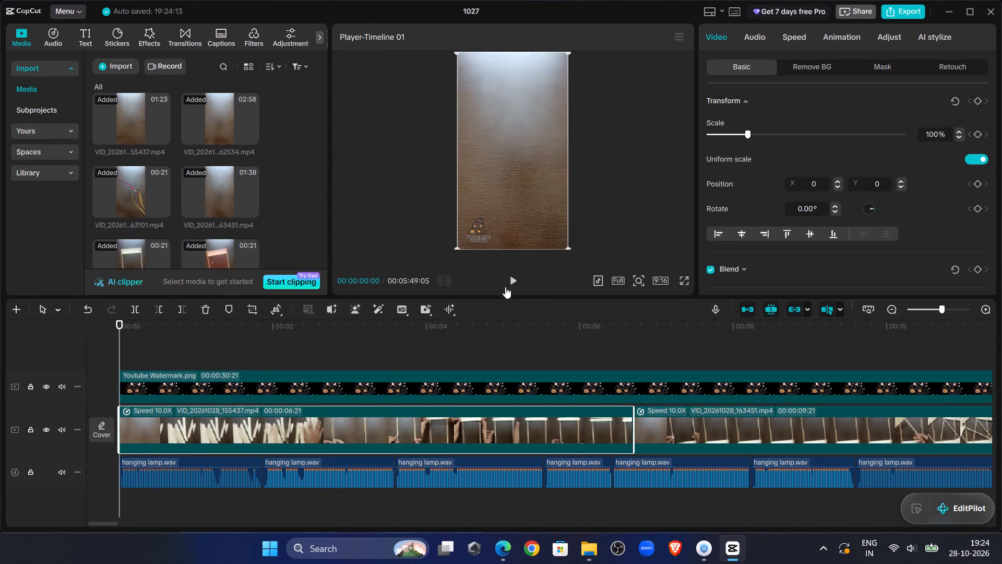
left_click(508, 283)
left_click(509, 283)
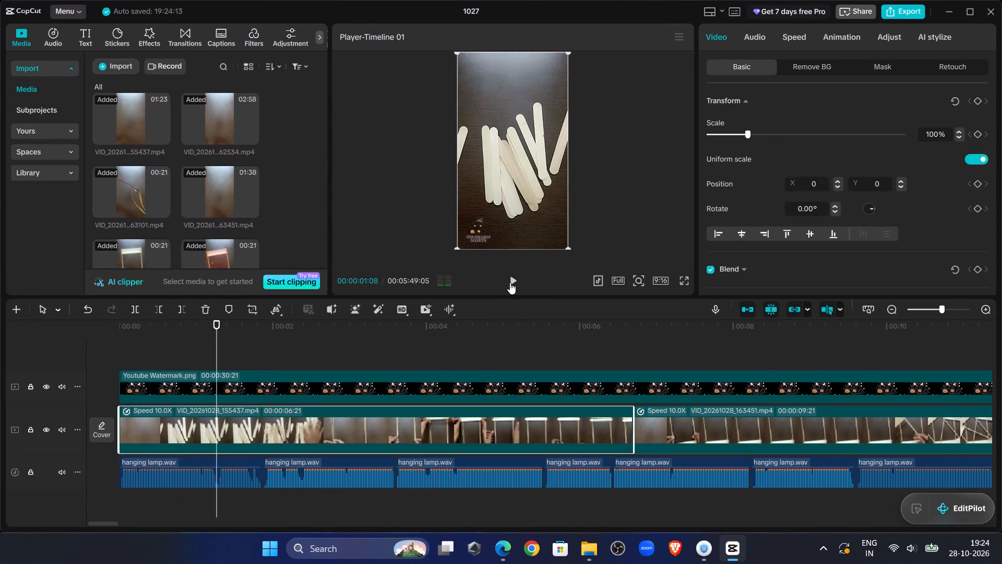
left_click(510, 283)
left_click(510, 283)
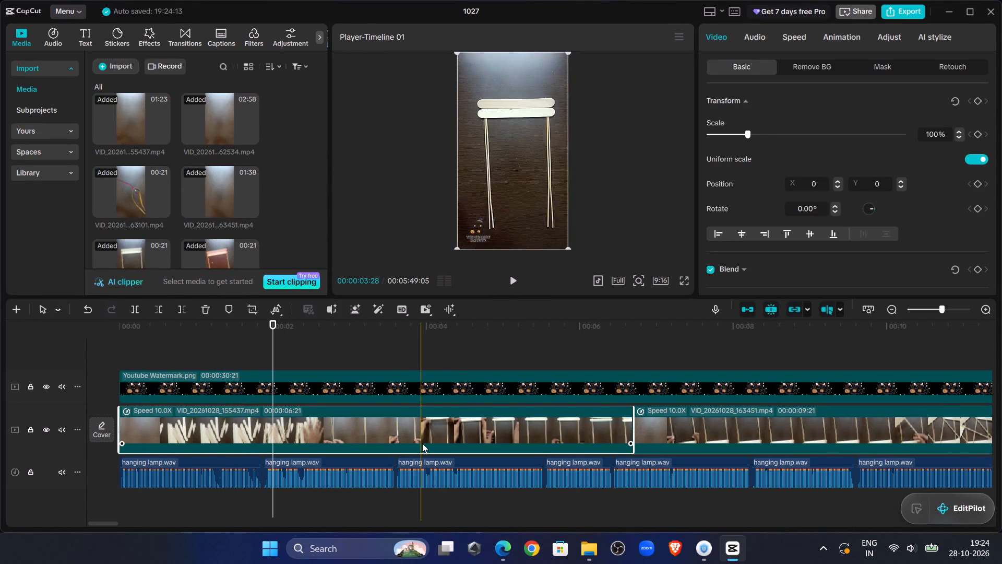
left_click(804, 42)
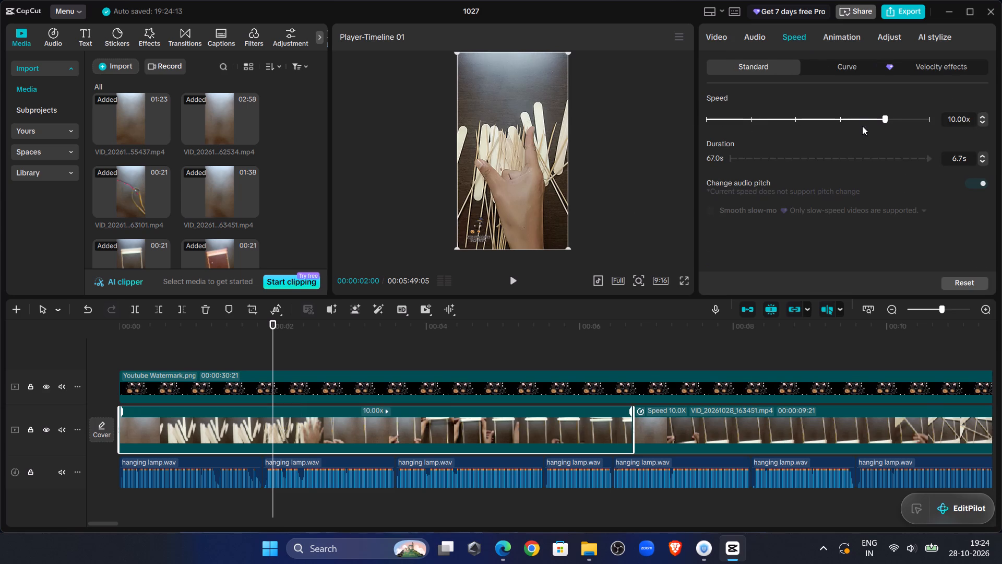
left_click(863, 122)
left_click(142, 356)
left_click_drag(142, 356, 40, 355)
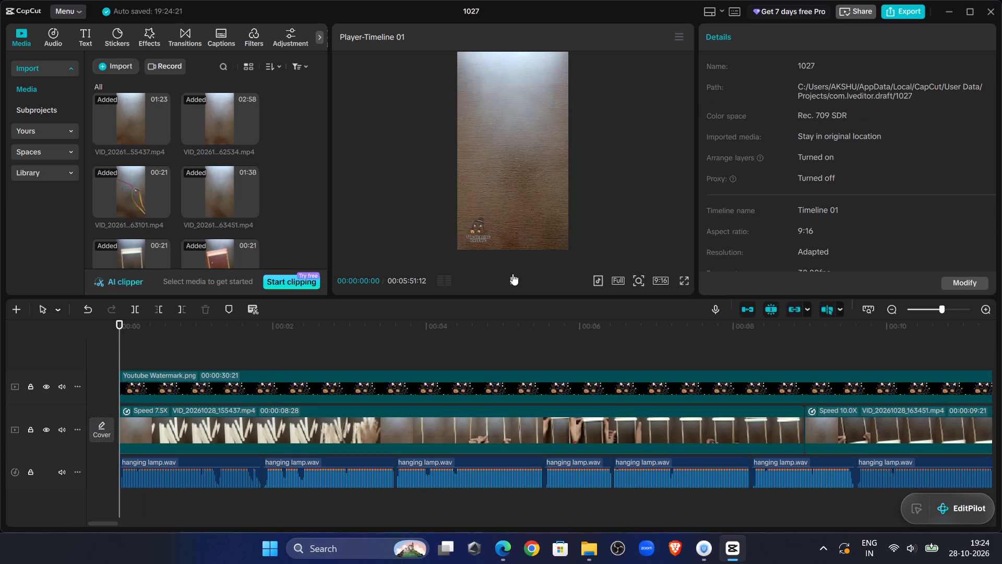
Play the opening against the voiceover and split VID_20261028_155437.mp4 at about 00:00:00:16.
left_click(516, 275)
left_click(516, 275)
left_click(516, 275)
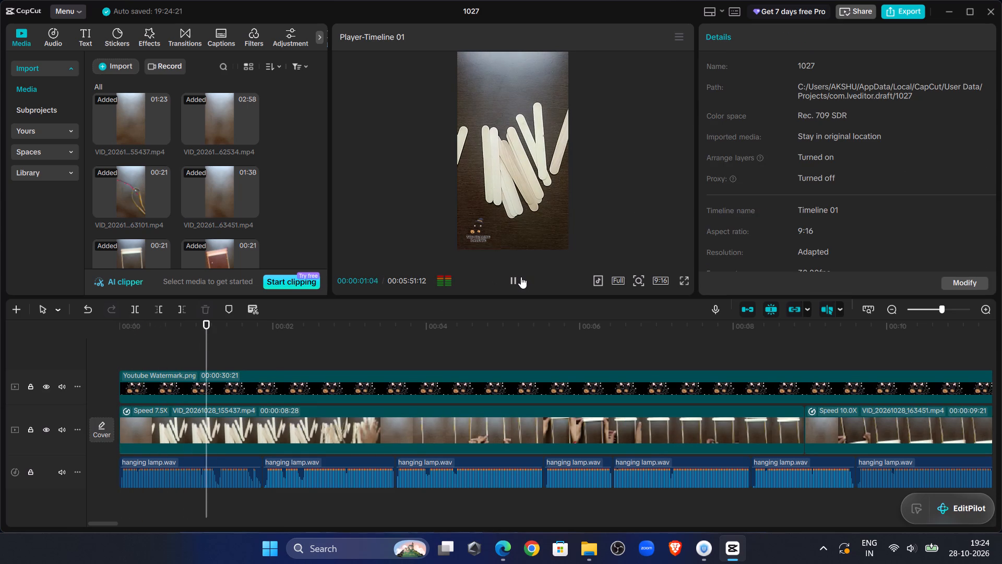
left_click(521, 277)
left_click(178, 347)
left_click_drag(178, 347, 0, 380)
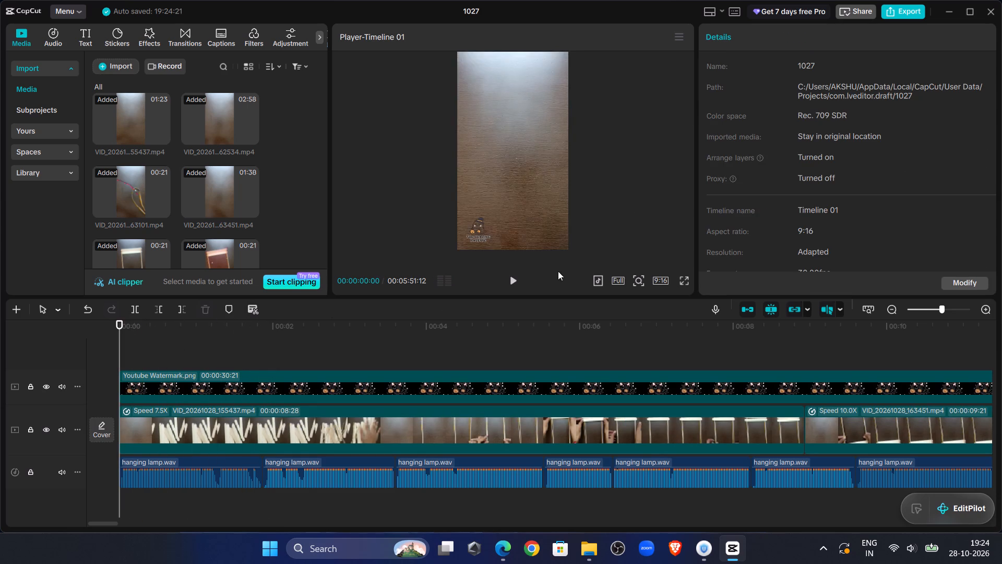
left_click(515, 276)
left_click(515, 276)
left_click(216, 432)
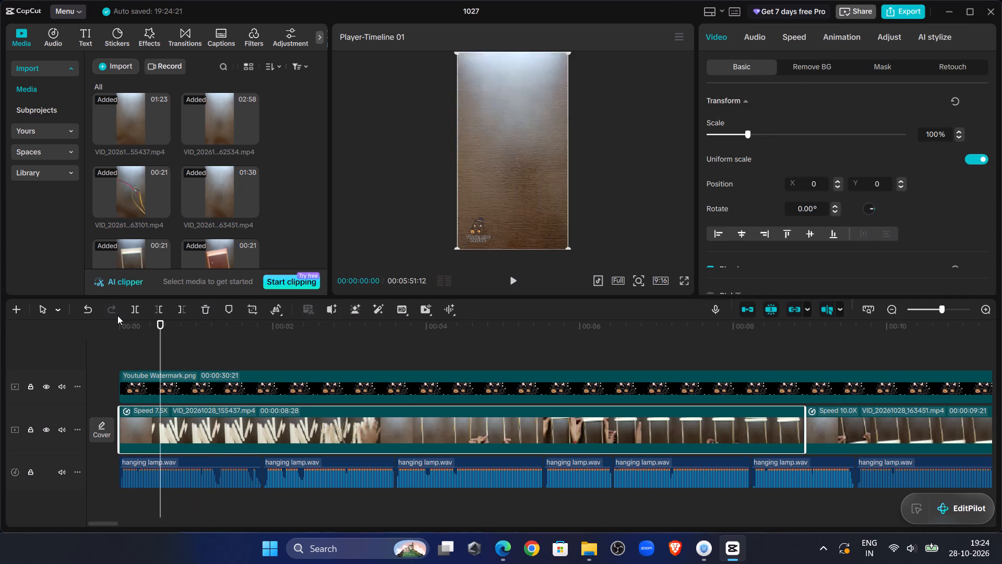
left_click(130, 314)
Trim the start of the second VID_20261028_155437.mp4 piece, cutting everything before 00:00:02:07.
left_click(519, 280)
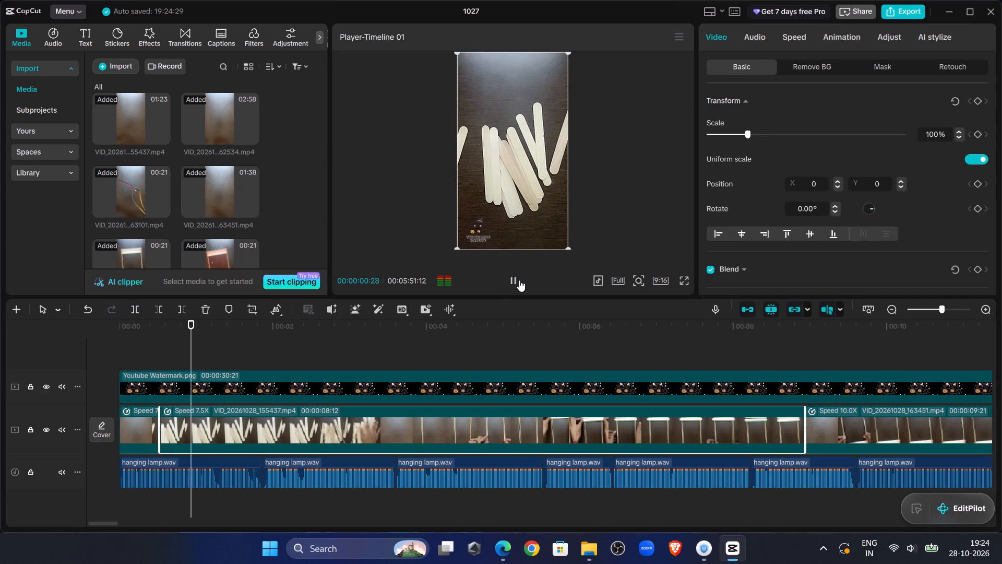
left_click(519, 280)
left_click(519, 280)
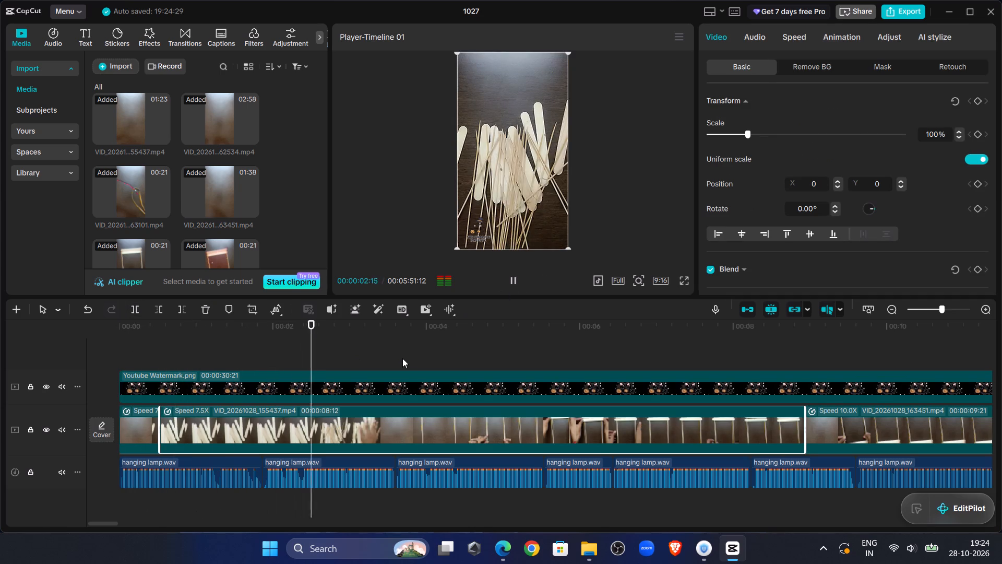
left_click(402, 358)
left_click_drag(398, 351, 372, 345)
left_click(355, 348)
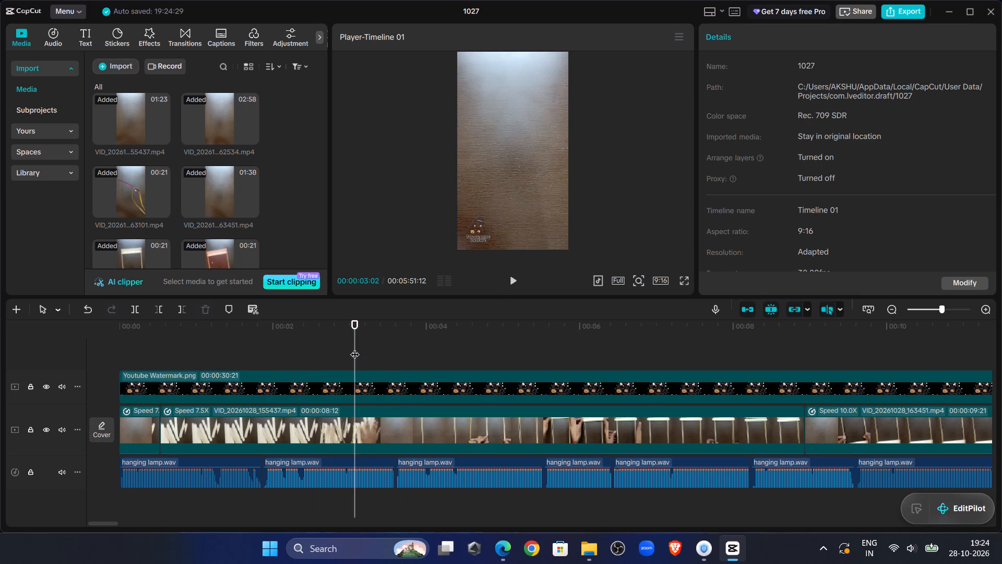
left_click_drag(355, 348, 299, 355)
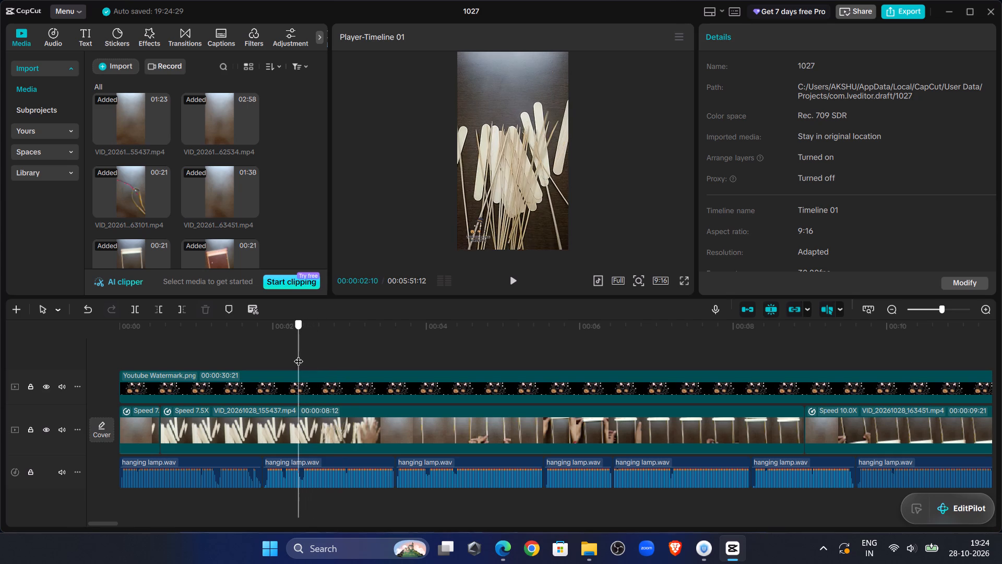
left_click_drag(299, 355, 292, 359)
left_click(323, 423)
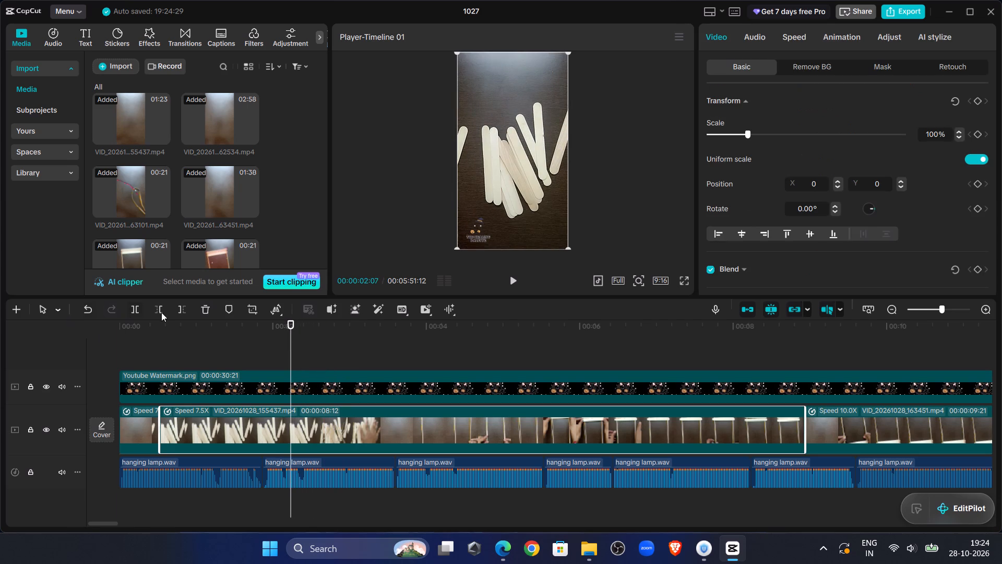
left_click(164, 307)
Play the opening from the start to check the cut between the two VID_20261028_155437.mp4 pieces.
left_click(153, 344)
left_click_drag(153, 344, 53, 344)
left_click(509, 281)
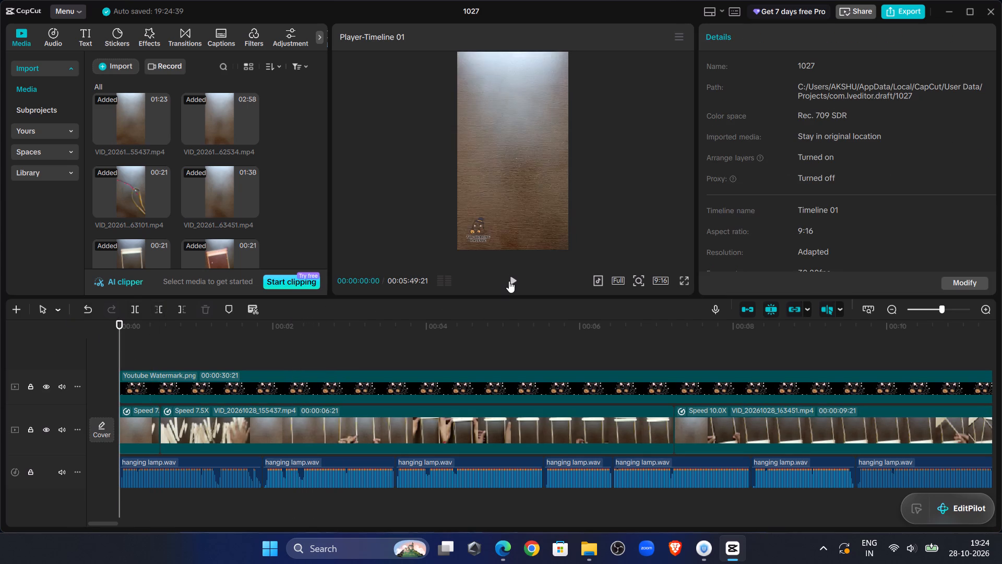
left_click(509, 281)
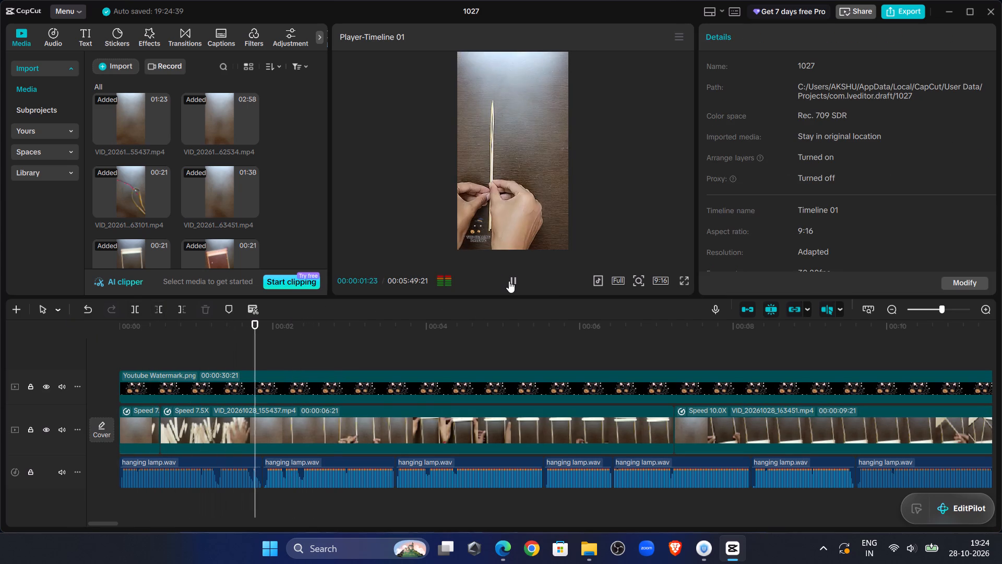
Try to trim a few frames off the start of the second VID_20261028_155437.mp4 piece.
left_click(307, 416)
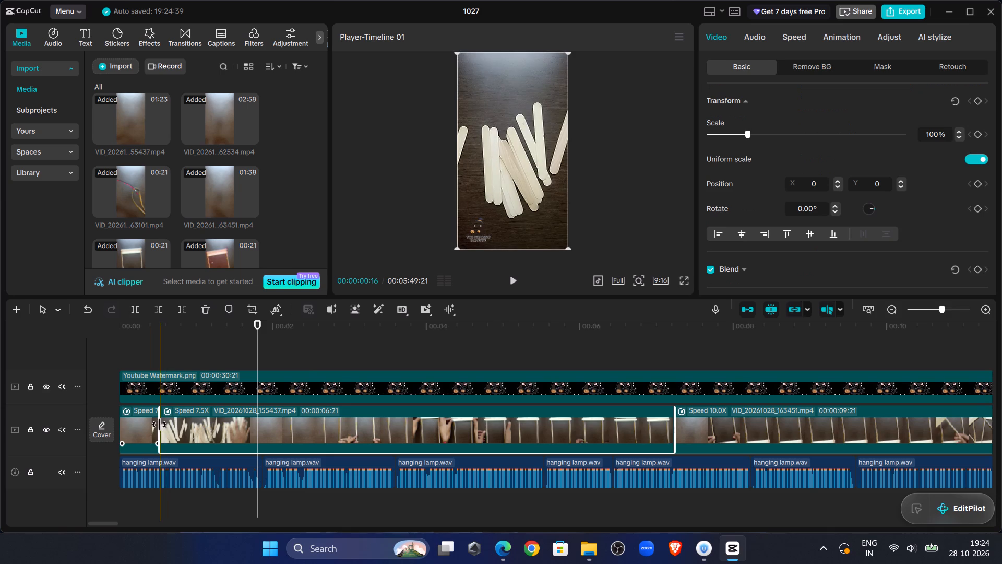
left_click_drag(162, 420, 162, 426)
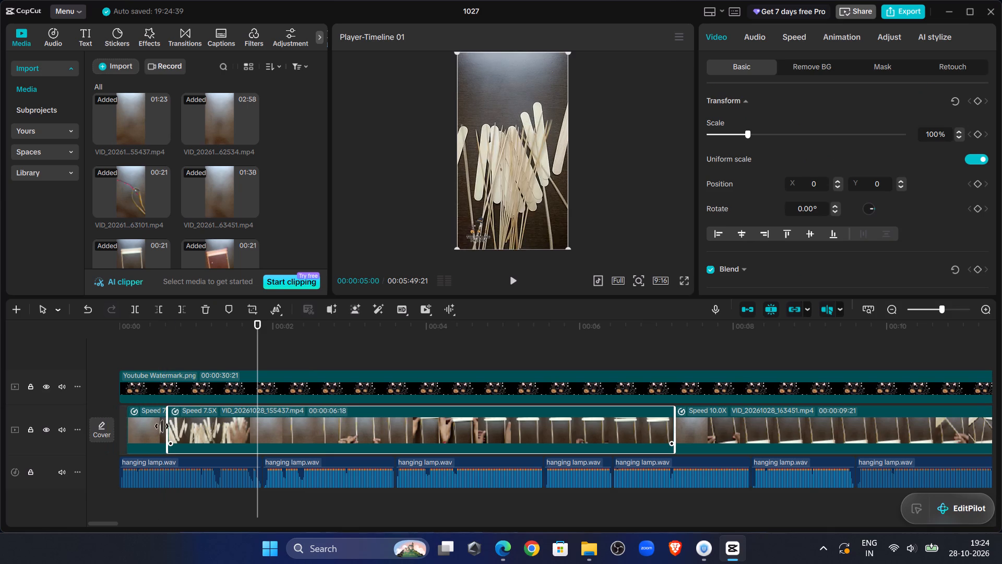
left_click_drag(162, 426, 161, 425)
Play the opening from the start, pausing repeatedly to compare the stick-frame footage with the voiceover.
left_click(156, 327)
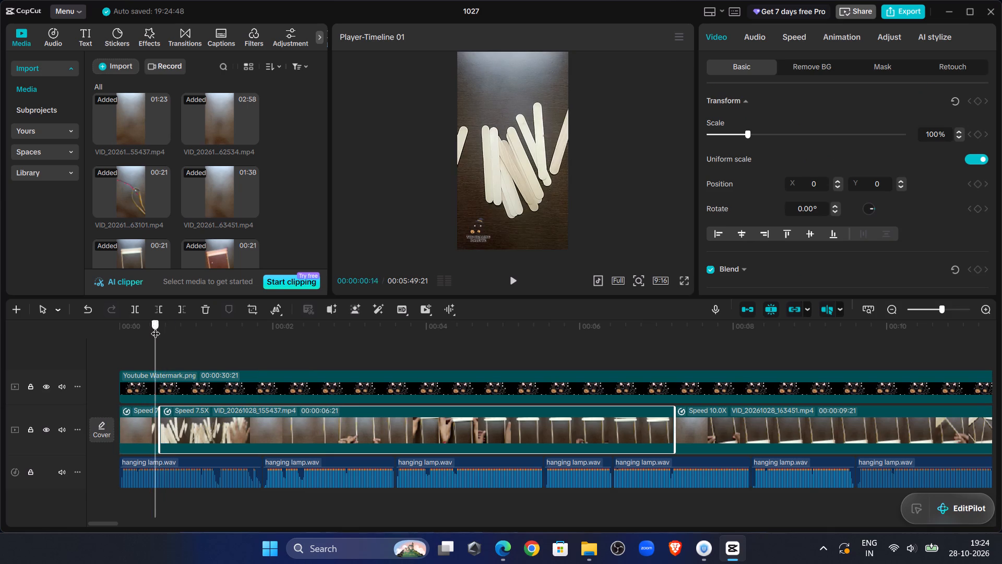
left_click_drag(156, 327, 99, 337)
left_click(513, 281)
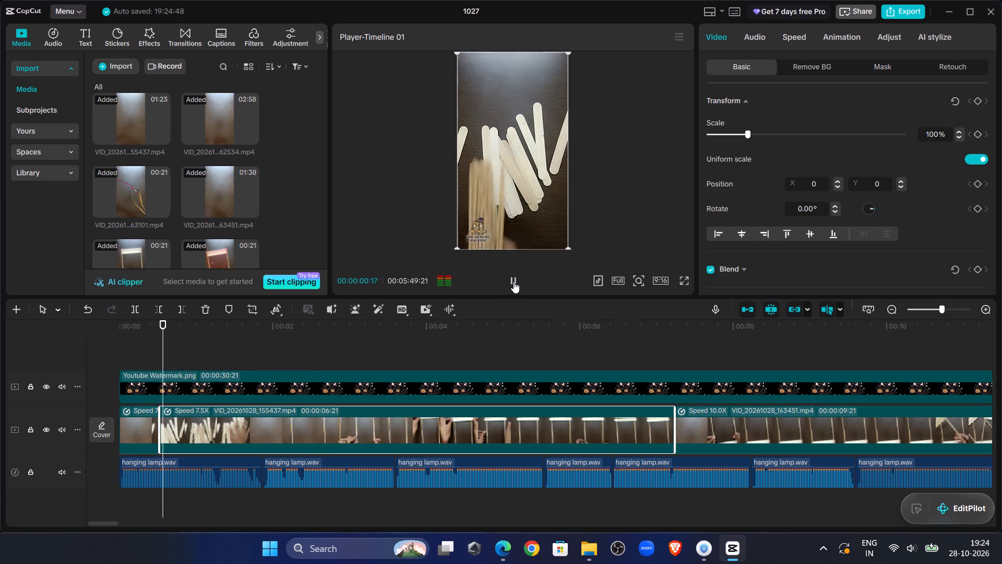
left_click(514, 281)
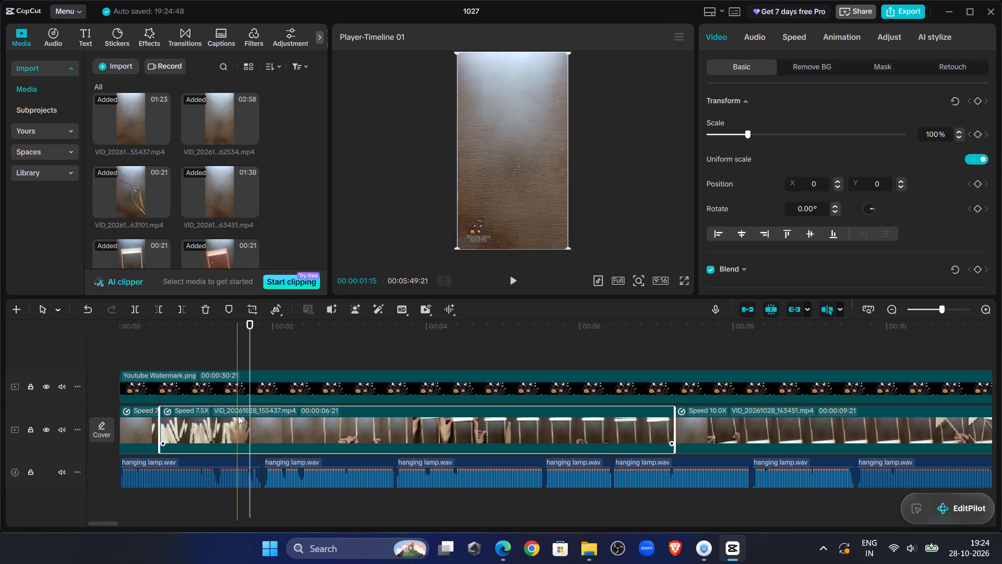
left_click(162, 344)
left_click(512, 287)
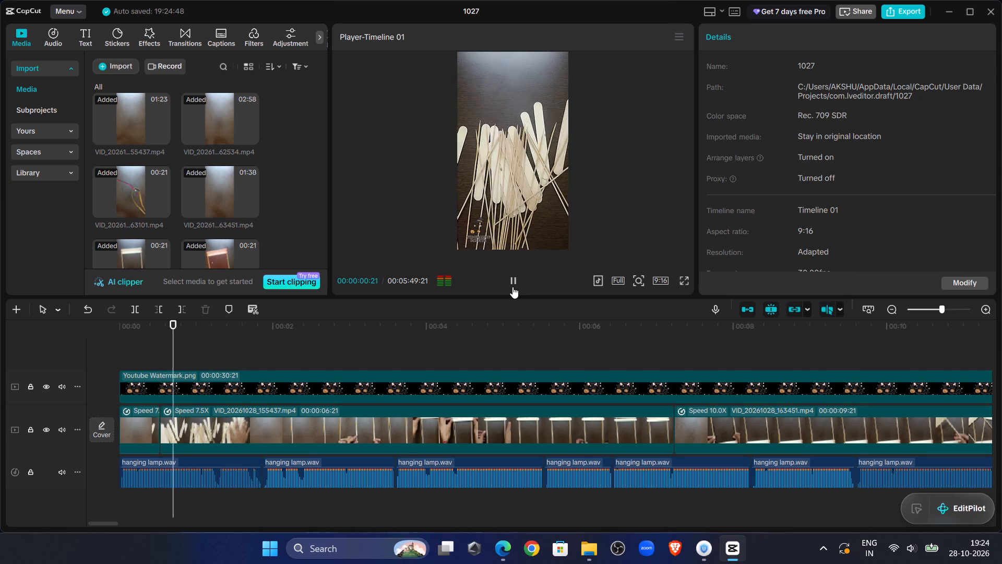
left_click(512, 287)
left_click(512, 287)
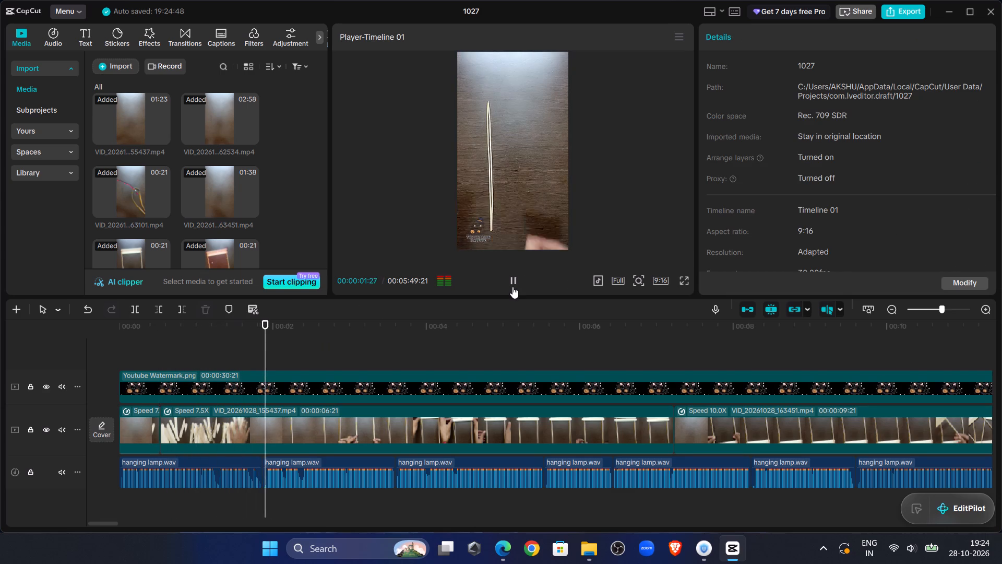
left_click(512, 287)
left_click(512, 287)
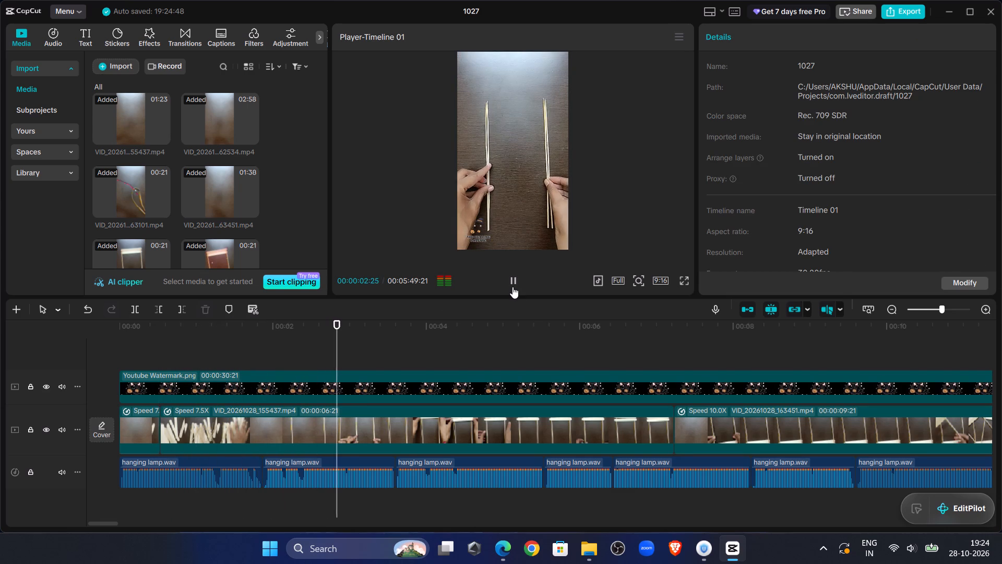
left_click(512, 287)
left_click(512, 287)
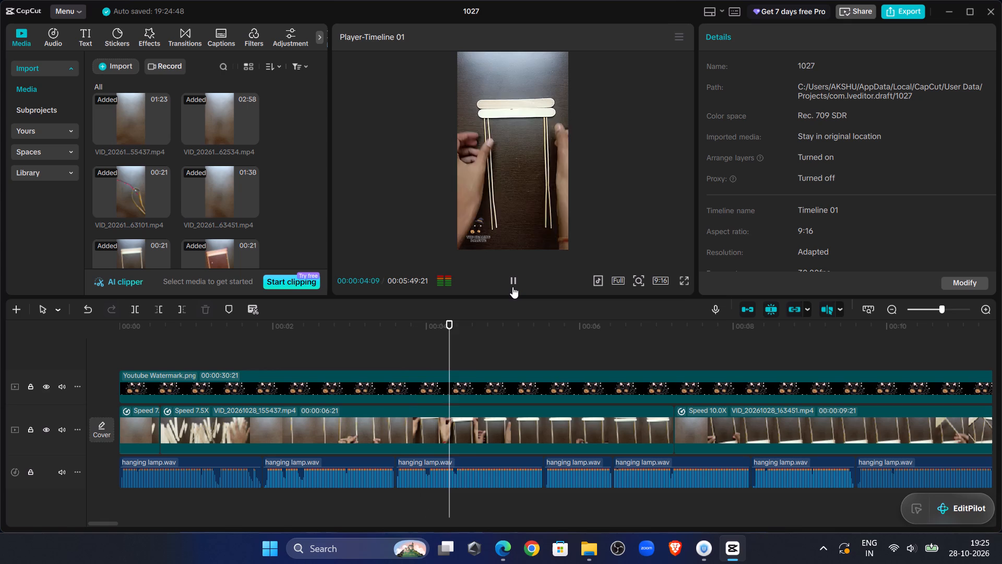
left_click(512, 287)
left_click(512, 287)
left_click(512, 287)
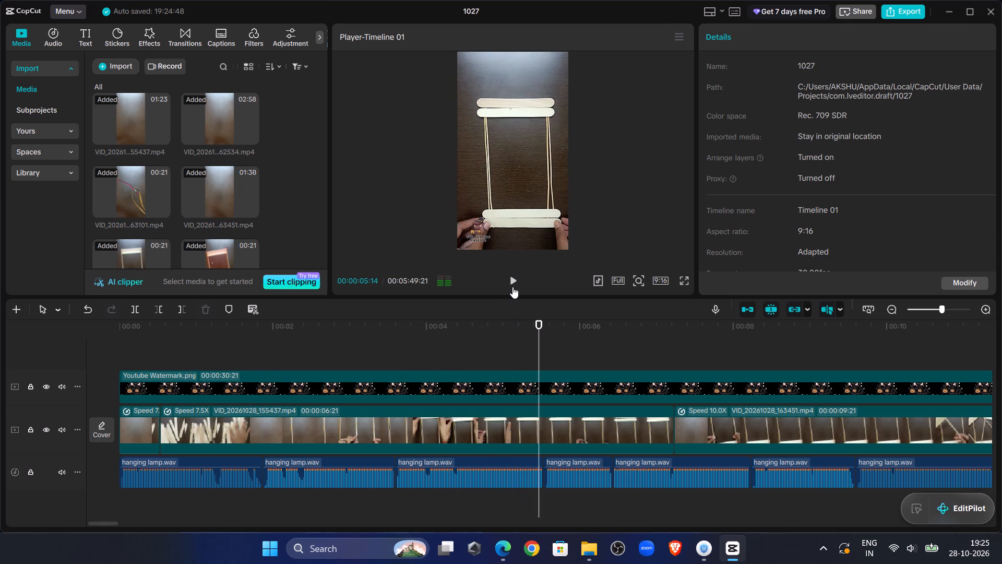
double_click(512, 287)
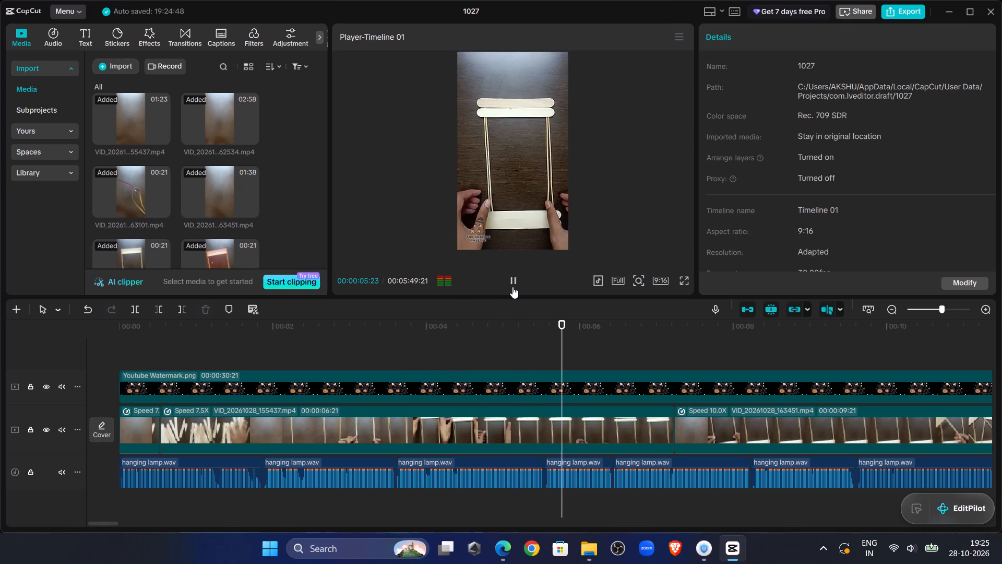
Split VID_20261028_155437.mp4 at about 00:00:05:19 and delete the piece after the split.
left_click_drag(568, 332, 558, 332)
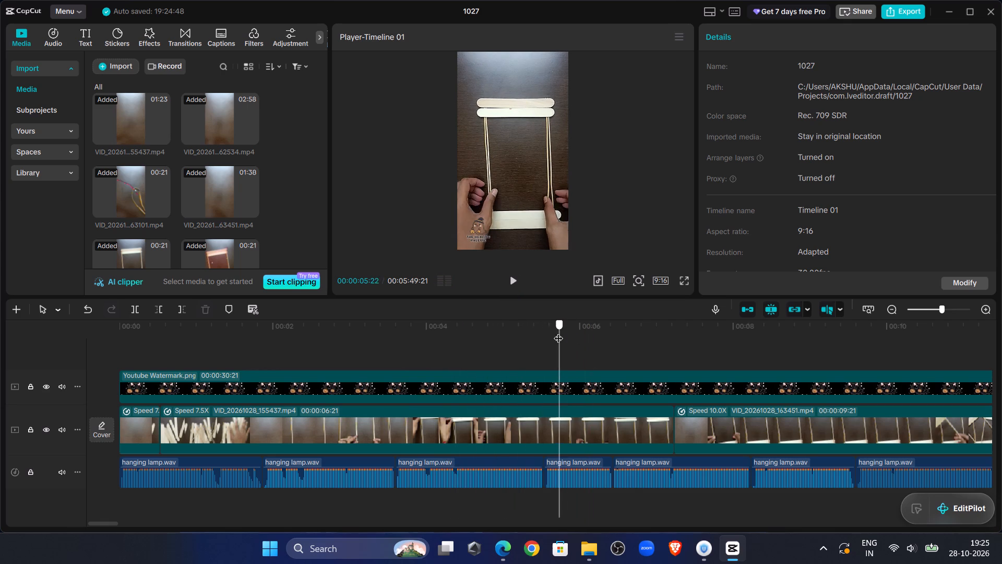
left_click_drag(558, 332, 552, 334)
left_click(527, 430)
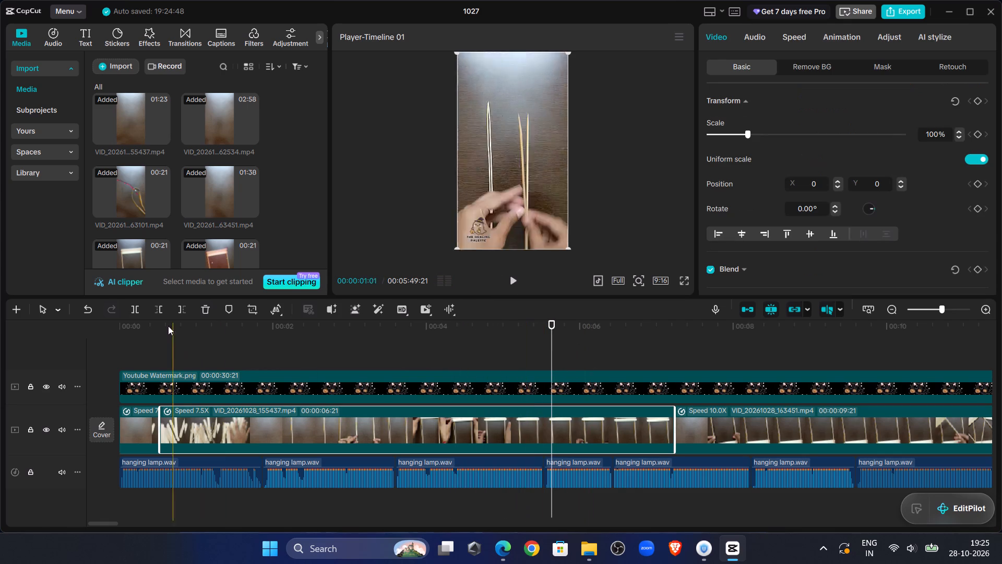
left_click(139, 311)
left_click(510, 286)
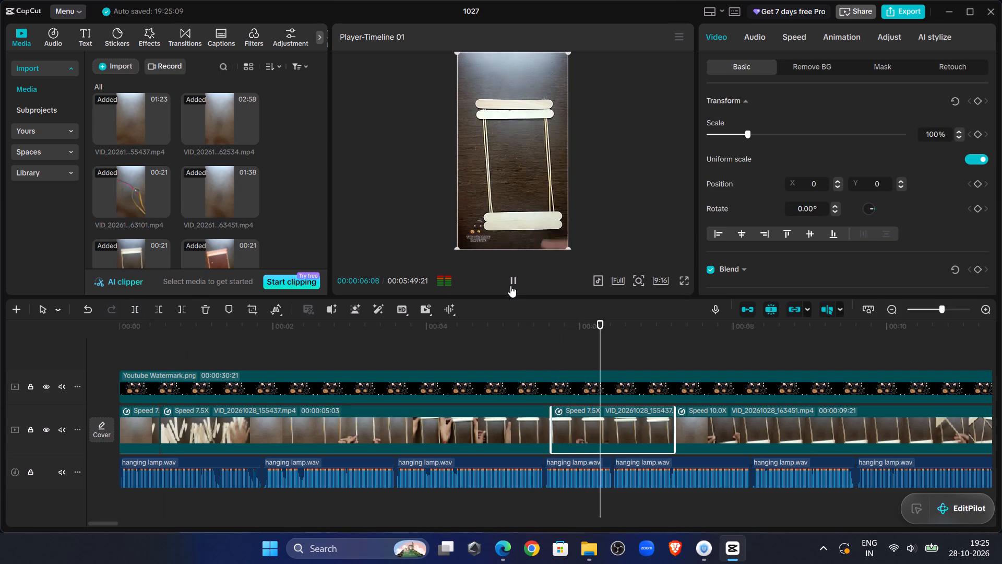
left_click(618, 346)
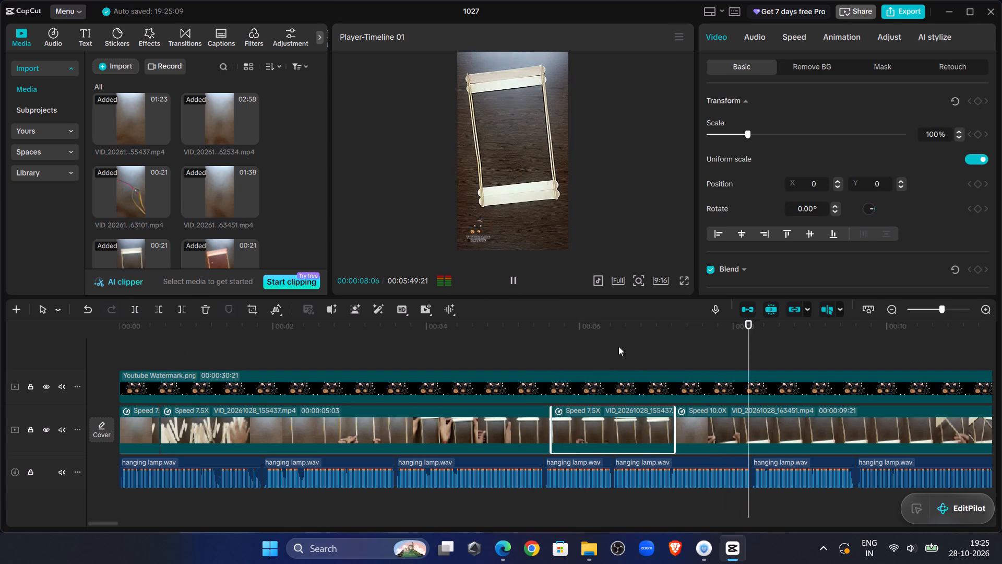
left_click(633, 415)
key("Delete")
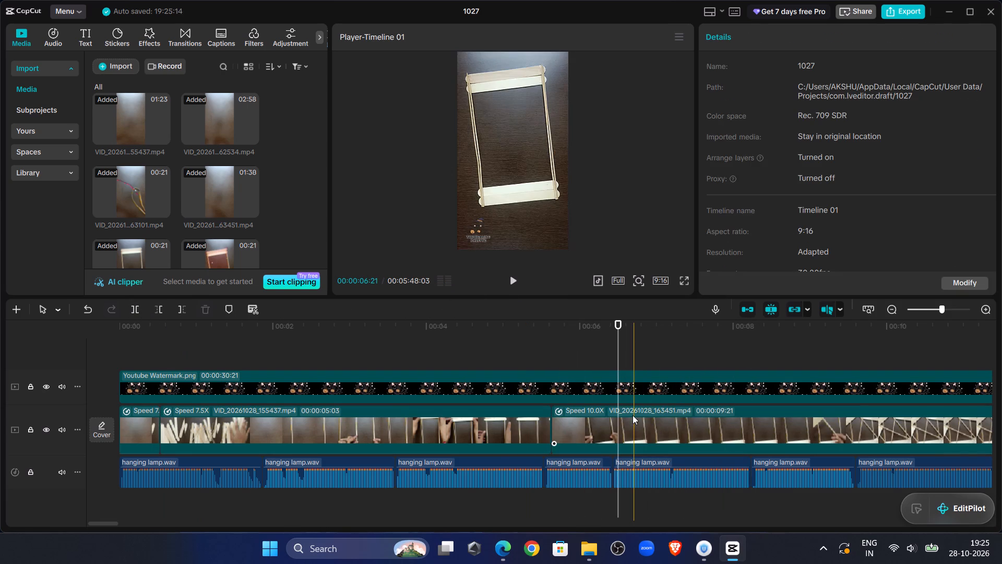
Play across the join into VID_20261028_163451.mp4 and split that clip at about 00:00:06:13.
left_click(501, 332)
left_click(518, 270)
left_click(513, 281)
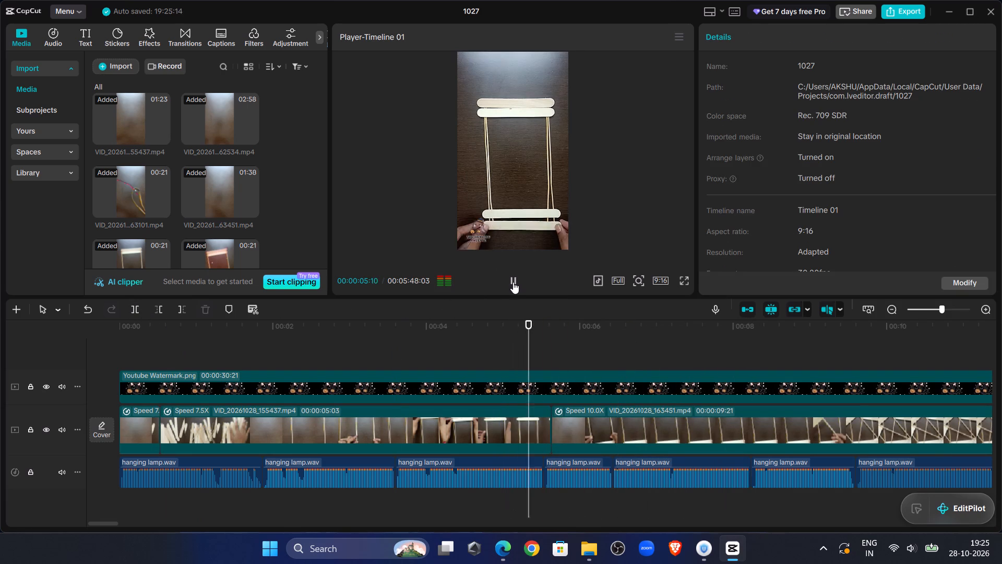
left_click(514, 282)
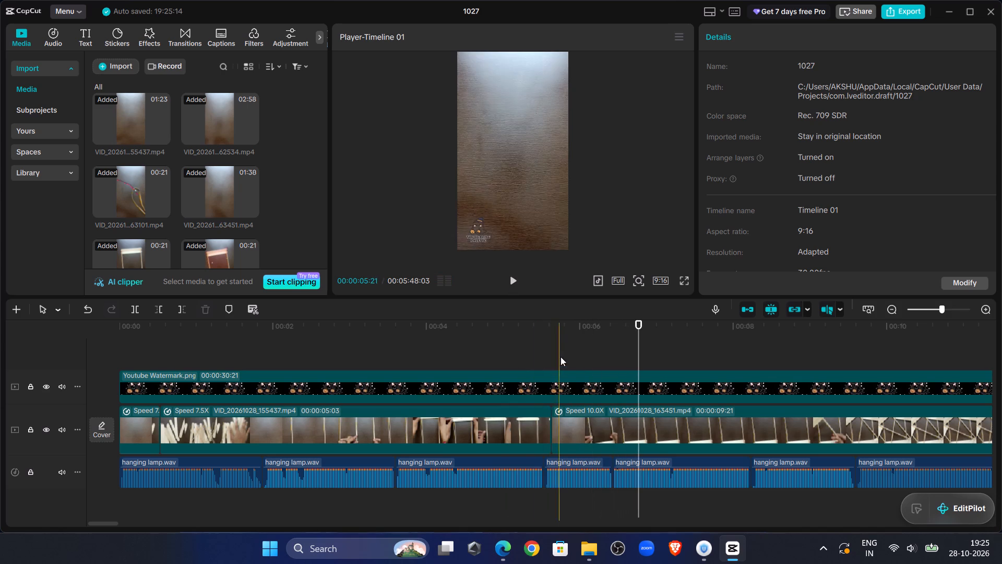
left_click(551, 339)
left_click(513, 284)
left_click(513, 284)
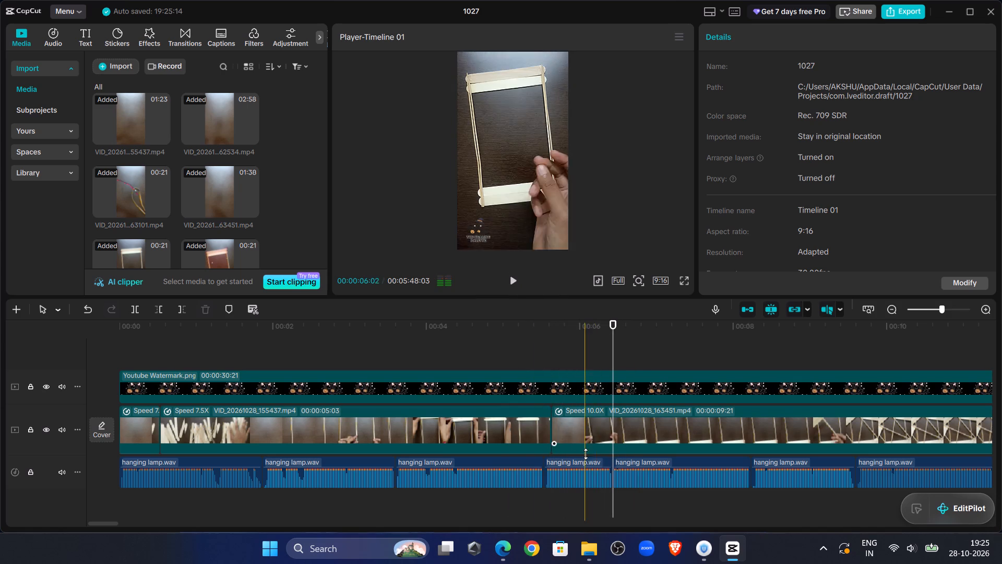
left_click(607, 443)
left_click(133, 303)
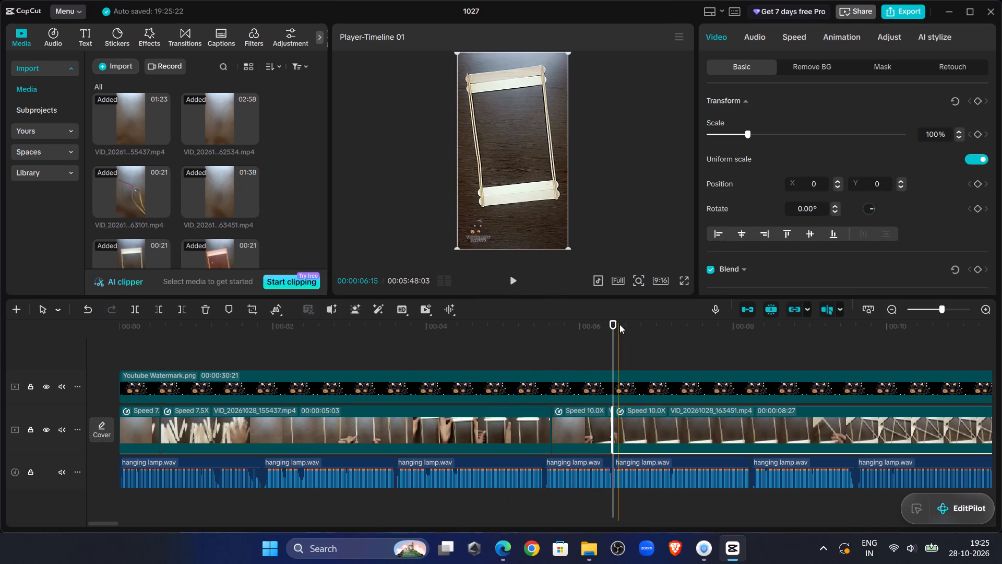
Trim the start of the second VID_20261028_163451.mp4 piece, cutting everything before 00:00:08:26.
left_click_drag(616, 326, 806, 372)
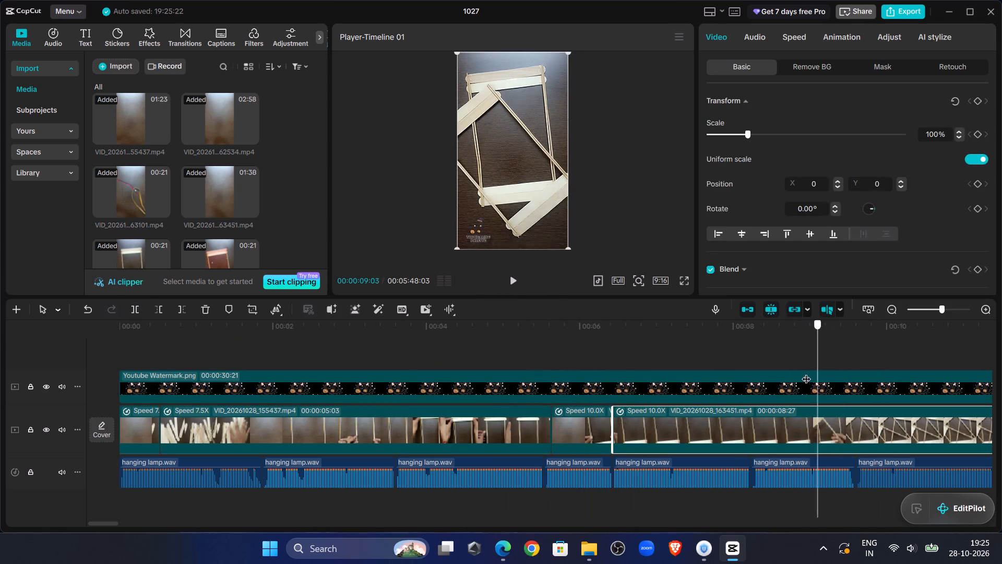
left_click_drag(806, 372, 798, 371)
left_click(158, 314)
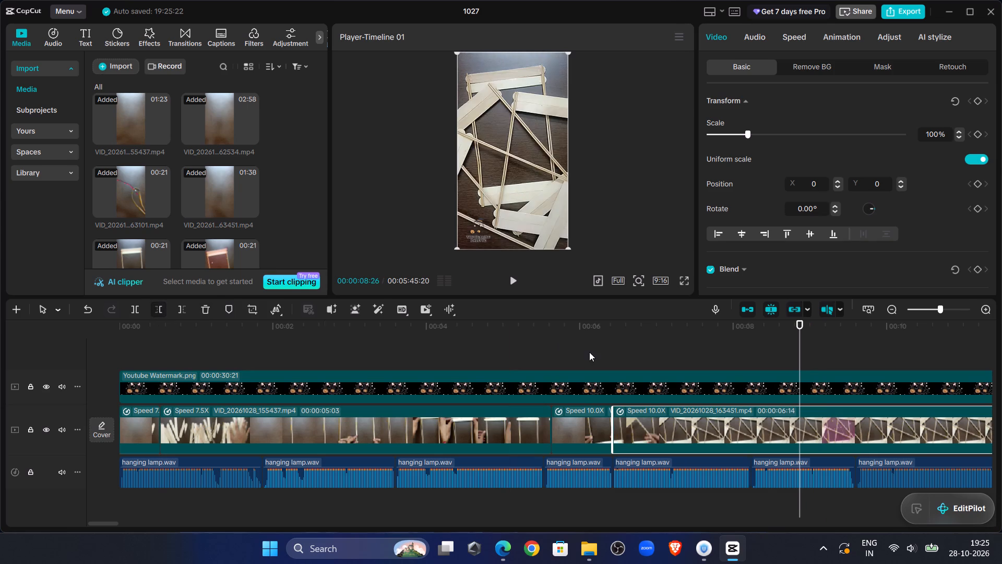
Play the shortened section against the voiceover and split the second VID_20261028_163451.mp4 piece at 00:00:07:19.
left_click(582, 345)
left_click(512, 281)
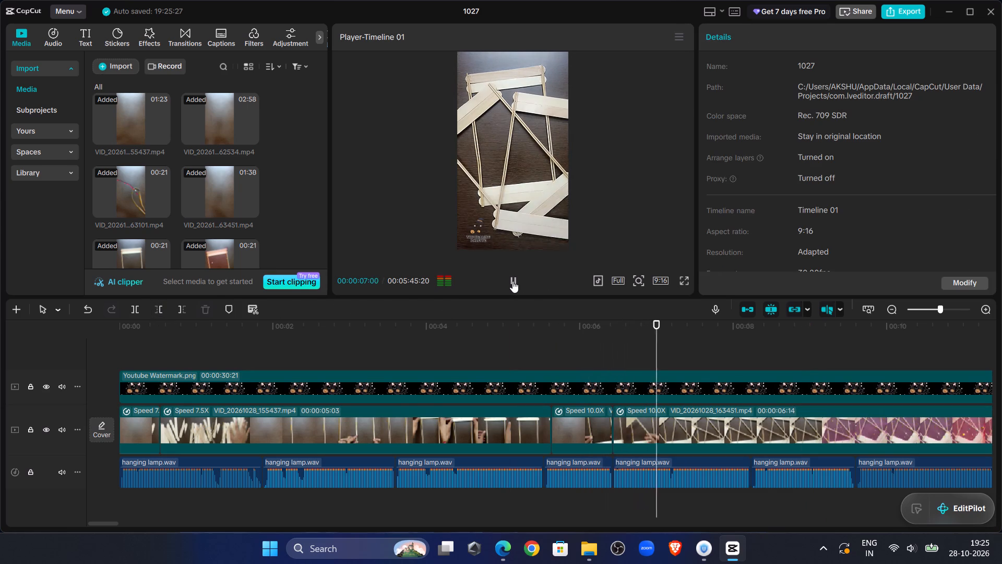
left_click(512, 281)
left_click(669, 420)
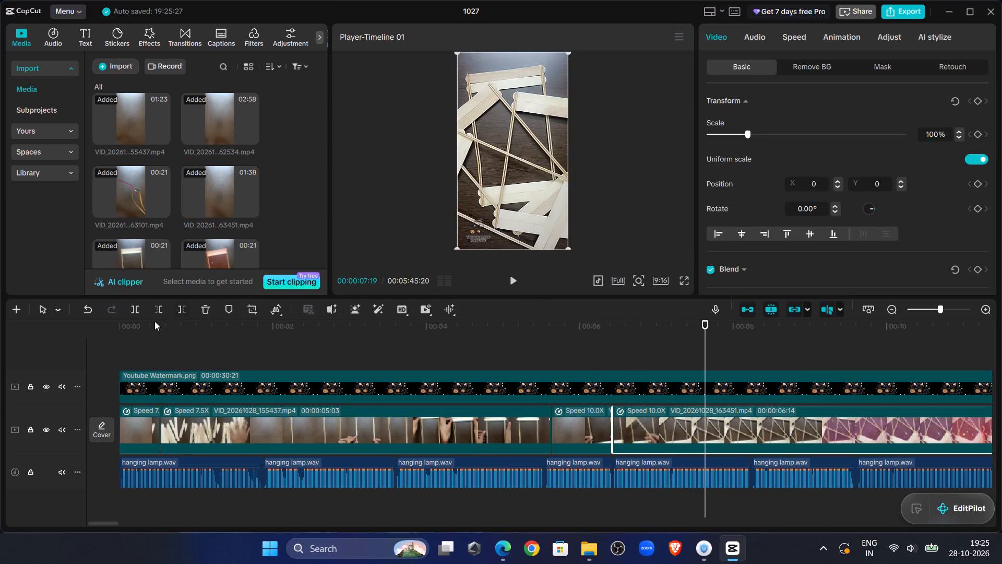
left_click(141, 308)
Review the last VID_20261028_163451.mp4 piece and trim its start, cutting everything before about 00:00:08:28.
left_click(506, 282)
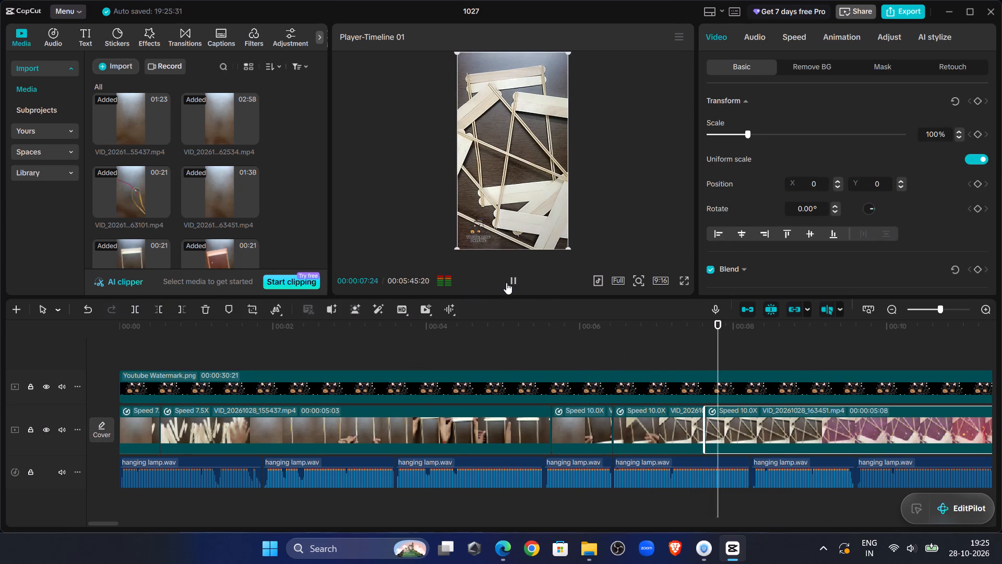
left_click(515, 278)
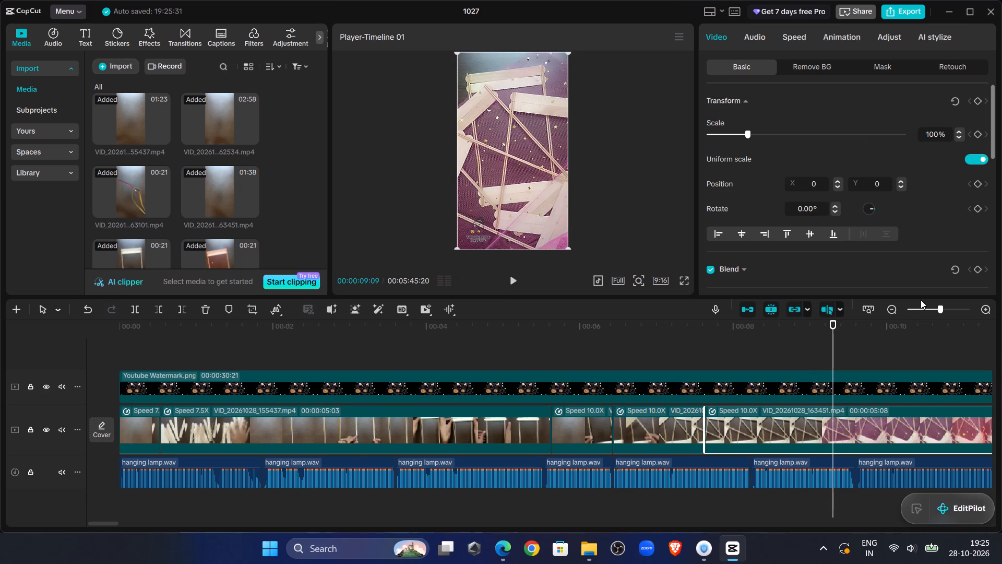
left_click(927, 312)
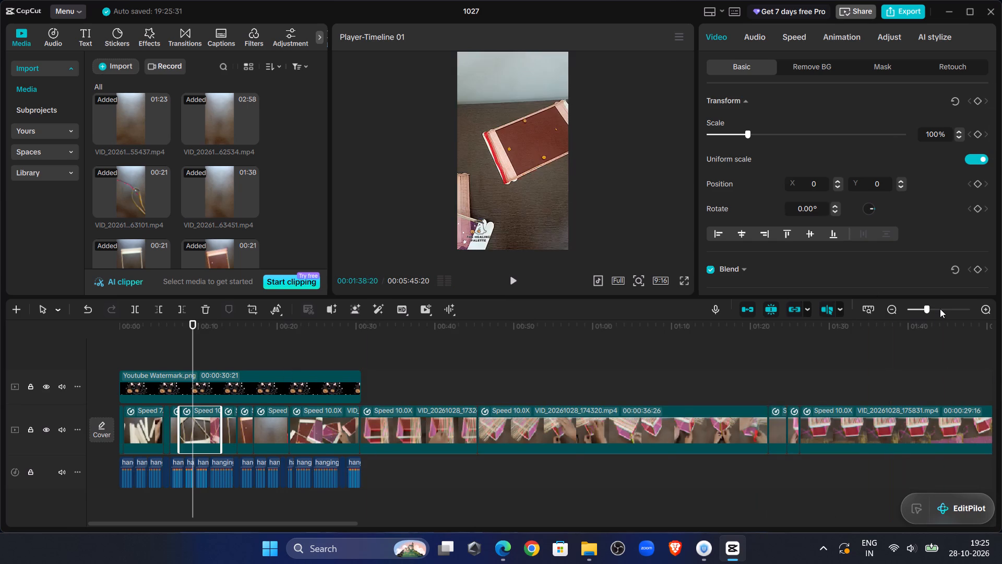
left_click(938, 310)
left_click_drag(191, 346, 134, 348)
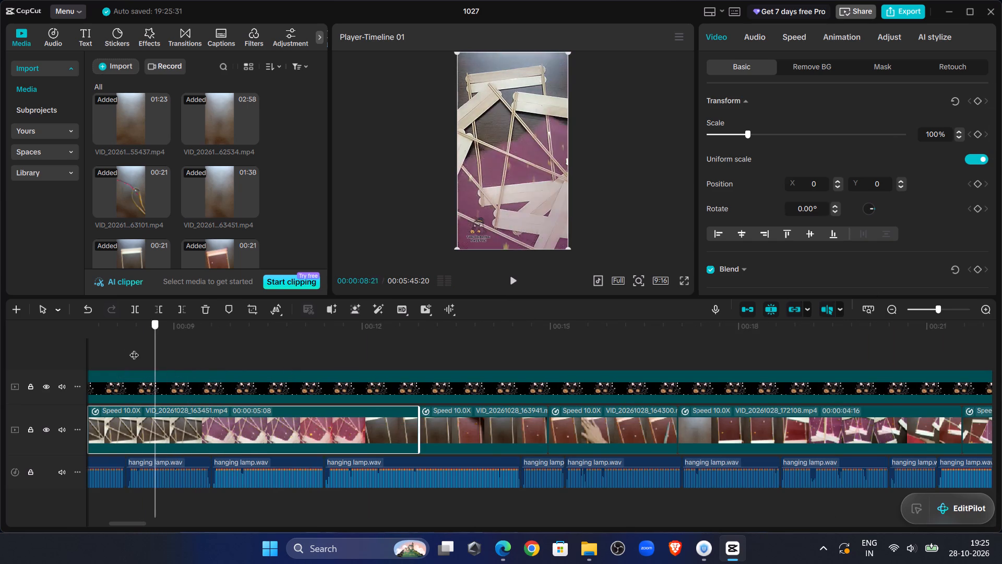
left_click_drag(134, 348, 292, 378)
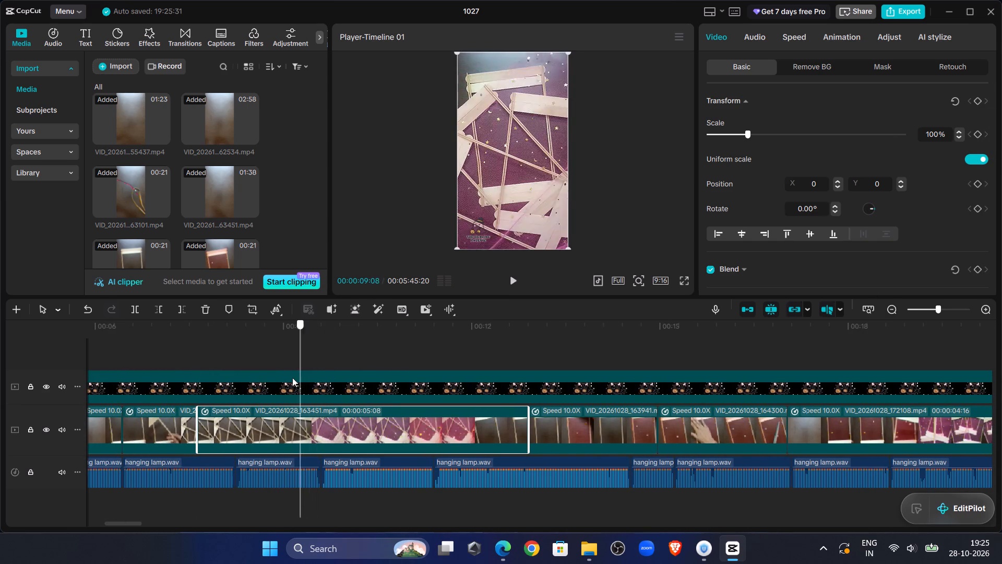
left_click_drag(292, 378, 284, 377)
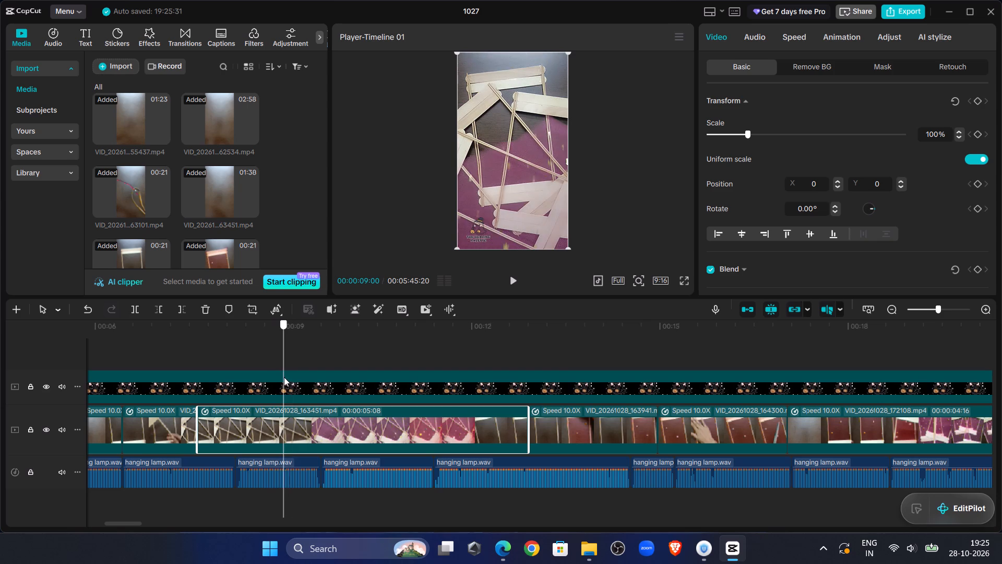
left_click_drag(284, 377, 279, 377)
left_click(159, 310)
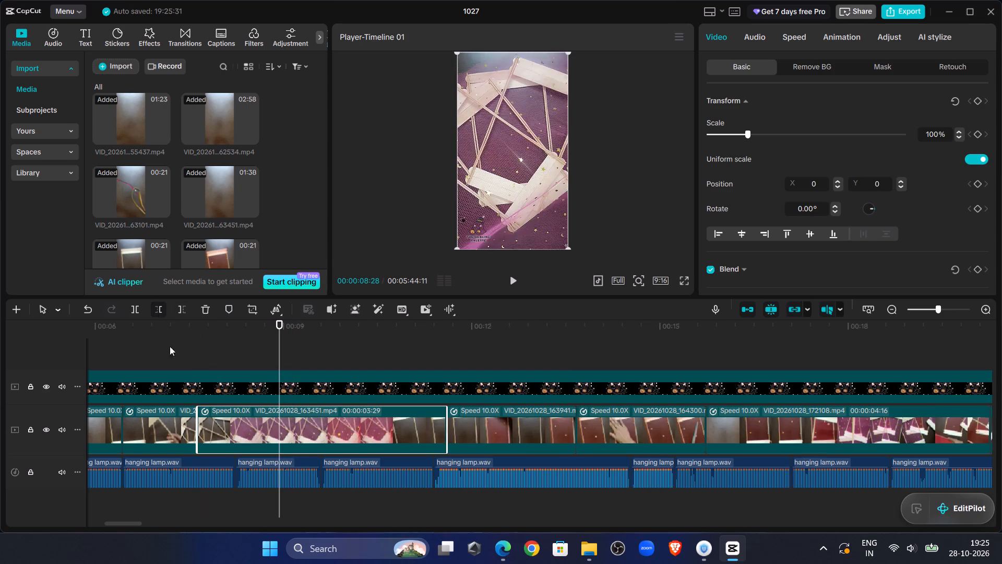
Play the shortened piece against the voiceover and split the last VID_20261028_163451.mp4 piece at about 00:00:08.
left_click(173, 366)
left_click(509, 279)
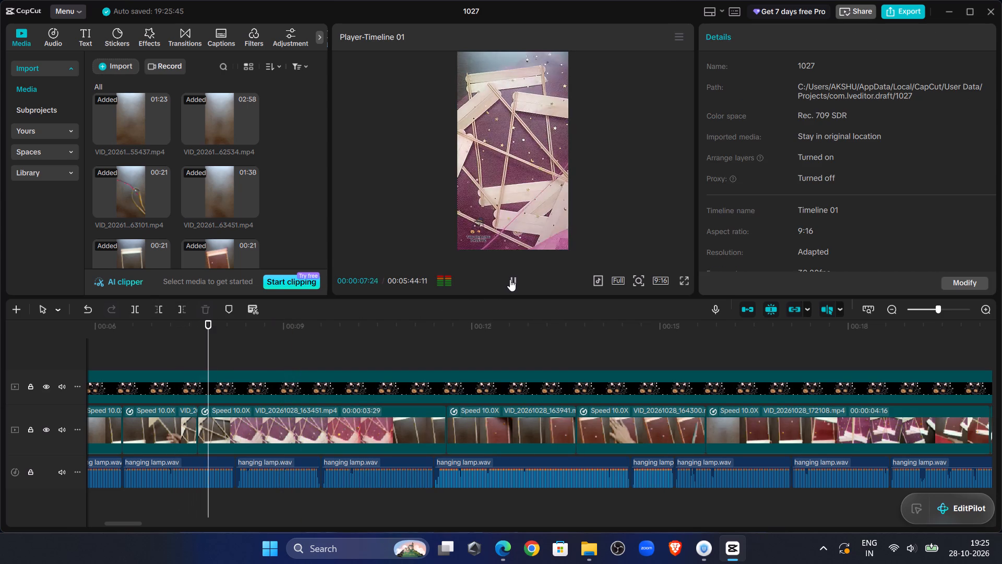
left_click(510, 279)
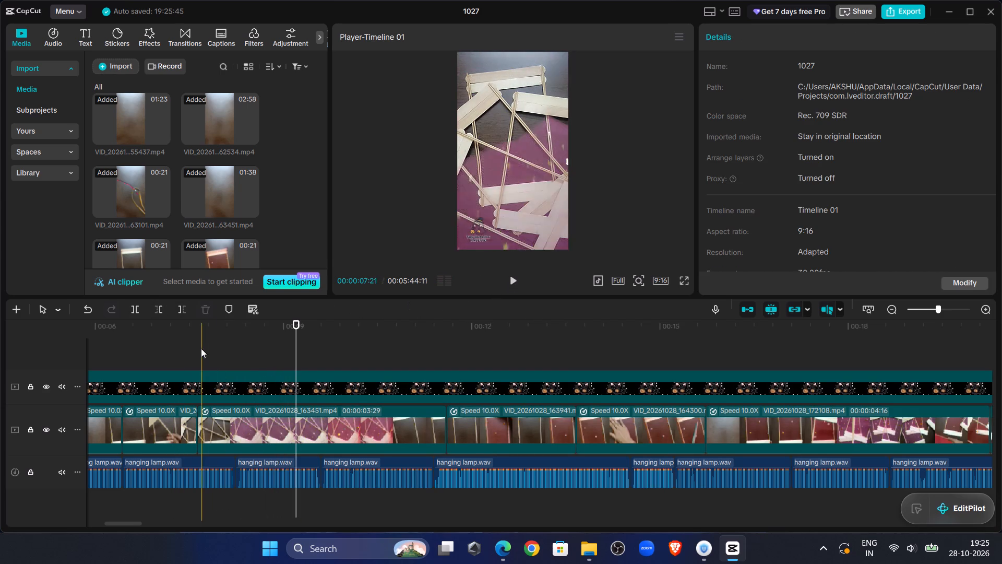
left_click(196, 345)
left_click(523, 279)
left_click(523, 279)
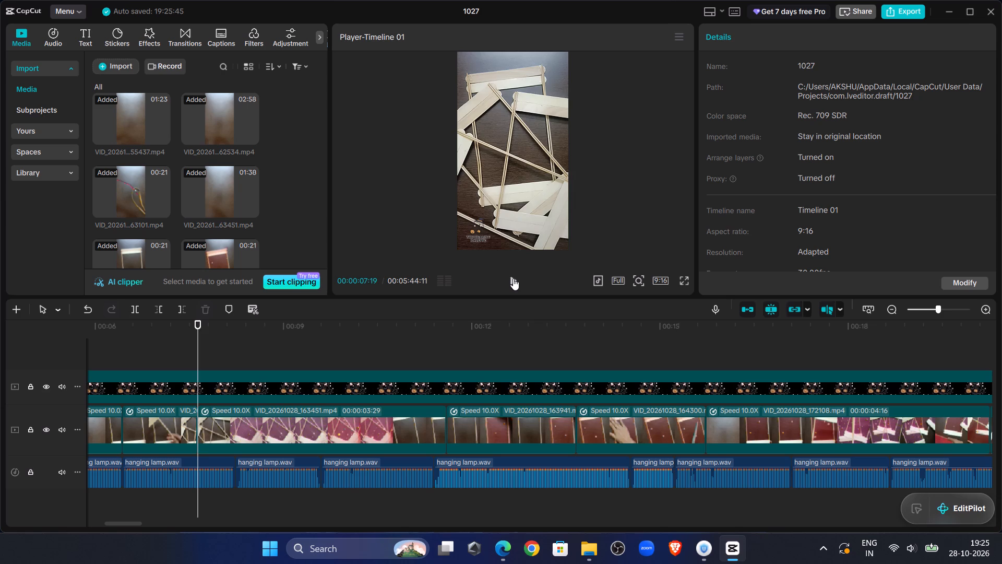
left_click(512, 278)
left_click(512, 278)
left_click(295, 424)
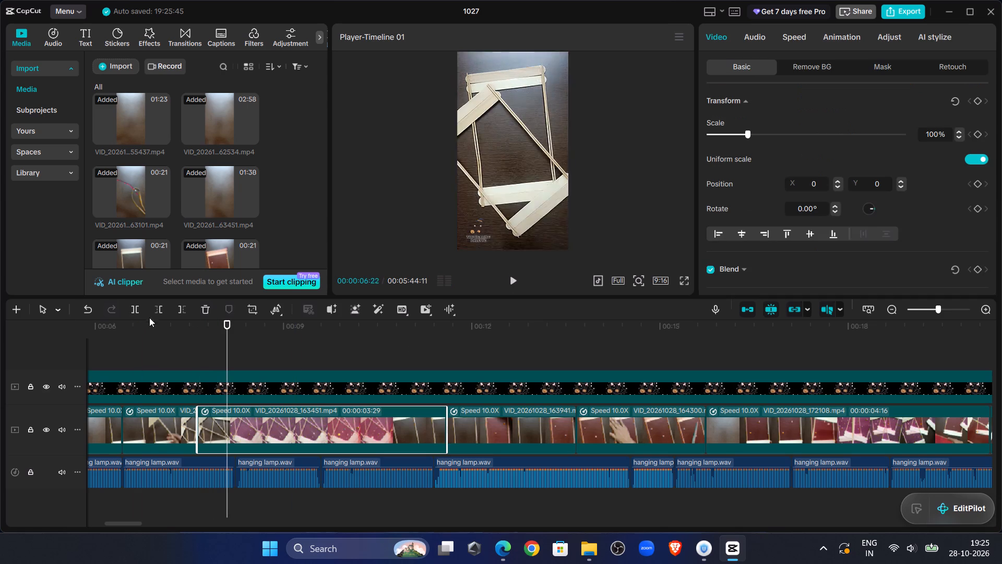
left_click(127, 305)
Trim the start of the last VID_20261028_163451.mp4 piece, cutting everything before 00:00:09:06.
left_click_drag(522, 281, 517, 283)
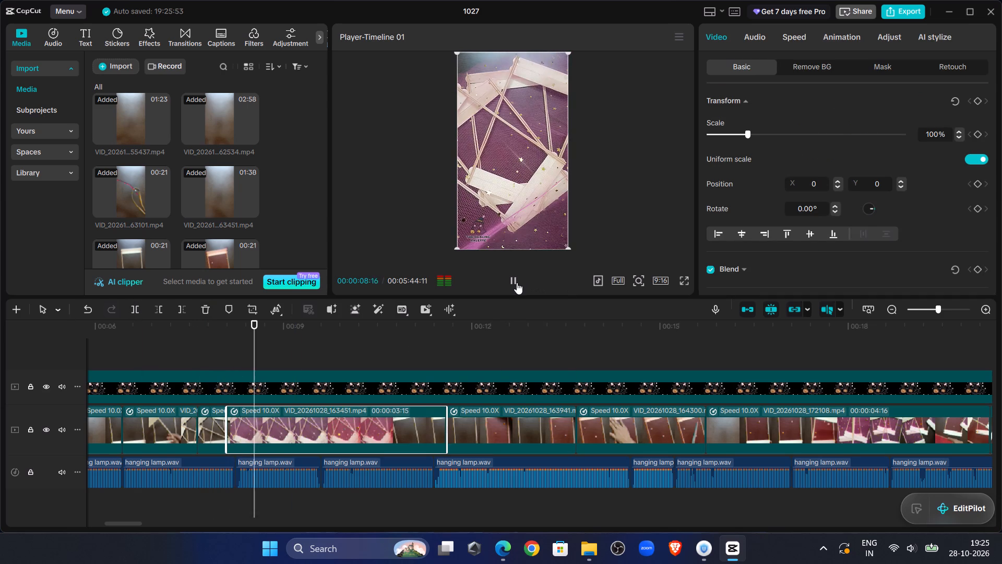
left_click(517, 283)
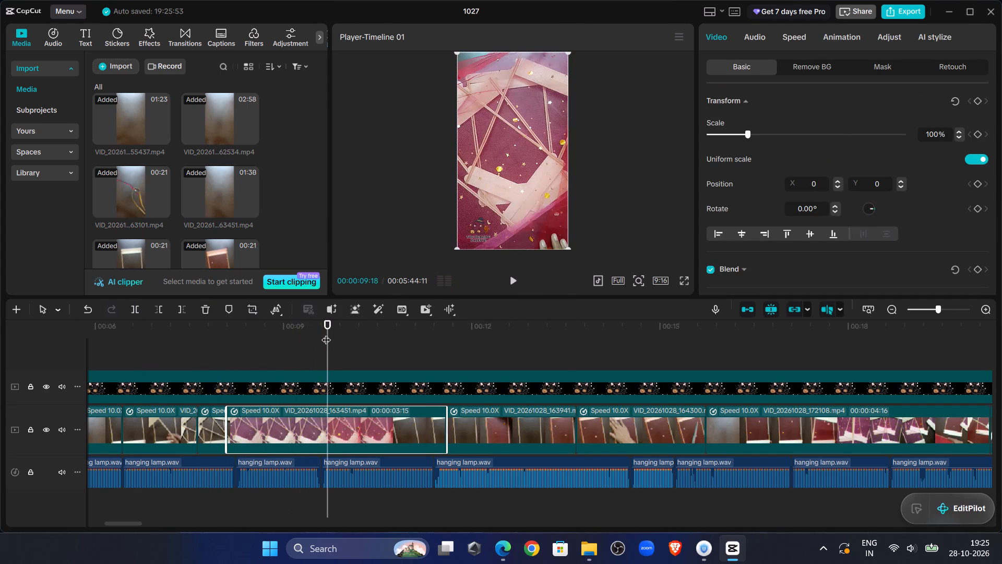
left_click_drag(326, 333, 297, 332)
left_click(157, 312)
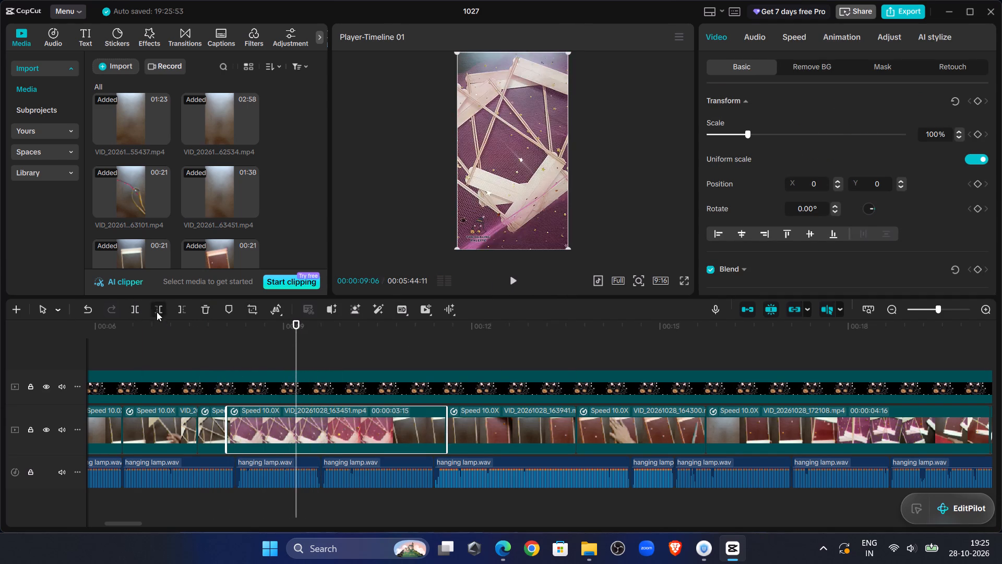
Play the shortened section against the voiceover and split the last VID_20261028_163451.mp4 piece at 00:00:08:21.
left_click(204, 343)
left_click(513, 284)
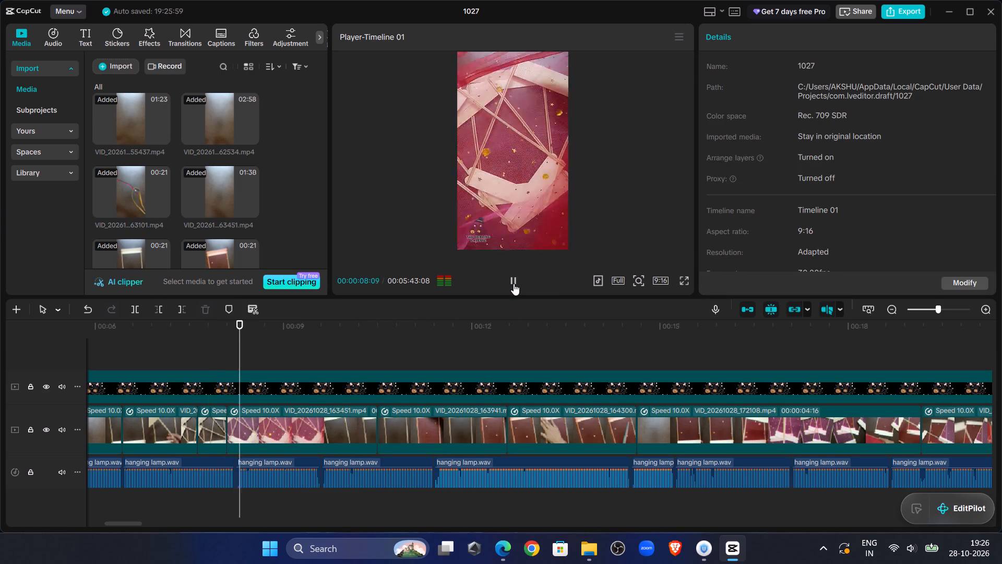
left_click(514, 284)
left_click(228, 360)
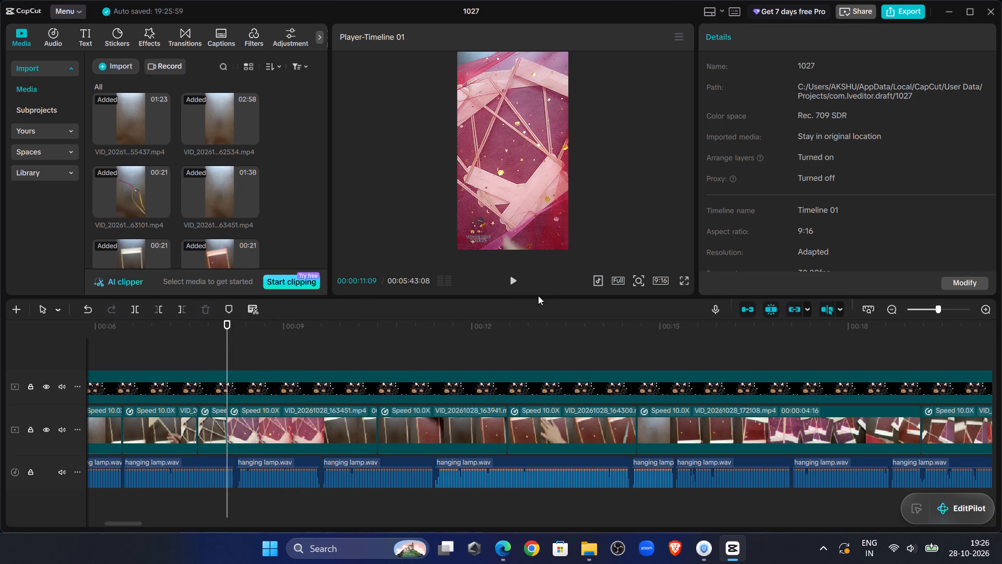
left_click(516, 280)
left_click(516, 280)
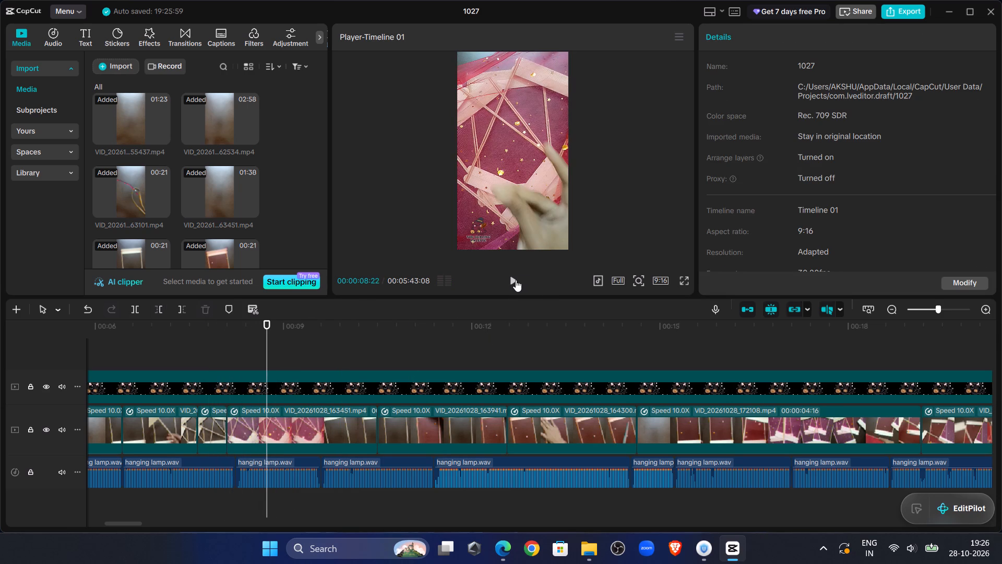
left_click(266, 351)
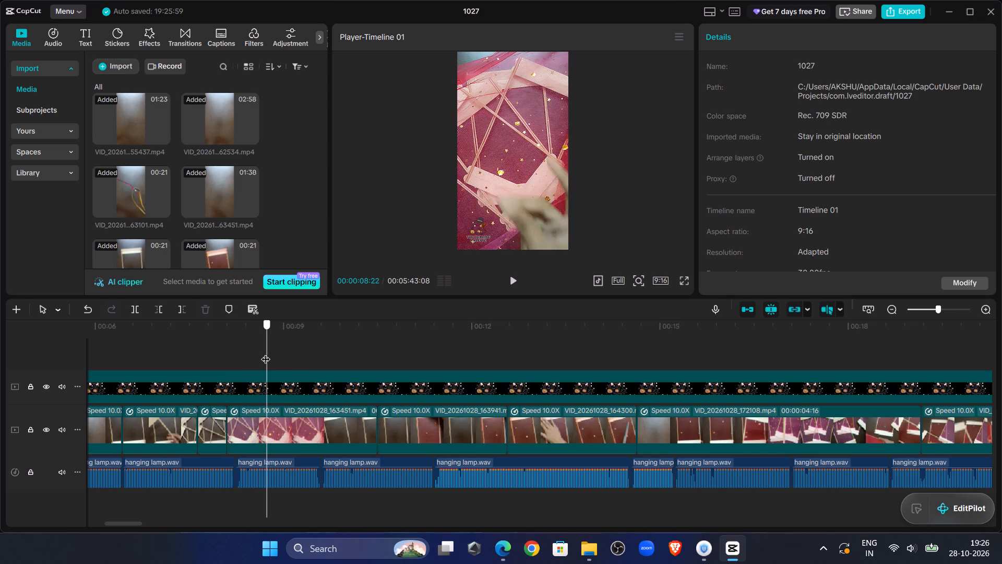
left_click(286, 415)
left_click(130, 305)
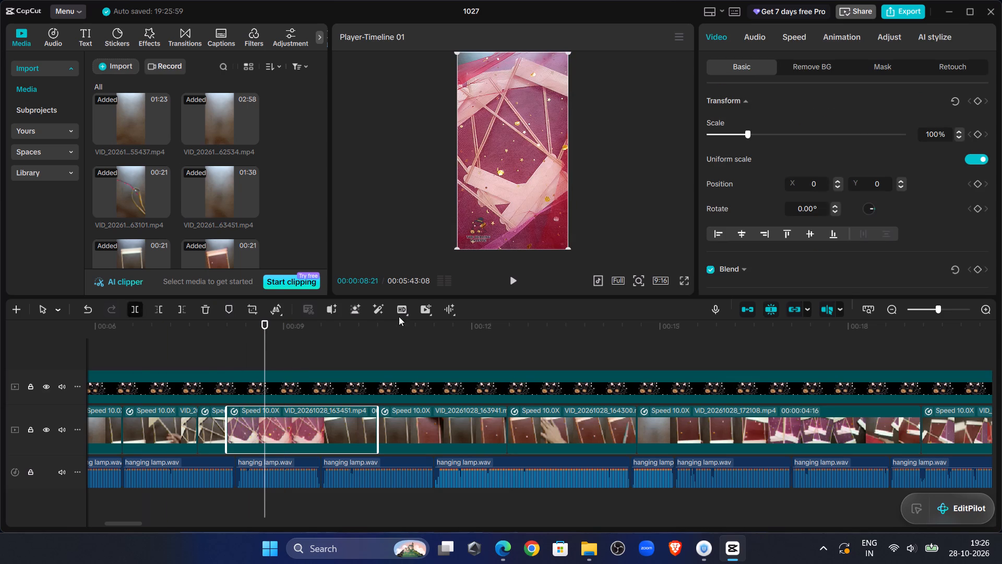
Play on past the split and delete the remaining VID_20261028_163451.mp4 piece after 00:00:08:21.
left_click(516, 278)
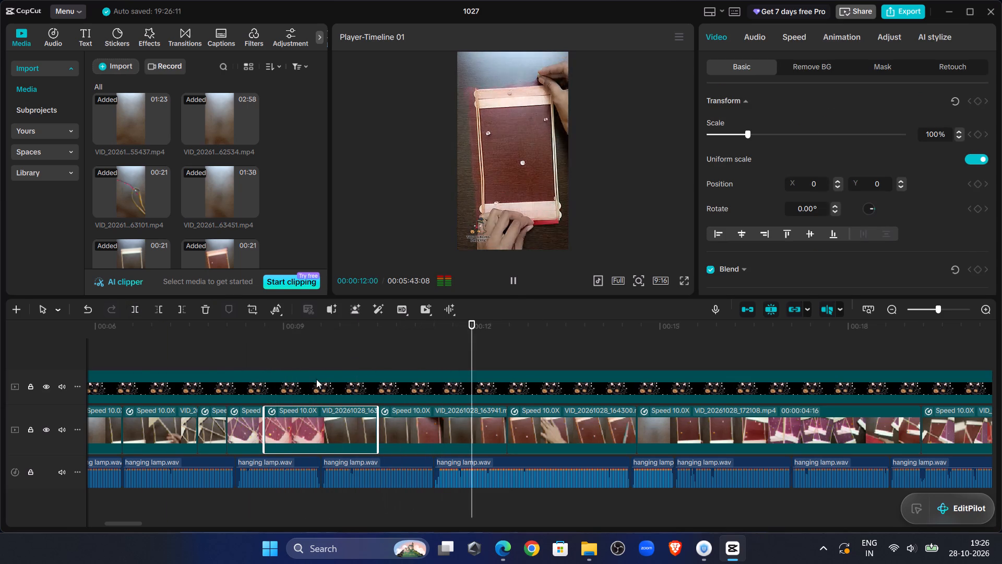
left_click(312, 382)
left_click(329, 366)
left_click(324, 404)
left_click(323, 413)
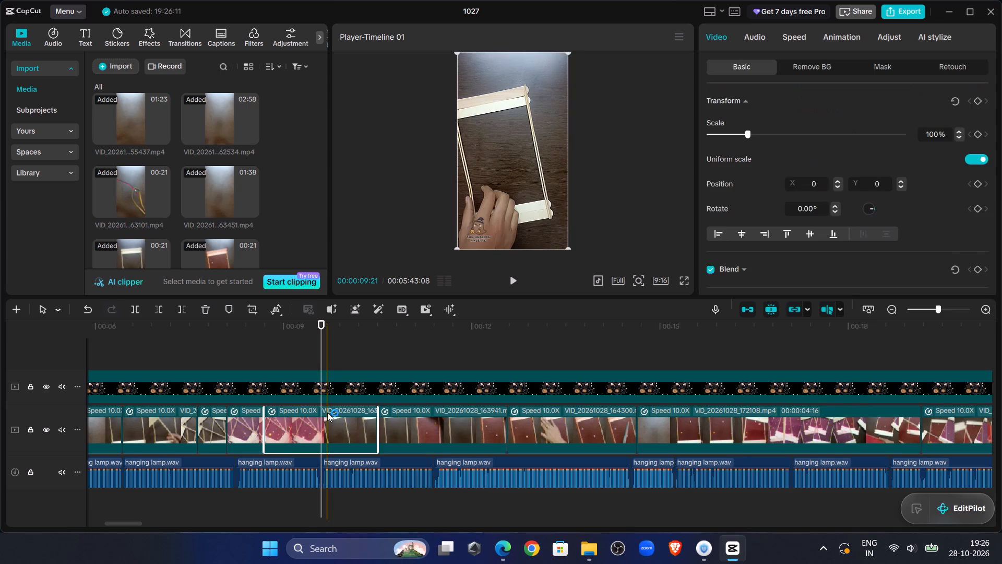
key("Delete")
Review VID_20261028_163941.mp4 and trim its start, cutting everything before about 00:00:09:23.
left_click(255, 340)
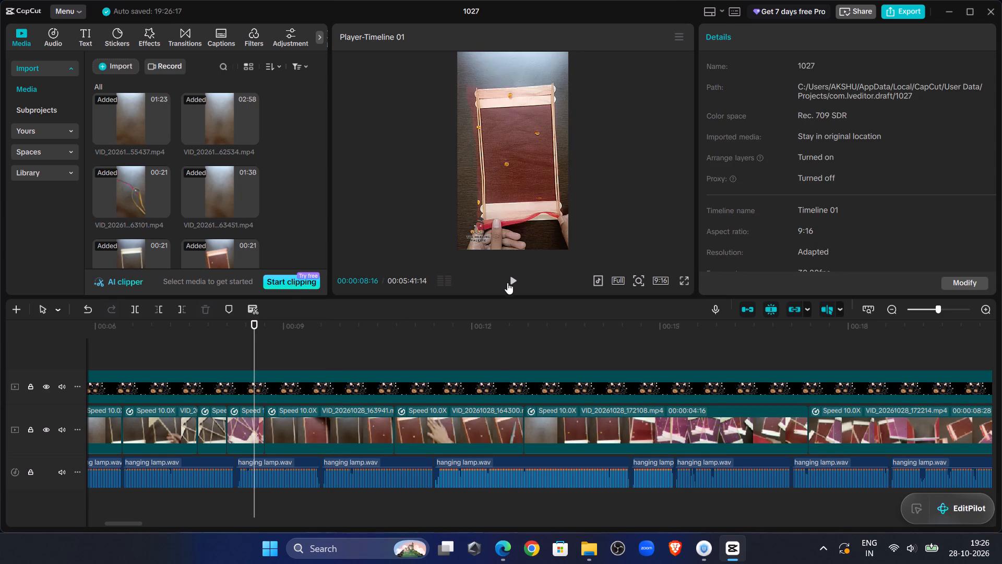
left_click(507, 277)
left_click(507, 277)
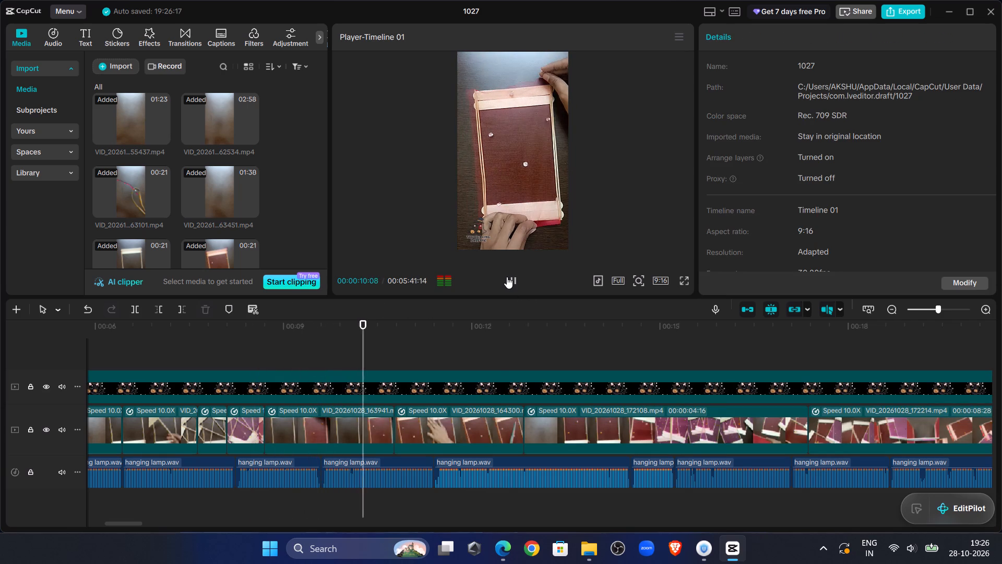
left_click(271, 335)
left_click_drag(271, 335, 361, 354)
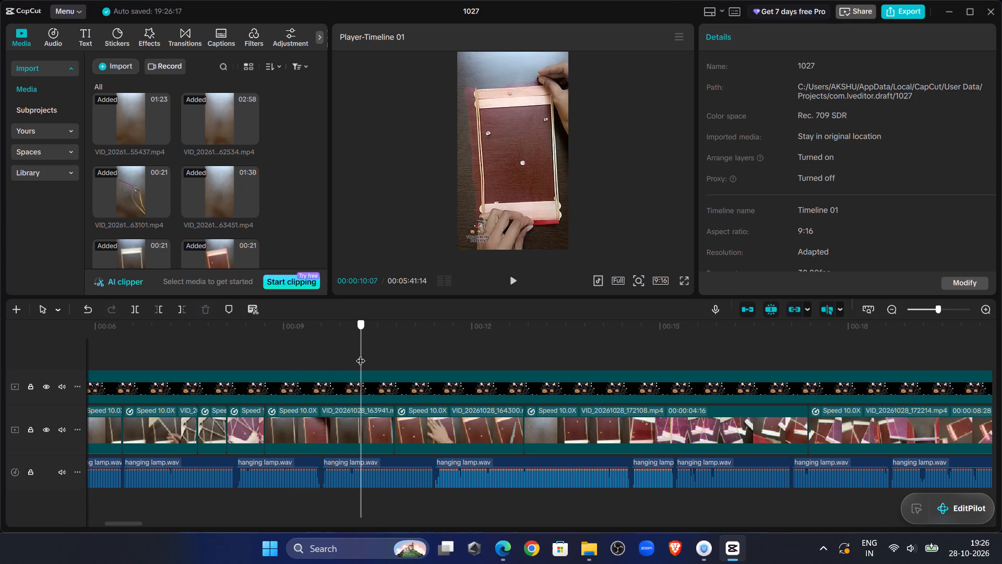
left_click_drag(361, 354, 333, 348)
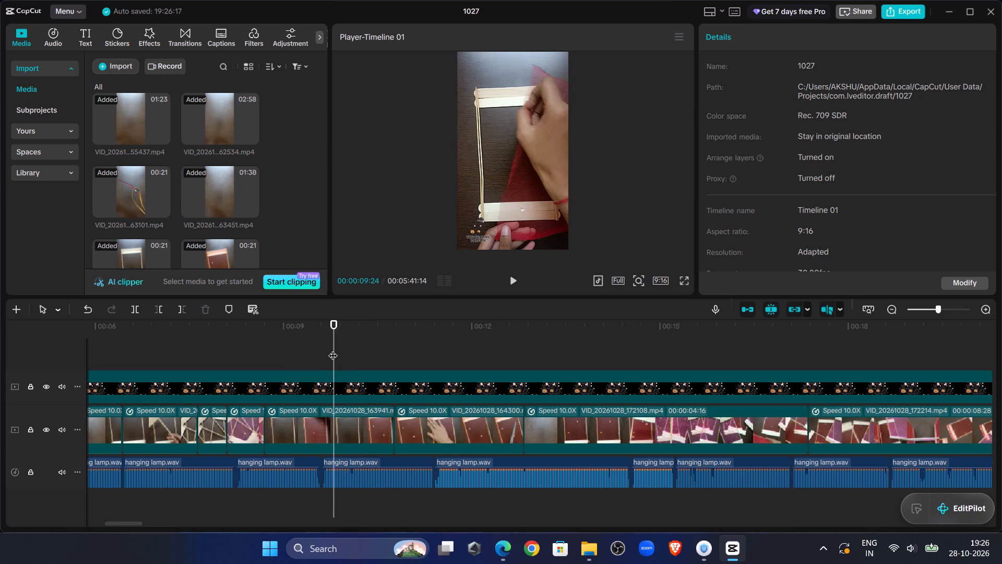
left_click(333, 349)
left_click(329, 423)
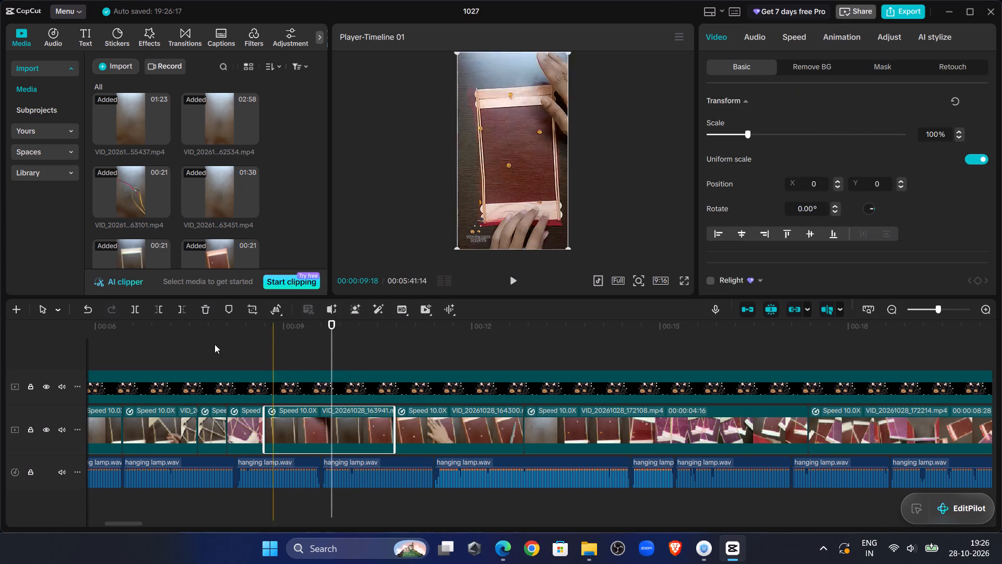
left_click(160, 309)
Play the shortened VID_20261028_163941.mp4 and split at 00:00:09:20, near the join with VID_20261028_164300.mp4.
left_click(250, 354)
left_click(509, 279)
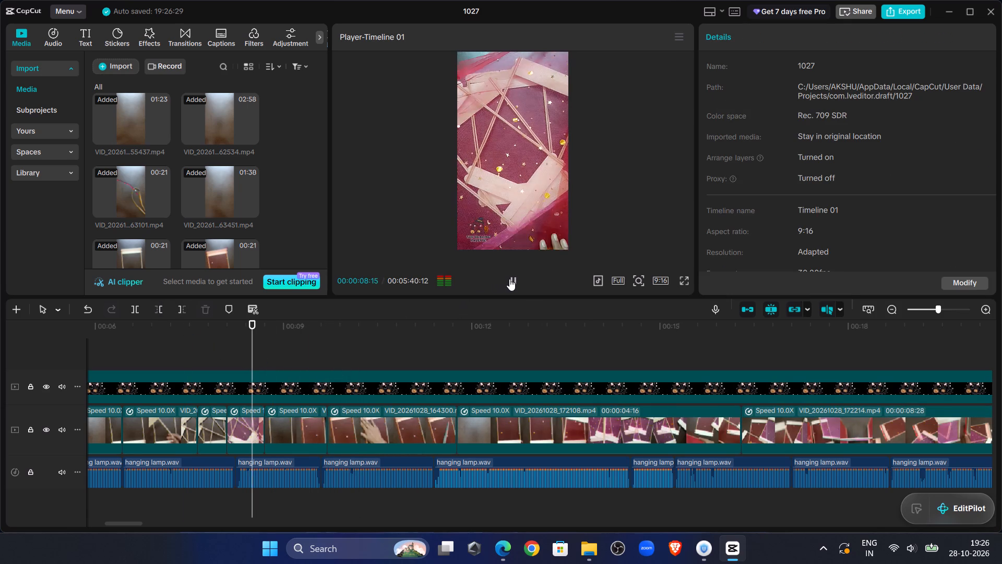
left_click(509, 279)
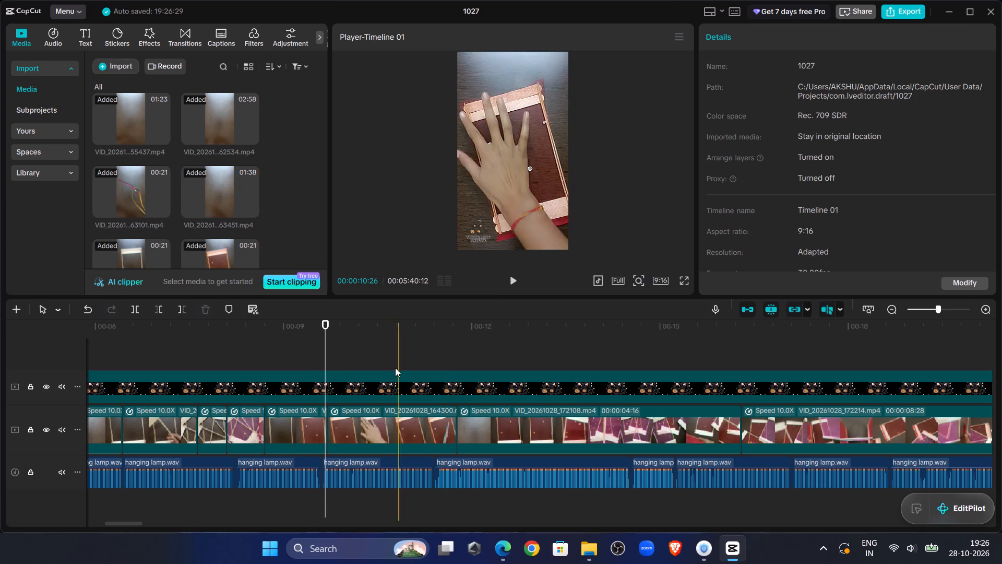
left_click(343, 437)
left_click(137, 311)
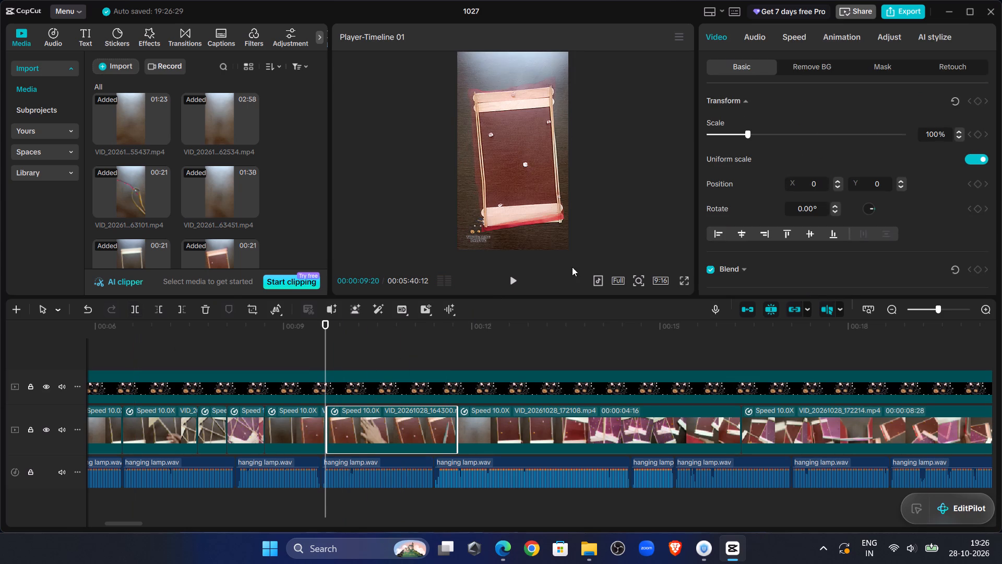
Play and scrub through VID_20261028_164300.mp4 against the voiceover to judge where the clip should end.
left_click(511, 278)
left_click(521, 276)
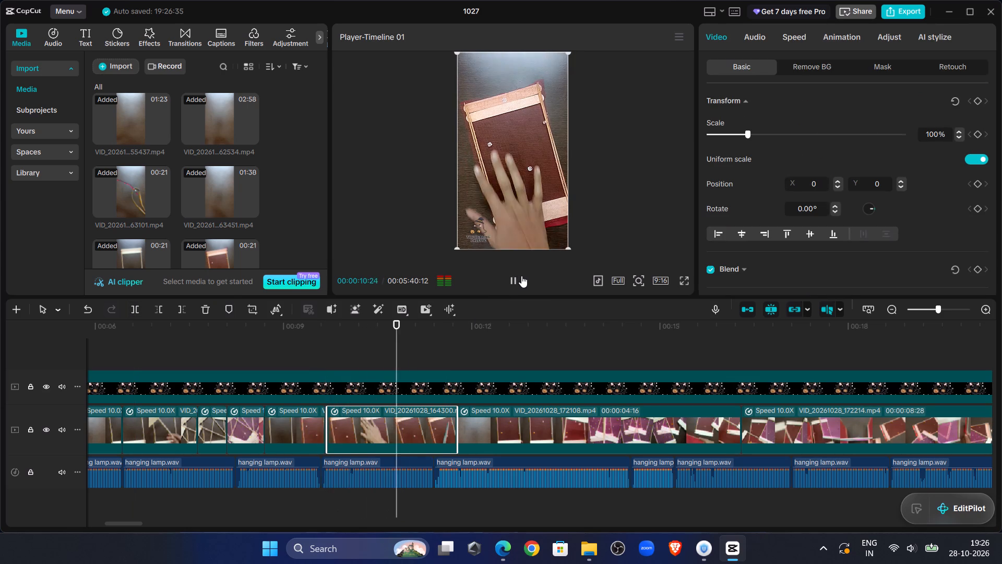
left_click_drag(407, 341, 370, 330)
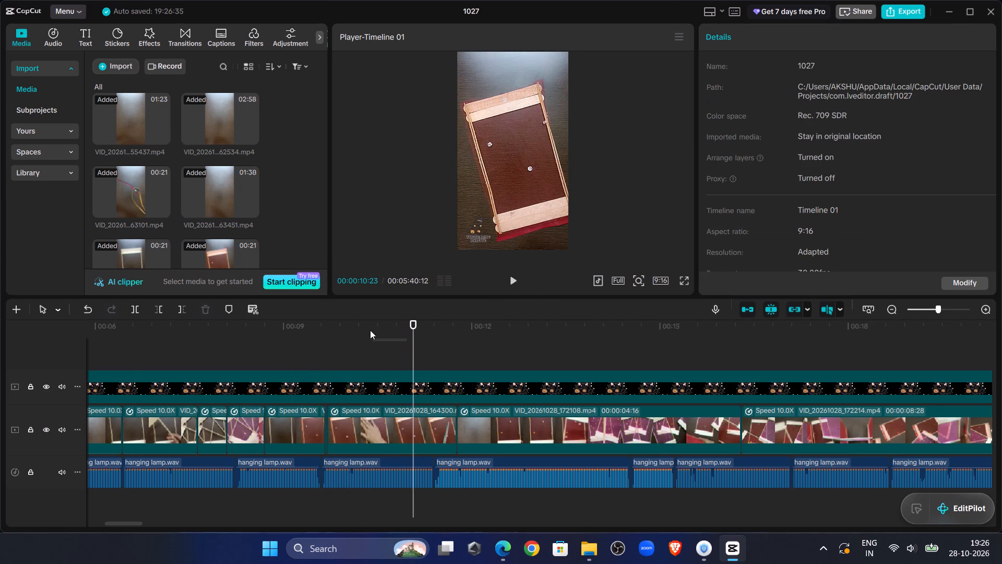
left_click_drag(370, 330, 356, 332)
left_click(344, 351)
left_click_drag(344, 351, 393, 363)
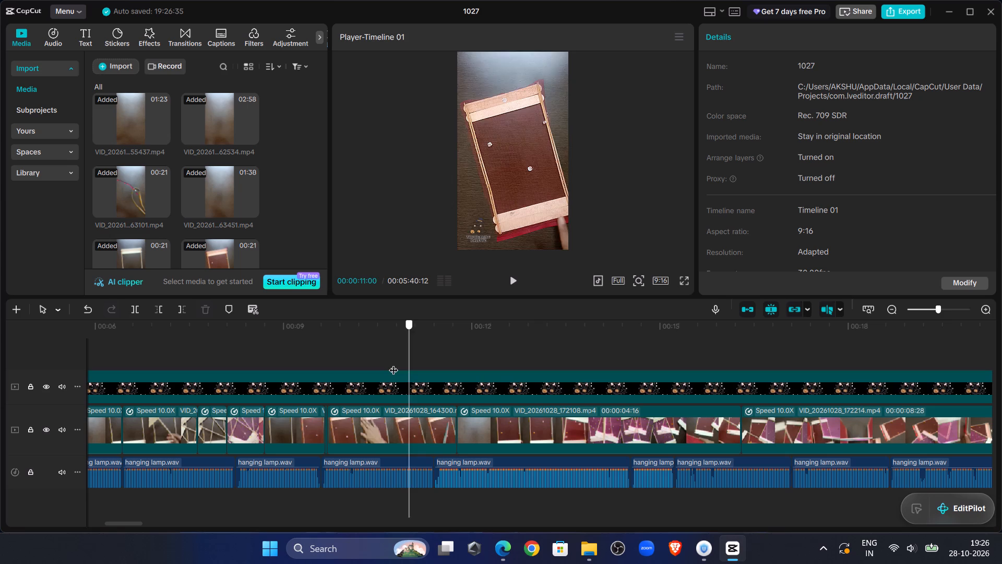
left_click_drag(393, 363, 360, 360)
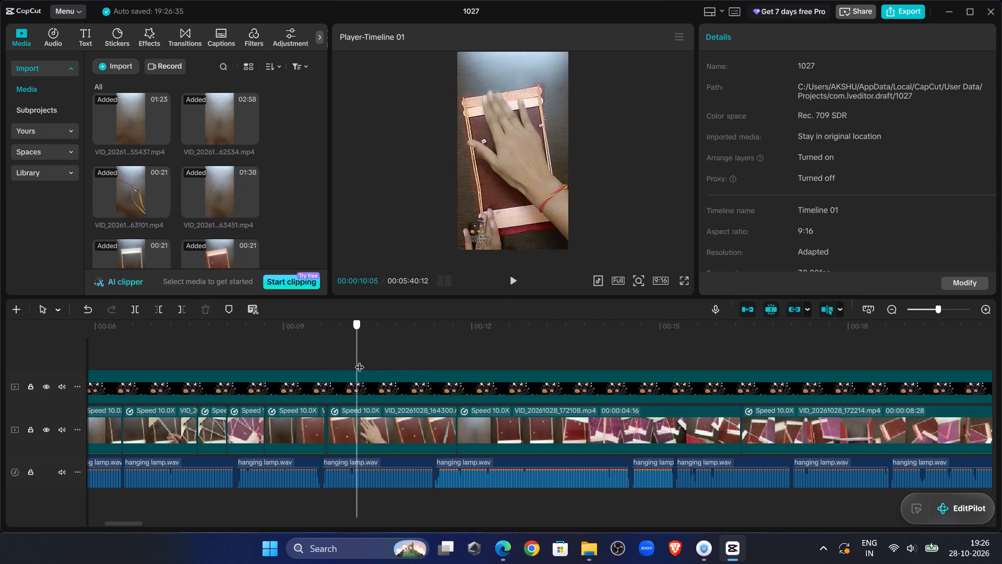
left_click_drag(360, 360, 263, 345)
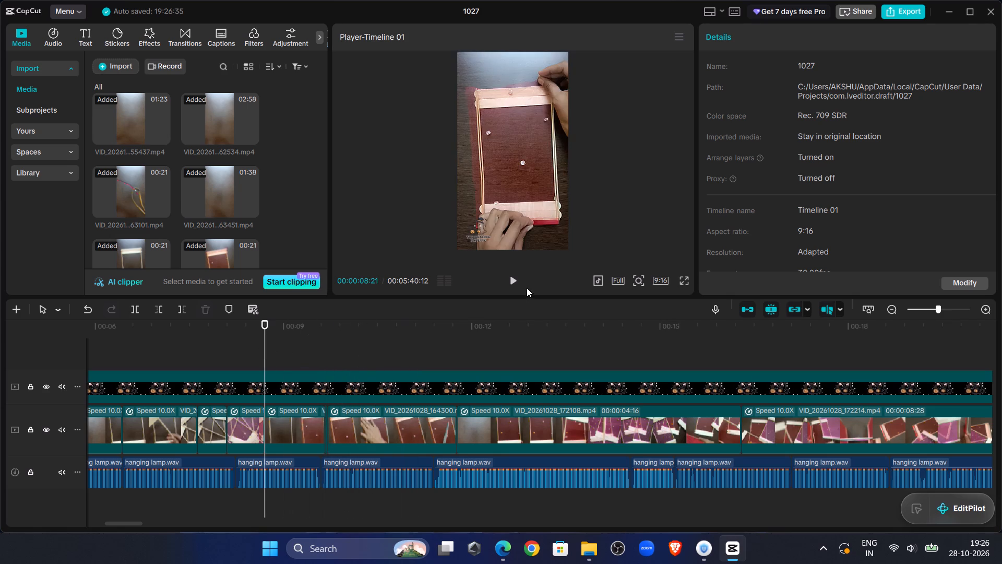
left_click(519, 283)
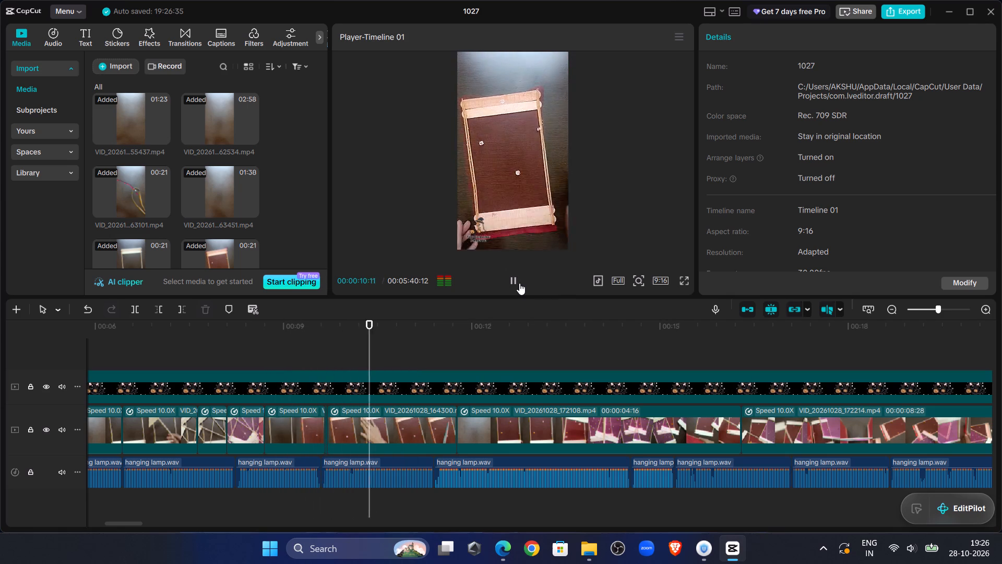
left_click(519, 283)
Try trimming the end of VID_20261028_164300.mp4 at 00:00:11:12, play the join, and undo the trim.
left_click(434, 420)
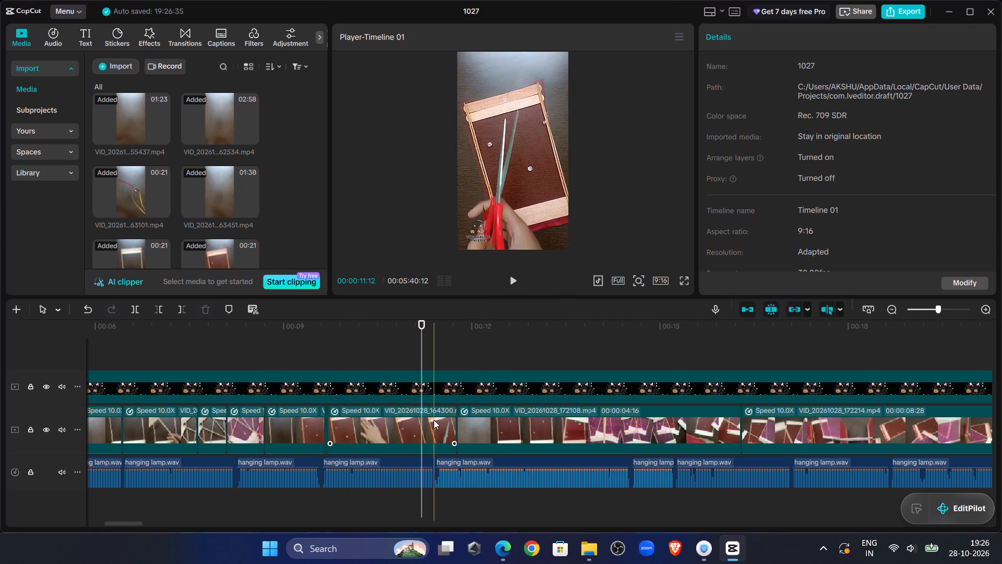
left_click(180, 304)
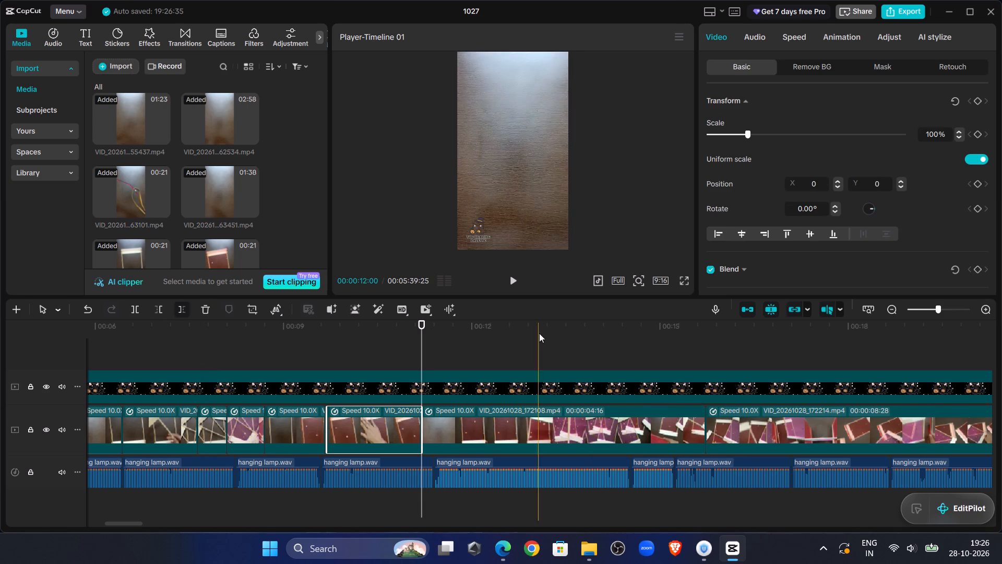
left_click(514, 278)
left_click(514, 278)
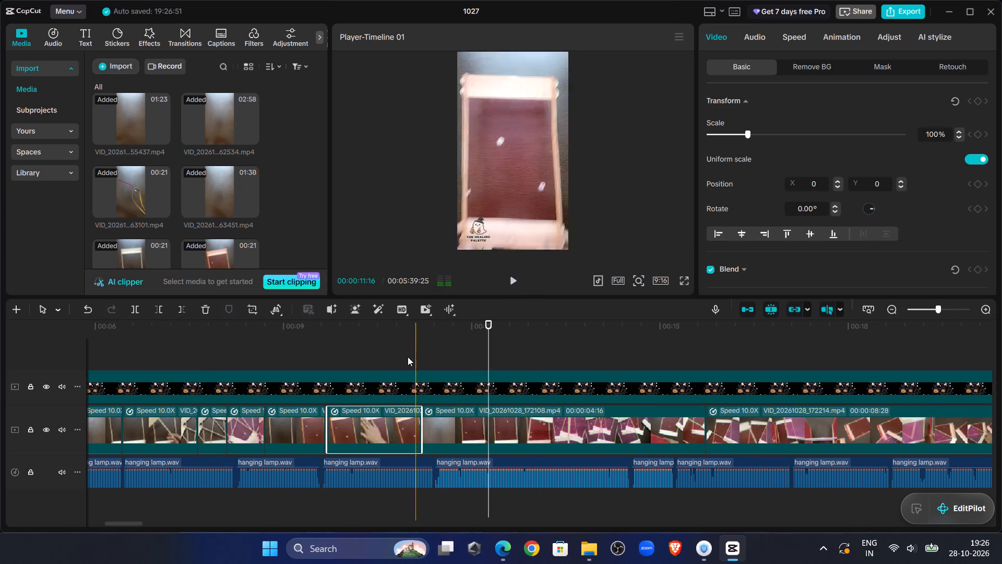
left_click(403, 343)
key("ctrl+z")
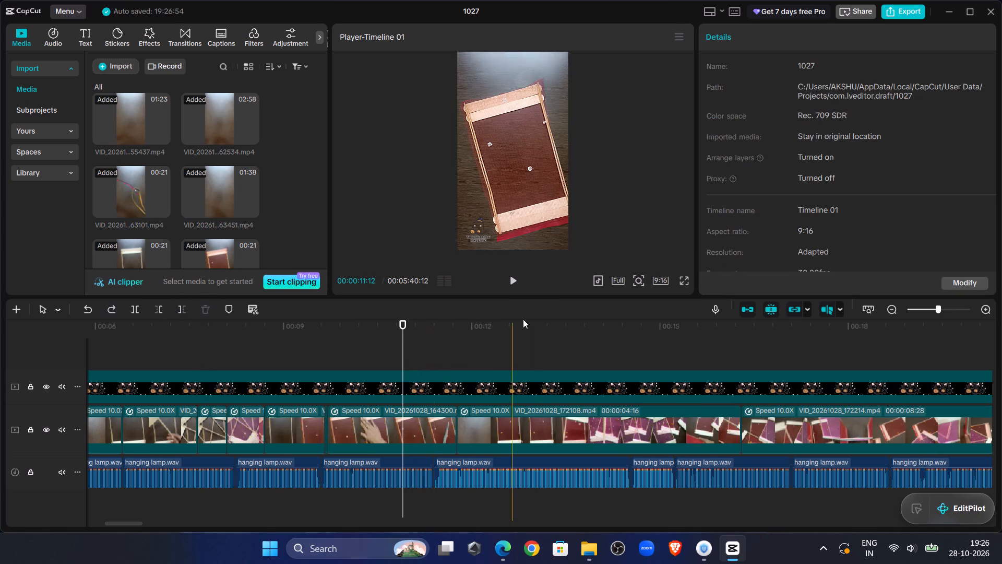
Replay the end of VID_20261028_164300.mp4 into the following clip and split VID_20261028_172108.mp4 at 00:00:13:00.
left_click(500, 286)
left_click(504, 285)
left_click(506, 285)
left_click(511, 284)
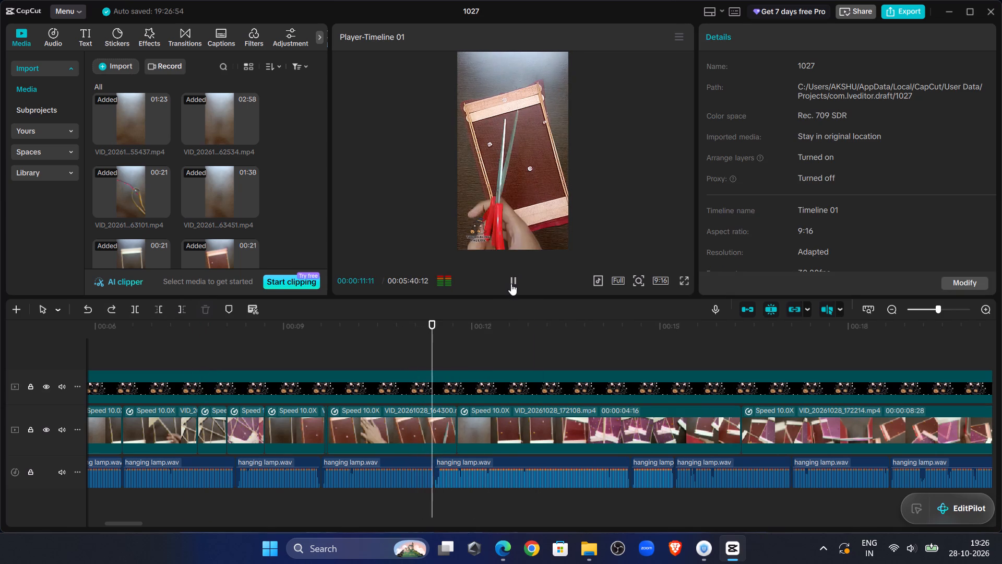
left_click(371, 335)
left_click(514, 281)
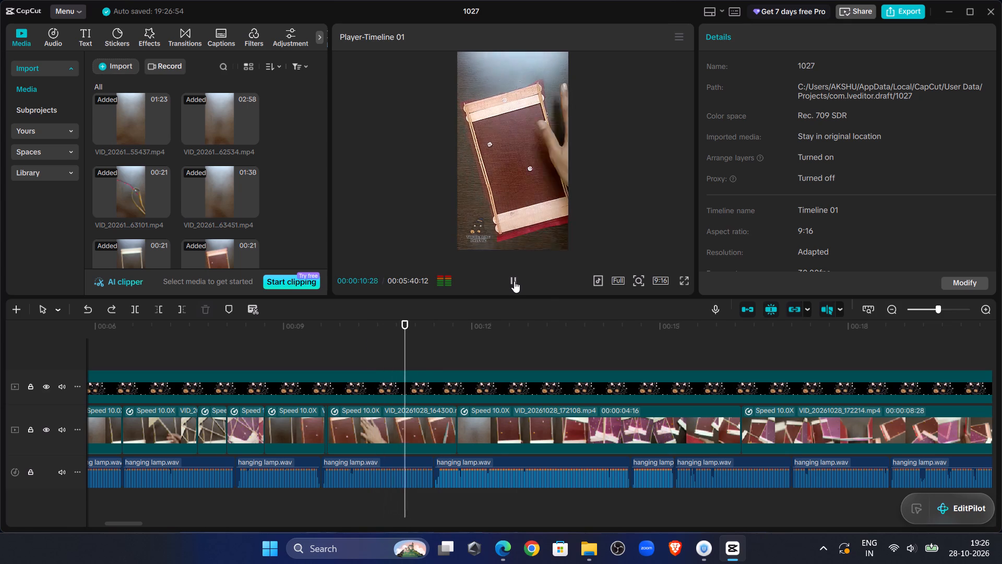
left_click(514, 281)
double_click(515, 280)
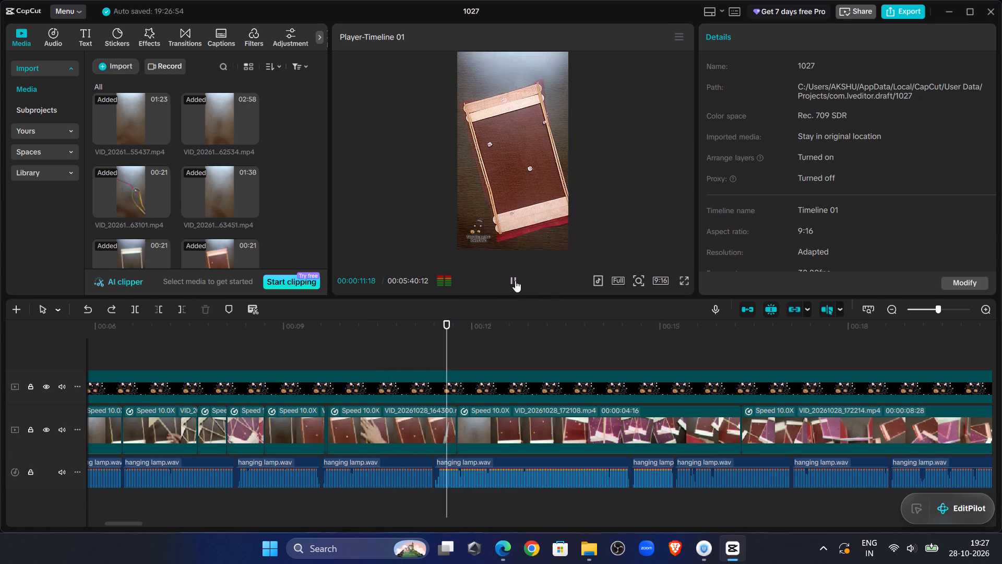
left_click(516, 283)
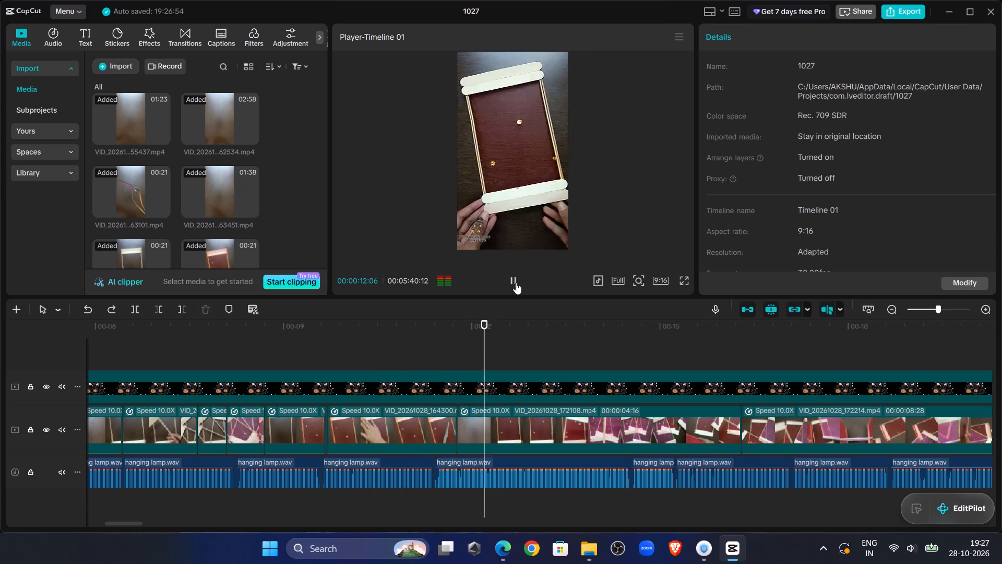
left_click(516, 283)
left_click(516, 283)
left_click(516, 283)
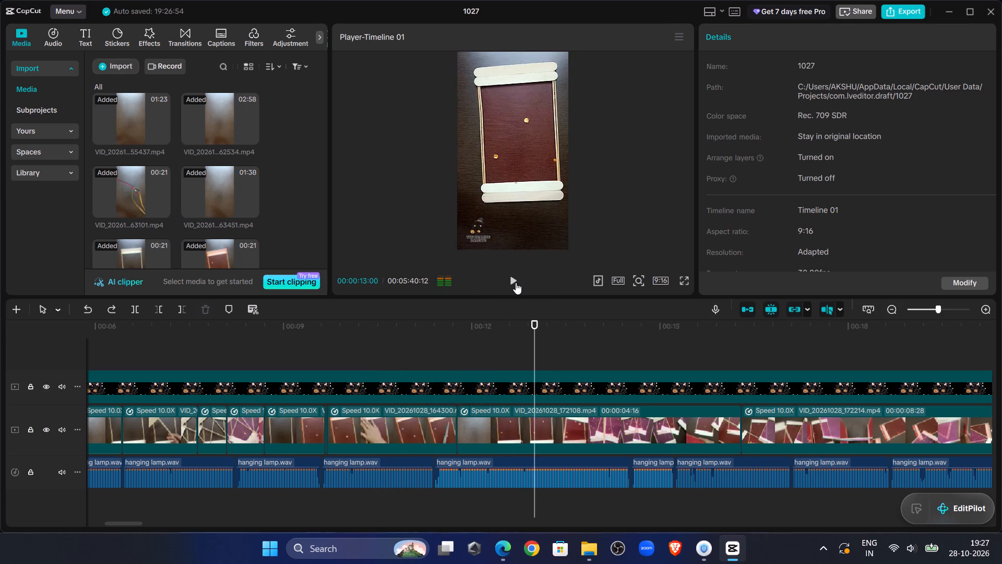
left_click(526, 420)
left_click(124, 309)
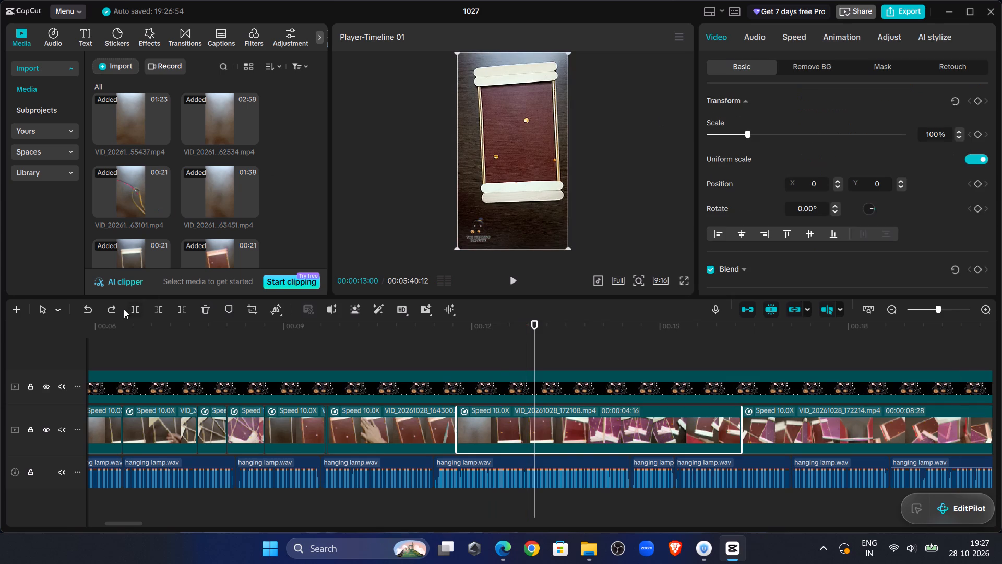
left_click(137, 307)
Play past the split and trim the start of the second VID_20261028_172108.mp4 piece, leaving it 00:00:03:02 long.
left_click(509, 285)
left_click(509, 285)
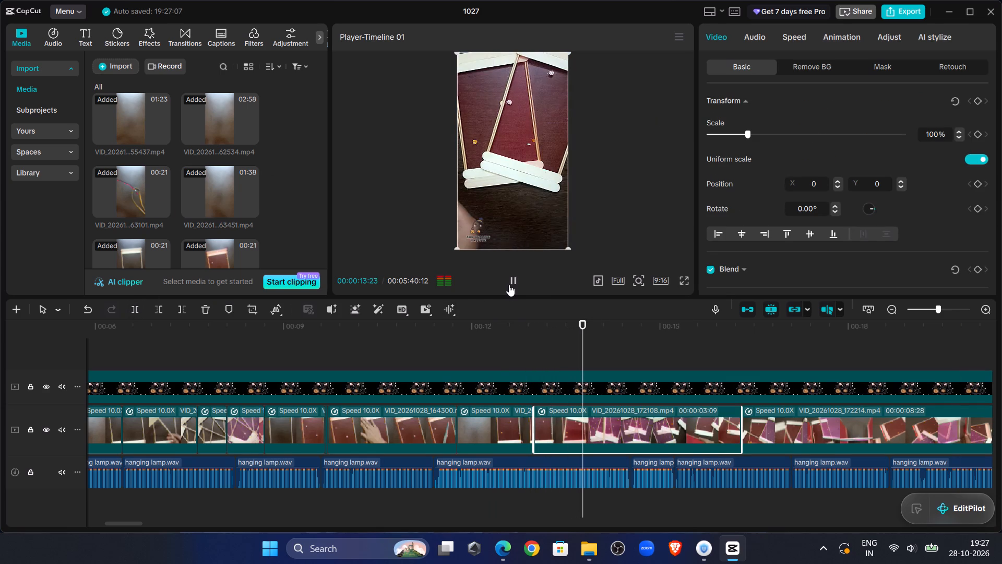
left_click_drag(582, 346, 550, 346)
left_click(162, 308)
Replay the section against the voiceover and trim the end of the first VID_20261028_172108.mp4 piece at 00:00:12:20.
left_click(490, 345)
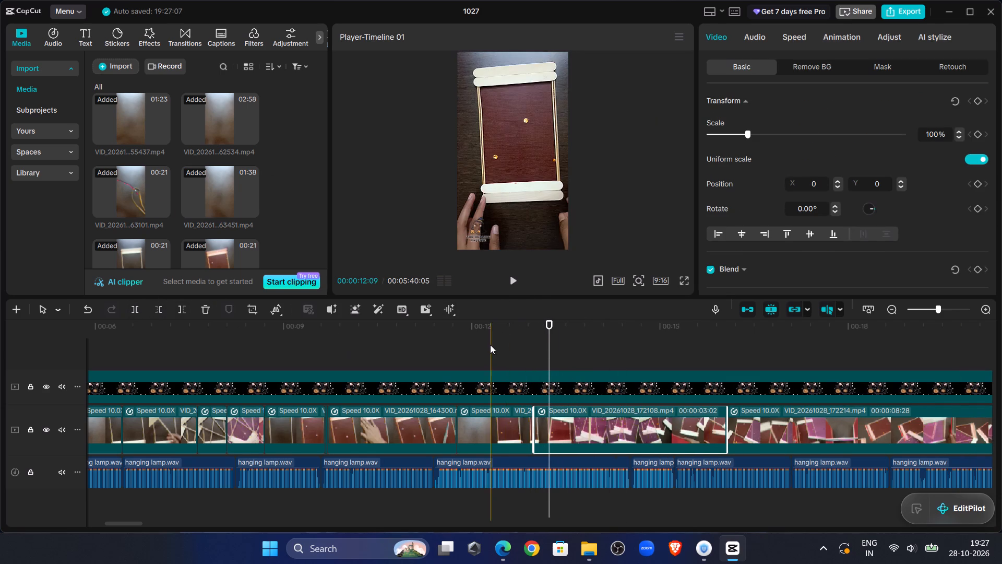
left_click(519, 279)
left_click(519, 279)
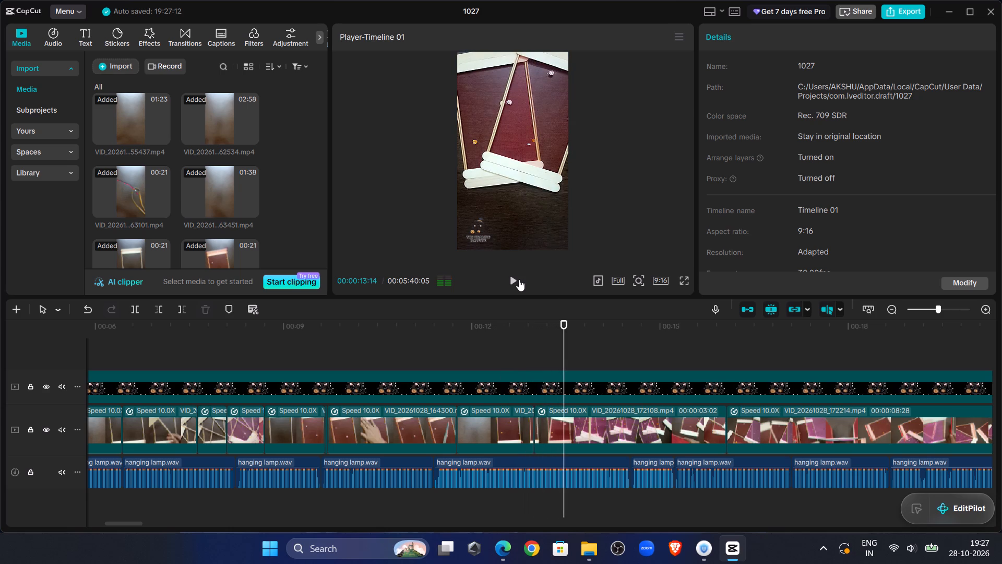
left_click(482, 331)
left_click(518, 275)
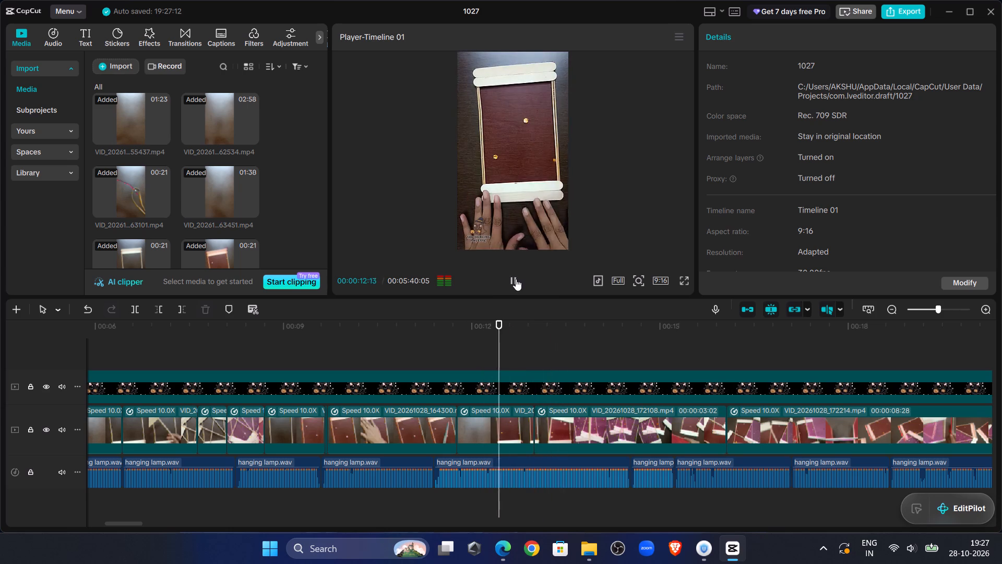
left_click(516, 279)
left_click(450, 335)
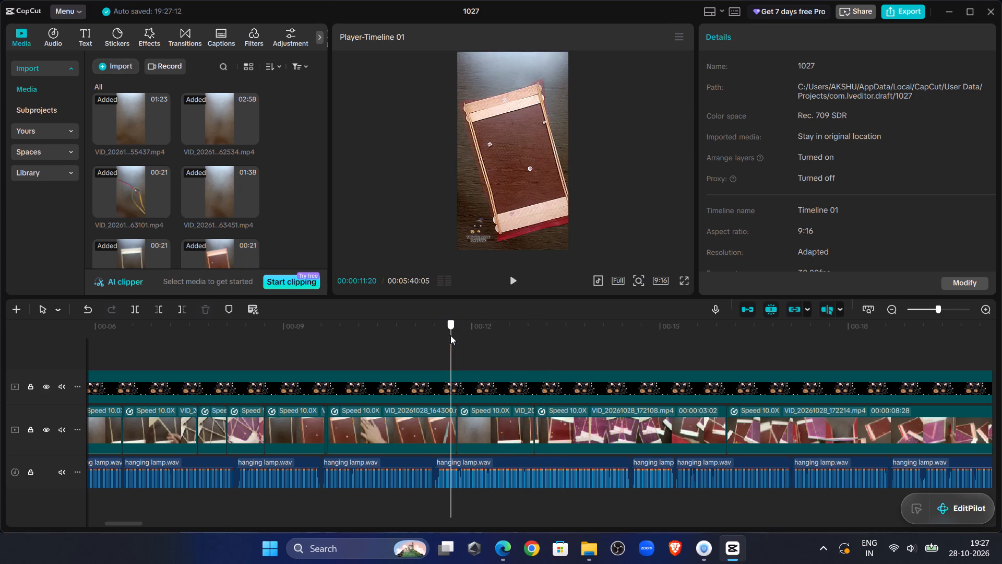
left_click(500, 283)
left_click(509, 283)
left_click(509, 283)
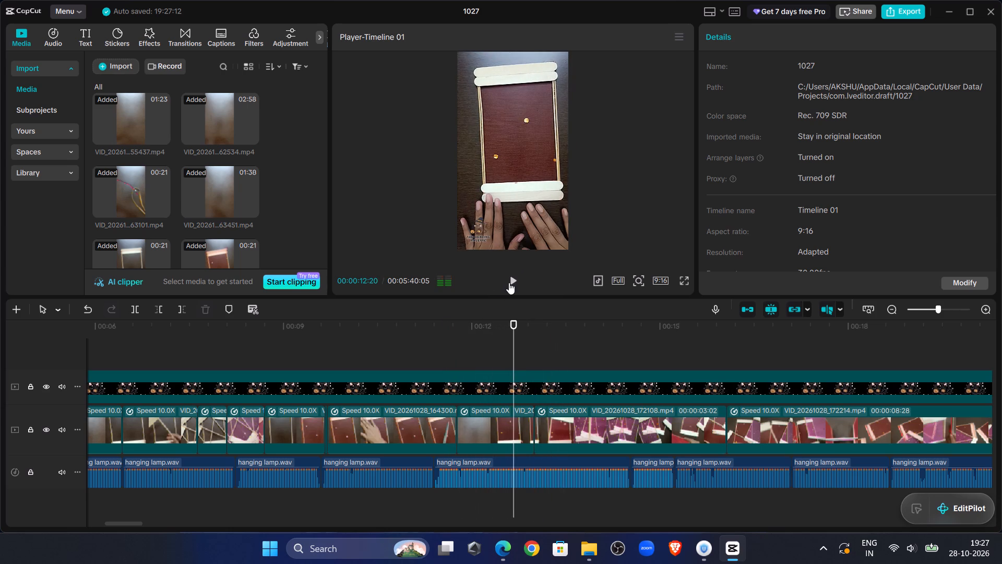
left_click(506, 425)
left_click(182, 313)
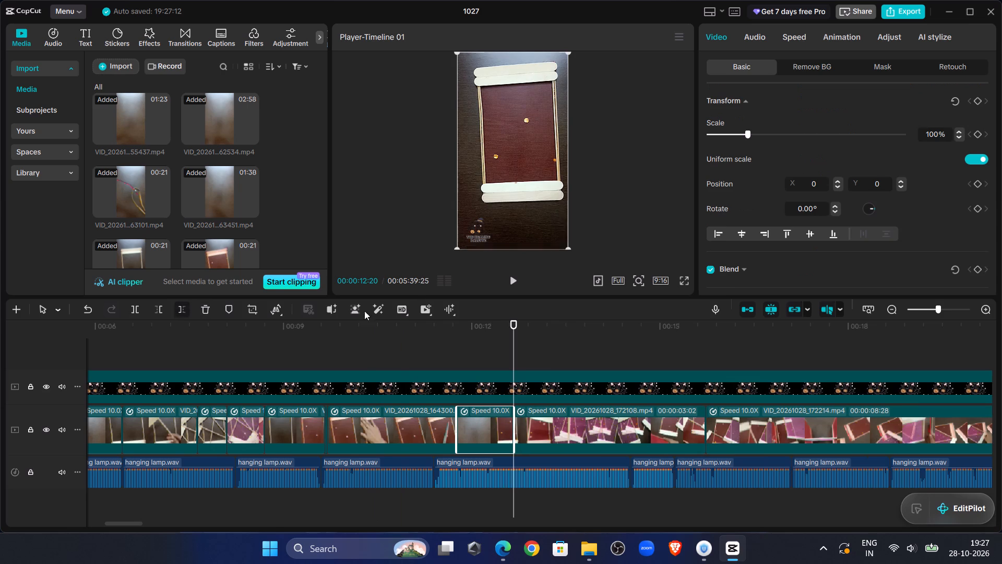
Play the shortened join repeatedly and split the second VID_20261028_172108.mp4 piece at 00:00:13:16.
left_click(512, 275)
left_click(512, 275)
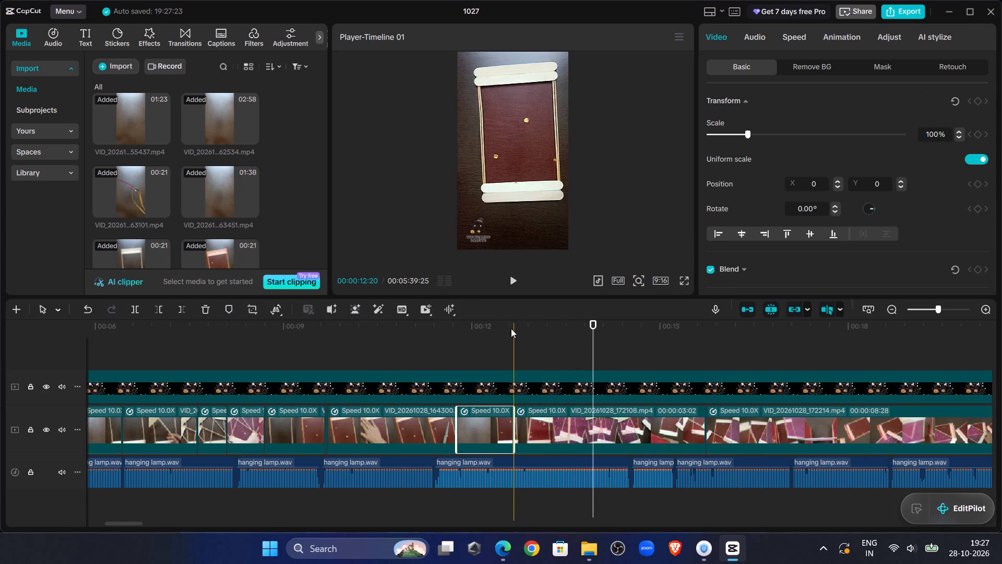
left_click(511, 328)
left_click(506, 282)
left_click(506, 282)
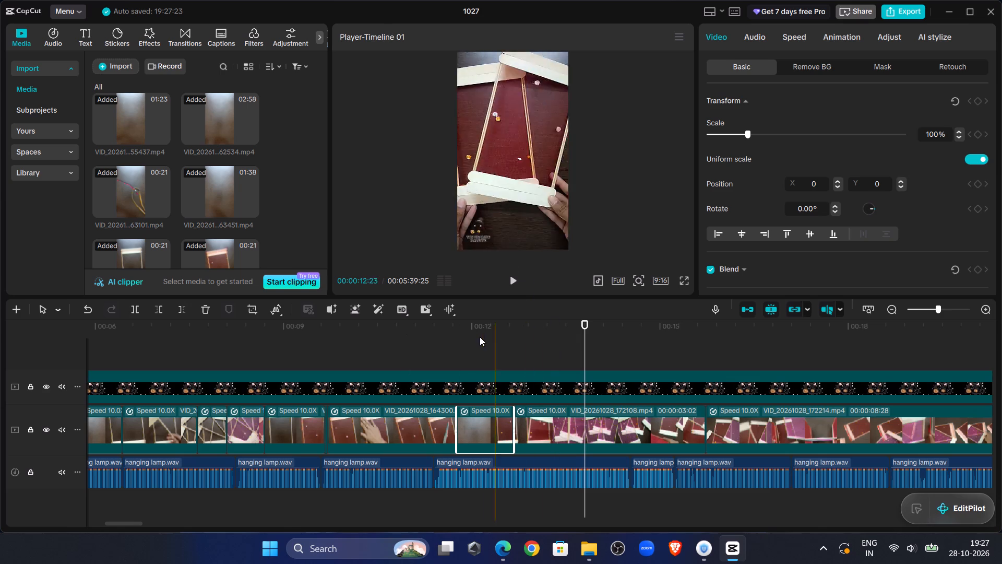
left_click(473, 334)
left_click(519, 280)
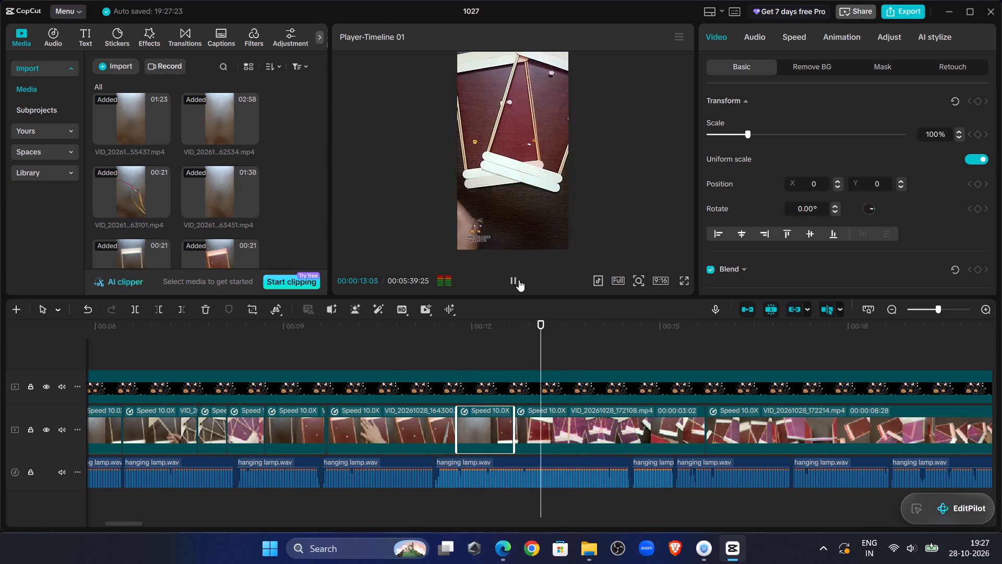
left_click(519, 280)
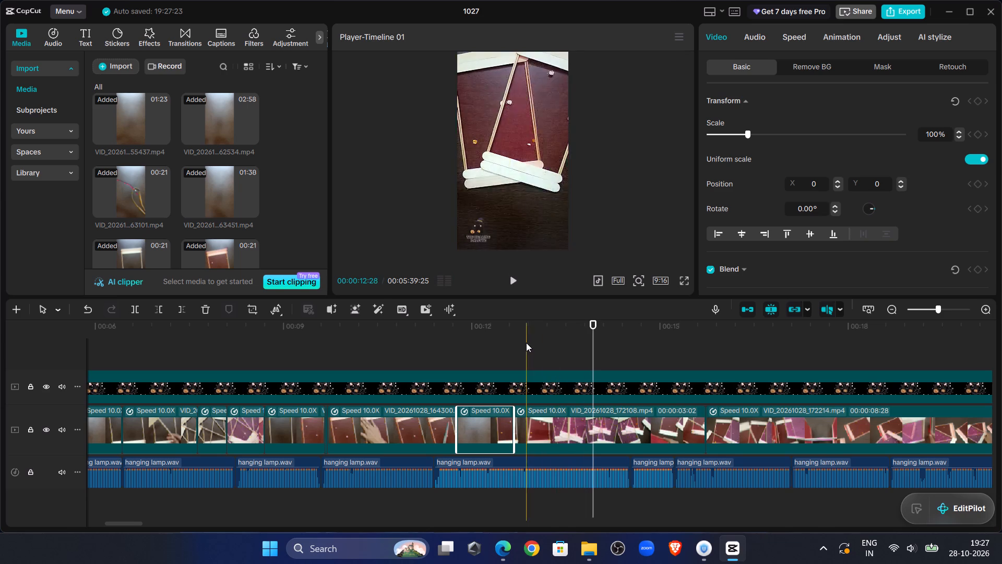
left_click(514, 336)
left_click(518, 286)
left_click(515, 285)
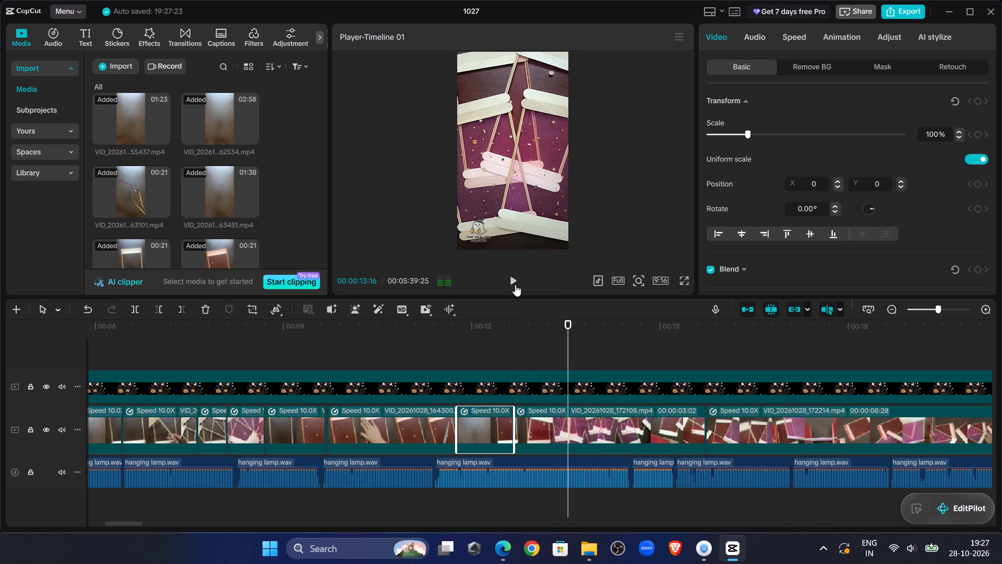
left_click(585, 418)
left_click(136, 301)
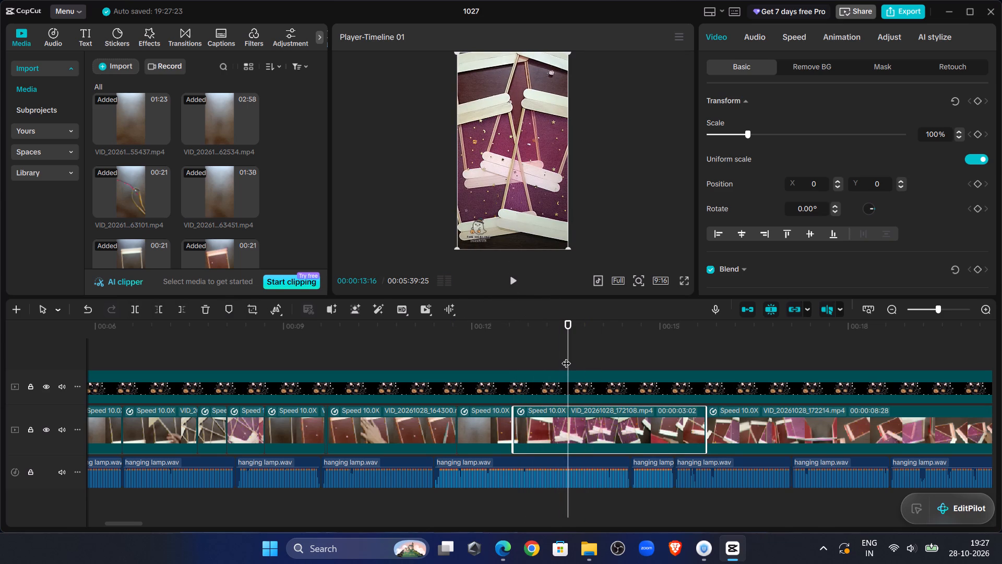
left_click(141, 309)
Play past the split and trim the start of the last VID_20261028_172108.mp4 piece, cutting everything before about 00:00:14:03.
left_click(508, 288)
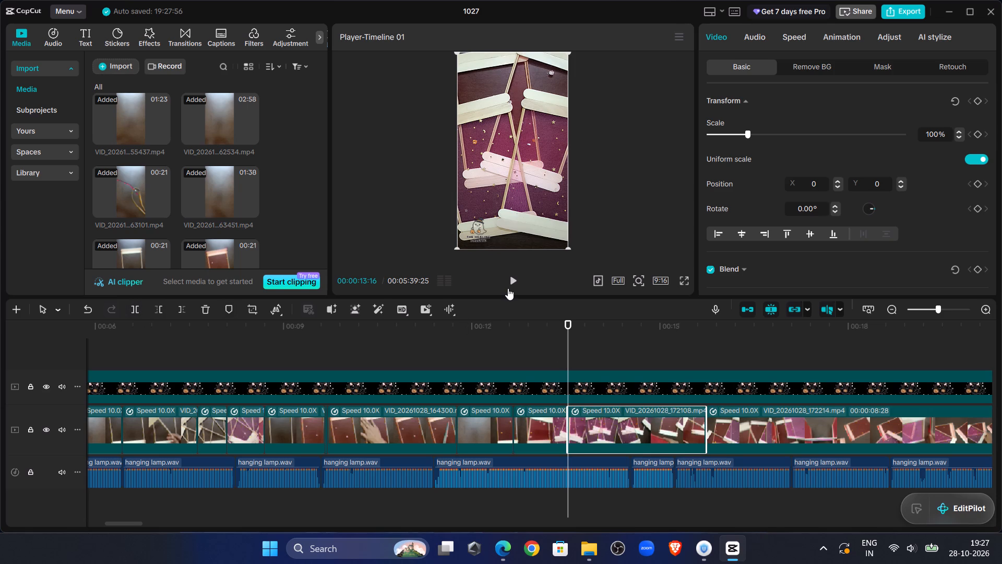
left_click(511, 280)
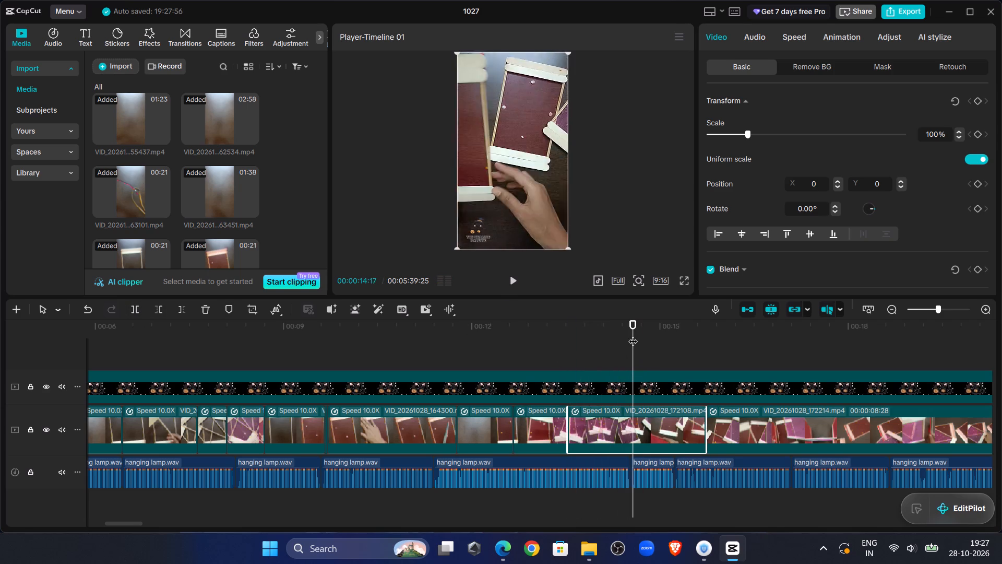
left_click_drag(633, 335, 604, 332)
left_click(153, 312)
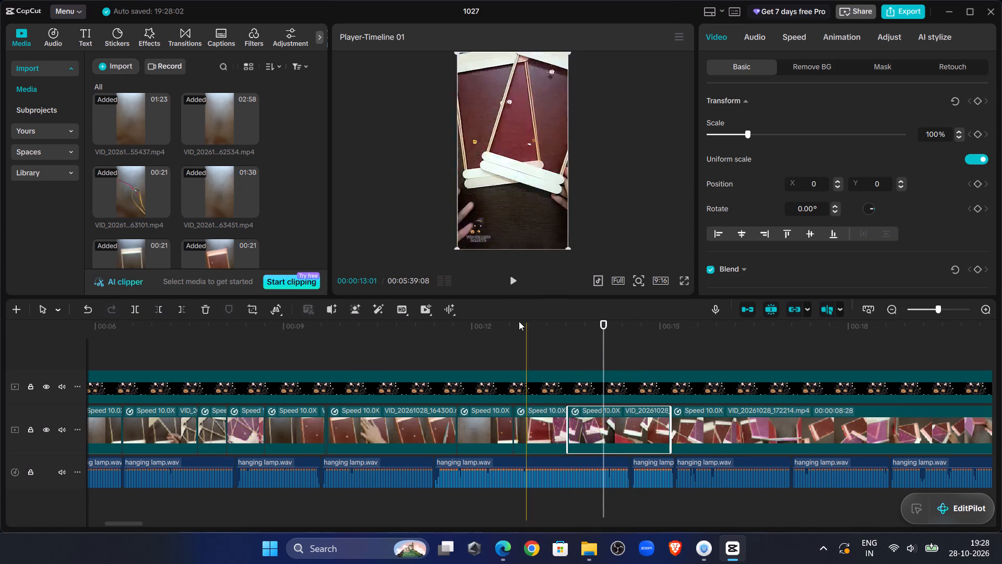
Replay the section against the voiceover and delete the last VID_20261028_172108.mp4 piece, just before VID_20261028_172214.mp4.
left_click(518, 321)
left_click(514, 291)
left_click_drag(513, 291, 513, 286)
left_click(514, 279)
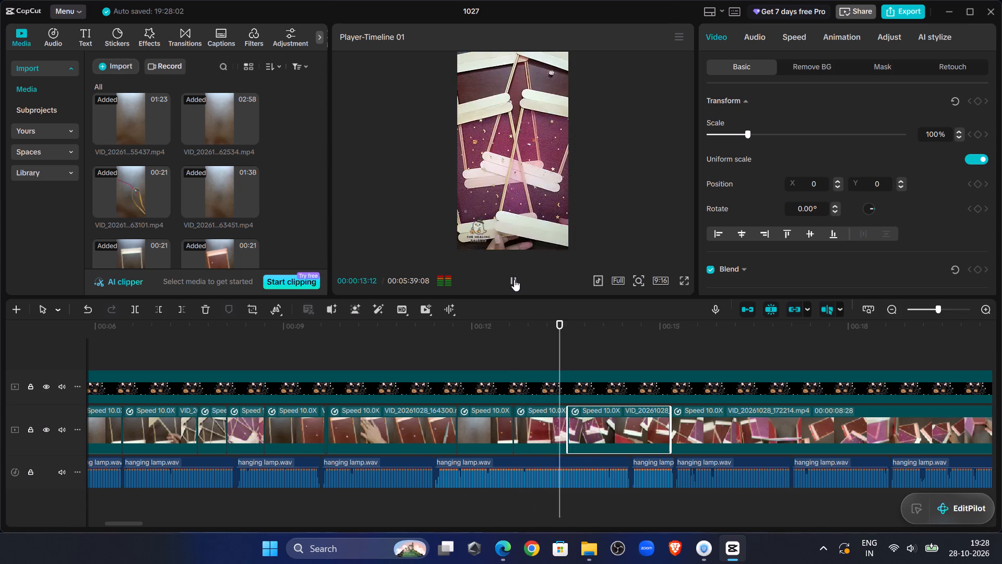
left_click(514, 279)
left_click(514, 279)
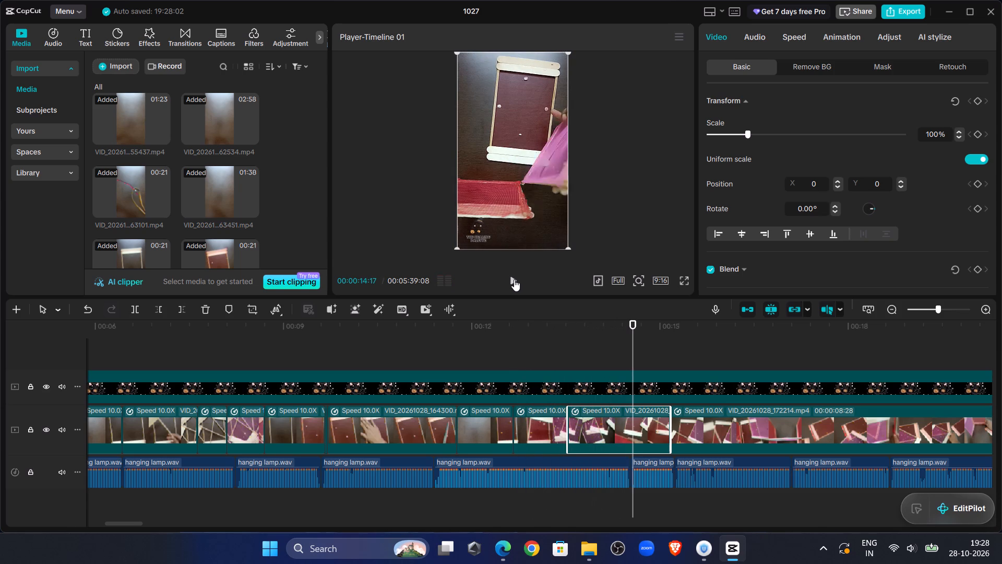
left_click(514, 279)
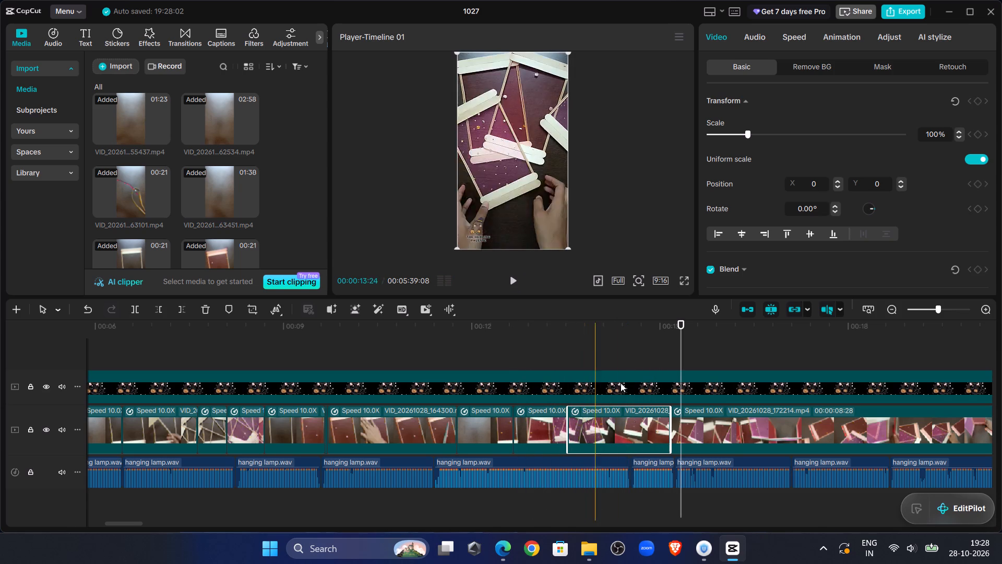
left_click(621, 425)
key("Delete")
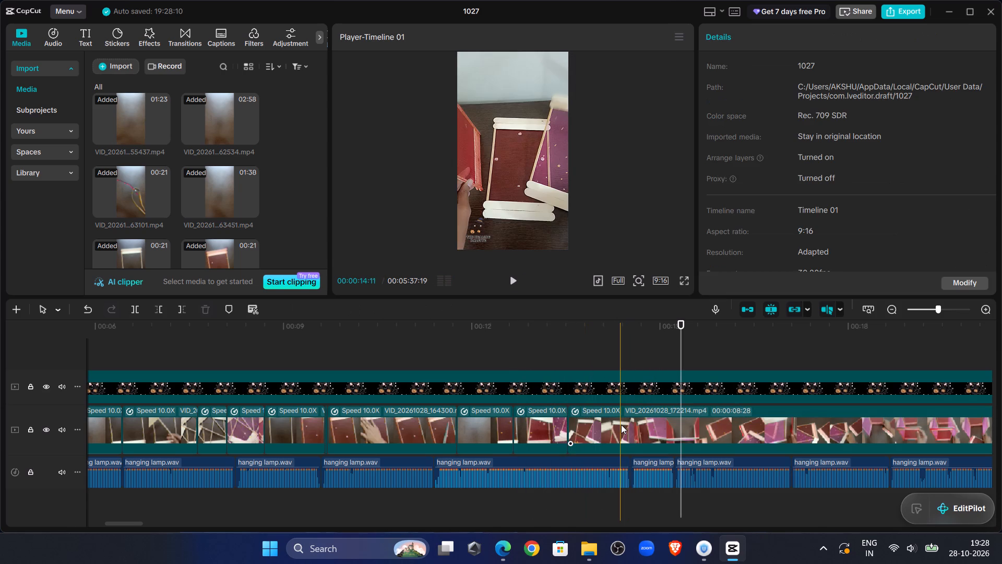
Play and scrub through VID_20261028_172214.mp4, and trim its start, cutting everything before about 00:00:17:13.
left_click(514, 350)
left_click(512, 286)
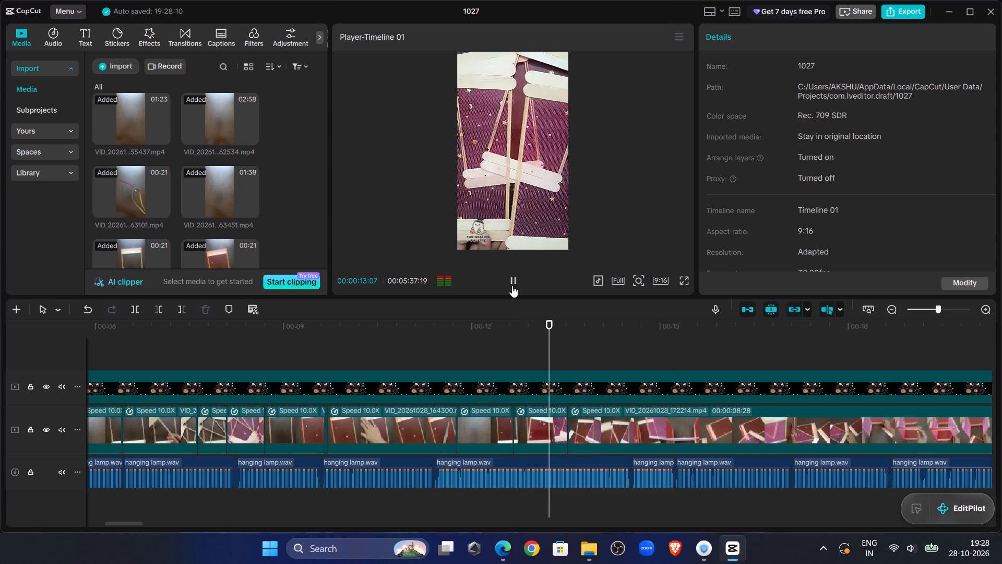
left_click(512, 286)
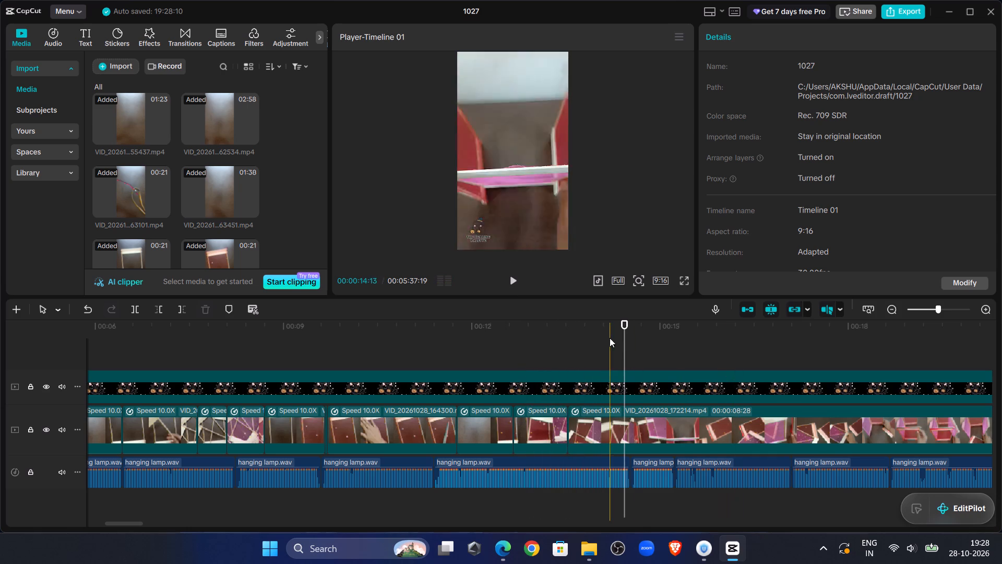
left_click_drag(625, 335, 686, 357)
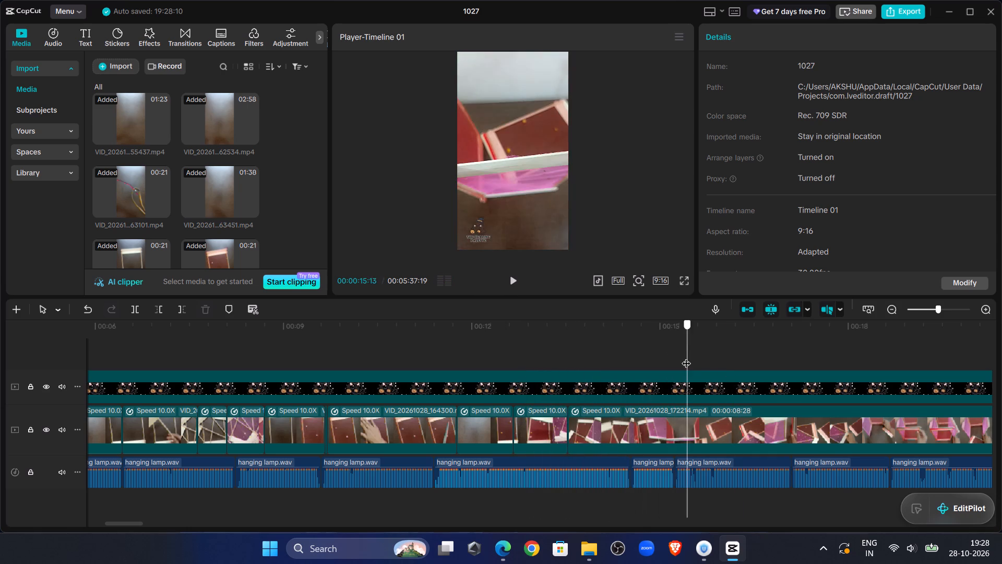
left_click_drag(686, 357, 775, 386)
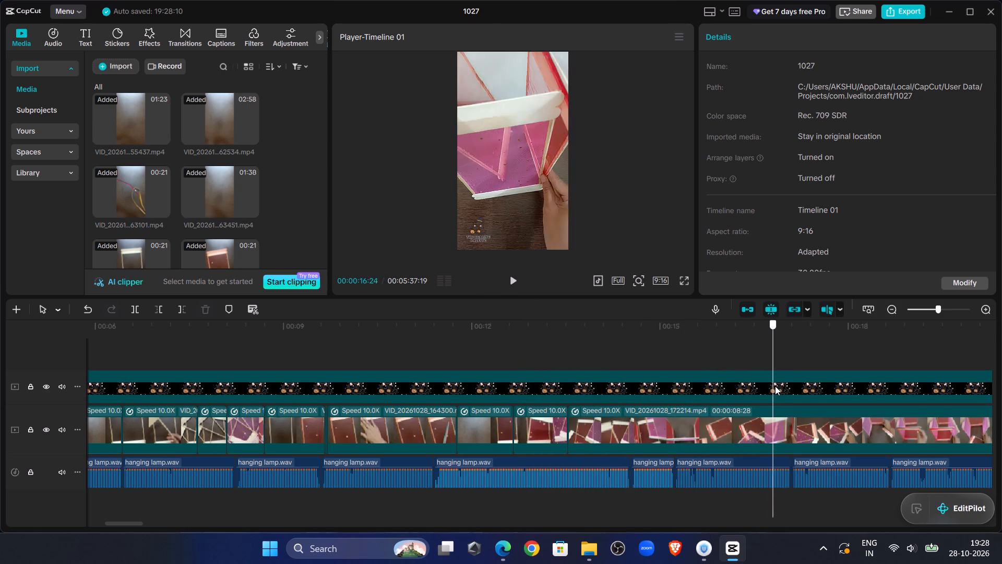
left_click_drag(775, 386, 804, 389)
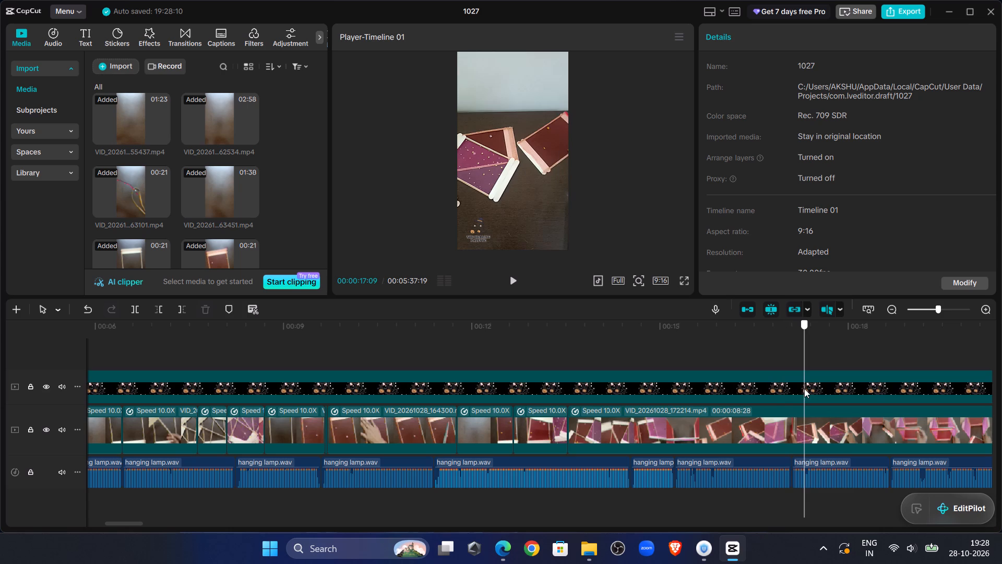
left_click_drag(804, 389, 843, 402)
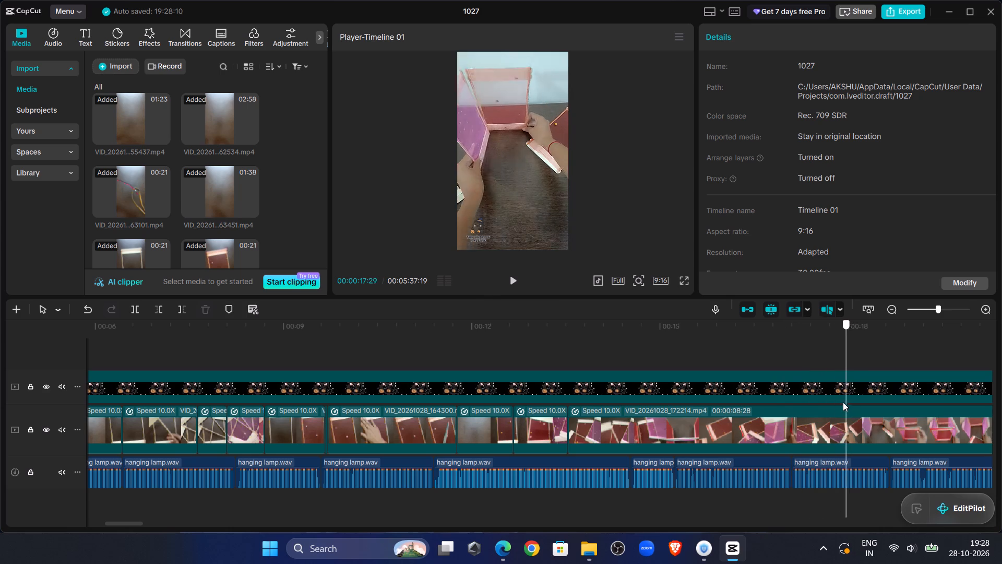
left_click_drag(843, 402, 814, 391)
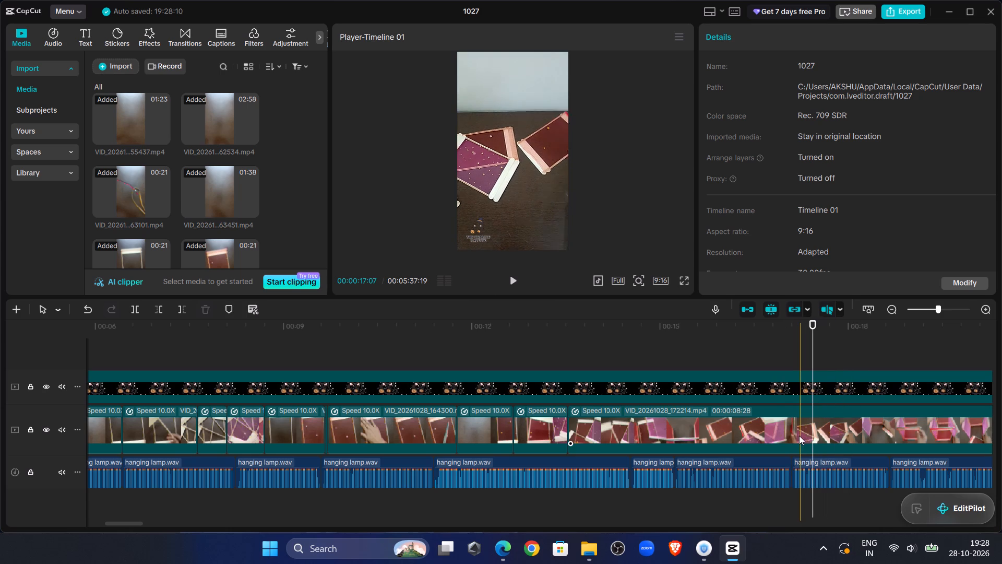
left_click(799, 436)
left_click(160, 308)
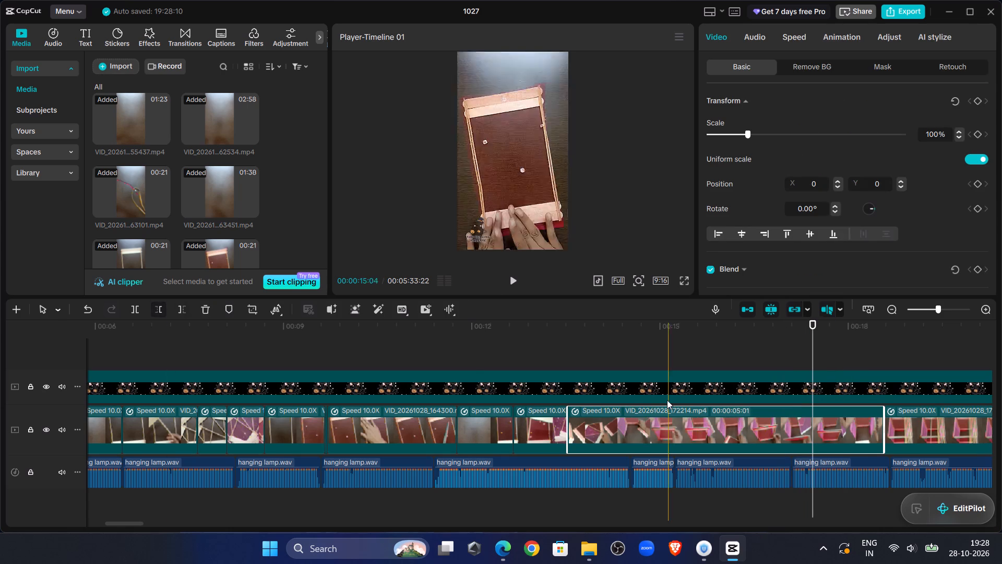
Replay the trimmed VID_20261028_172214.mp4 clip against the voiceover and split it at 00:00:15:22.
left_click(494, 344)
left_click(507, 280)
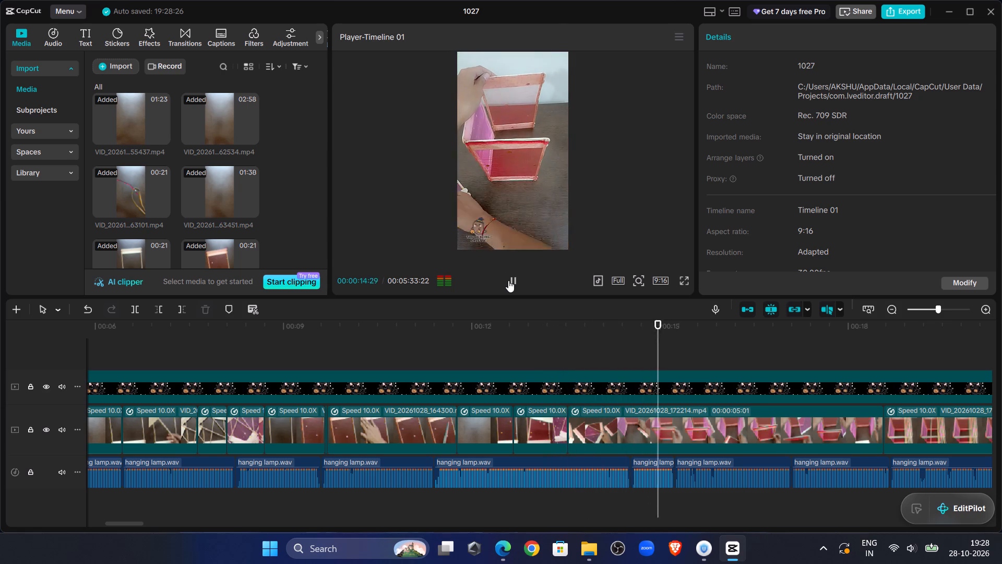
left_click(508, 280)
left_click(508, 280)
left_click(508, 280)
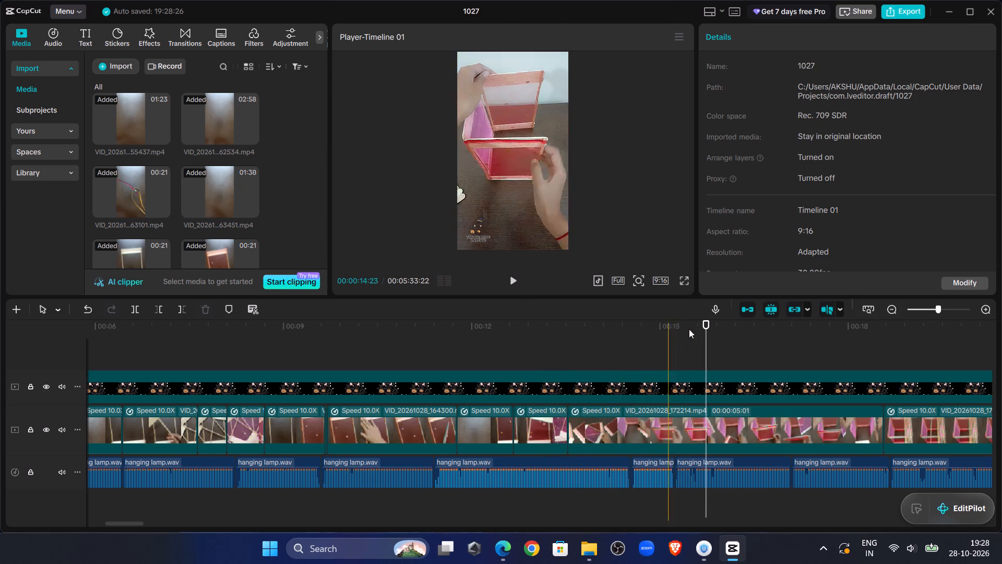
left_click(651, 424)
left_click(129, 302)
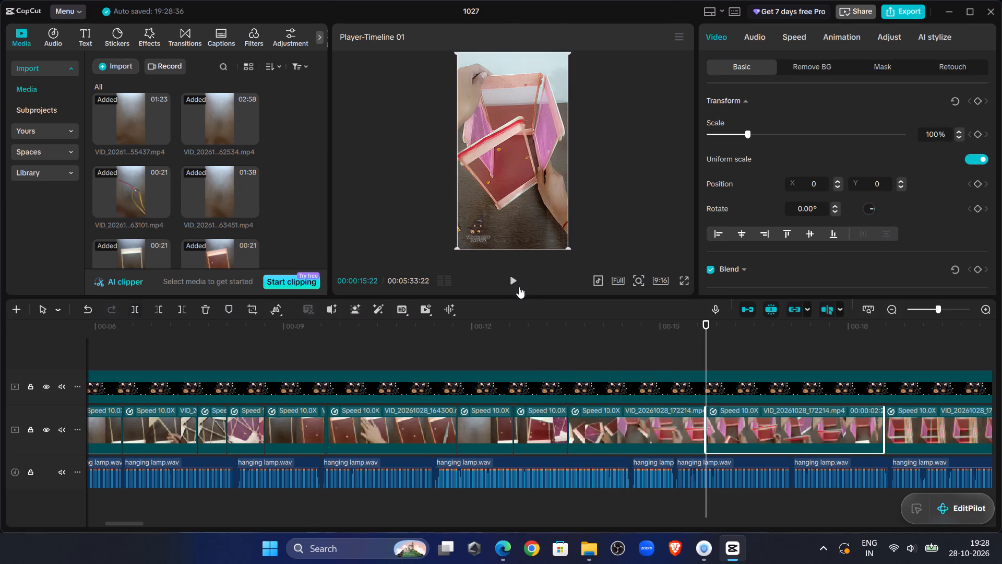
Play past the split and delete the second VID_20261028_172214.mp4 piece.
left_click(511, 283)
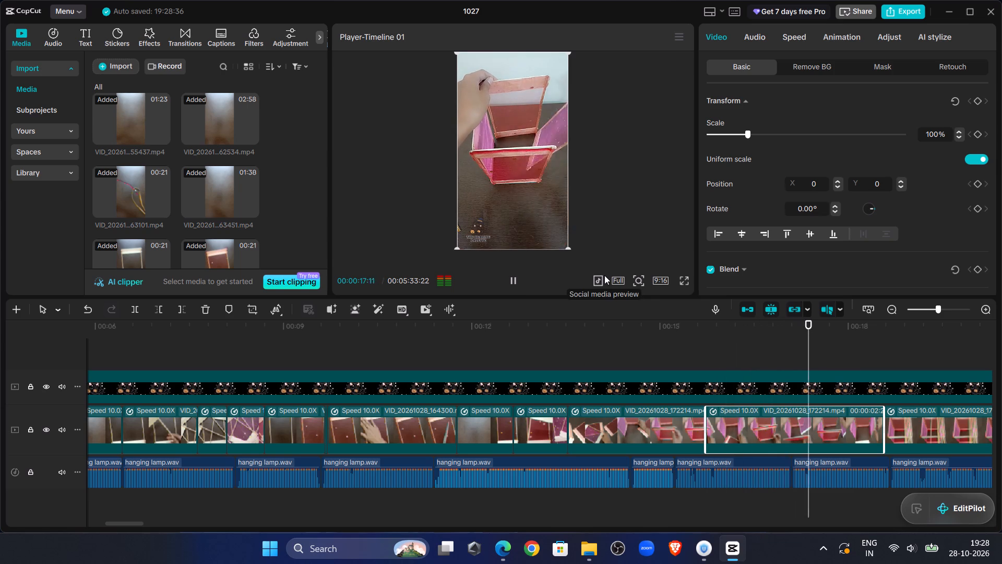
left_click(778, 341)
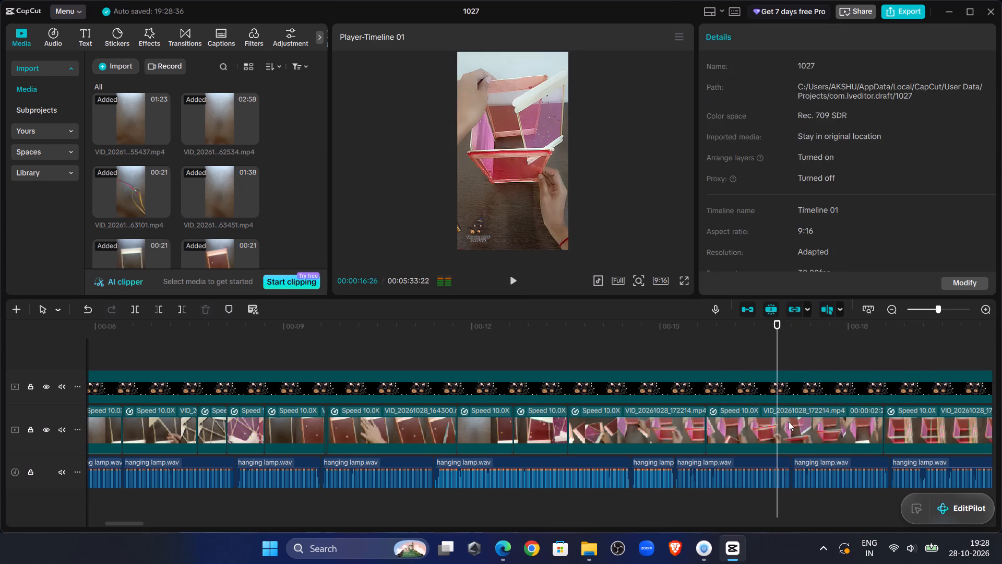
left_click(787, 433)
key("Delete")
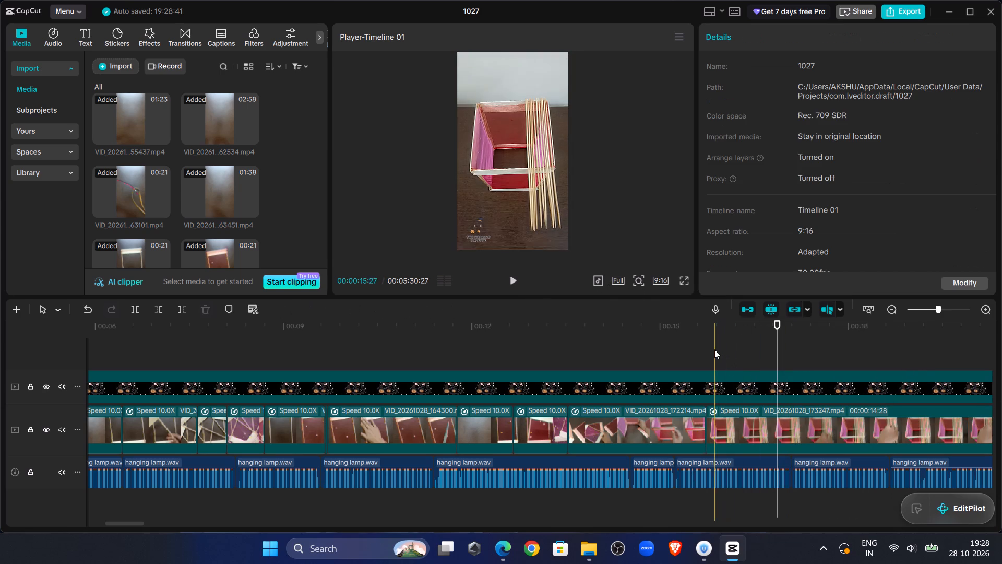
Replay the join into VID_20261028_173247.mp4 against the voiceover and skim the remaining clips along the timeline.
left_click(707, 350)
left_click(513, 278)
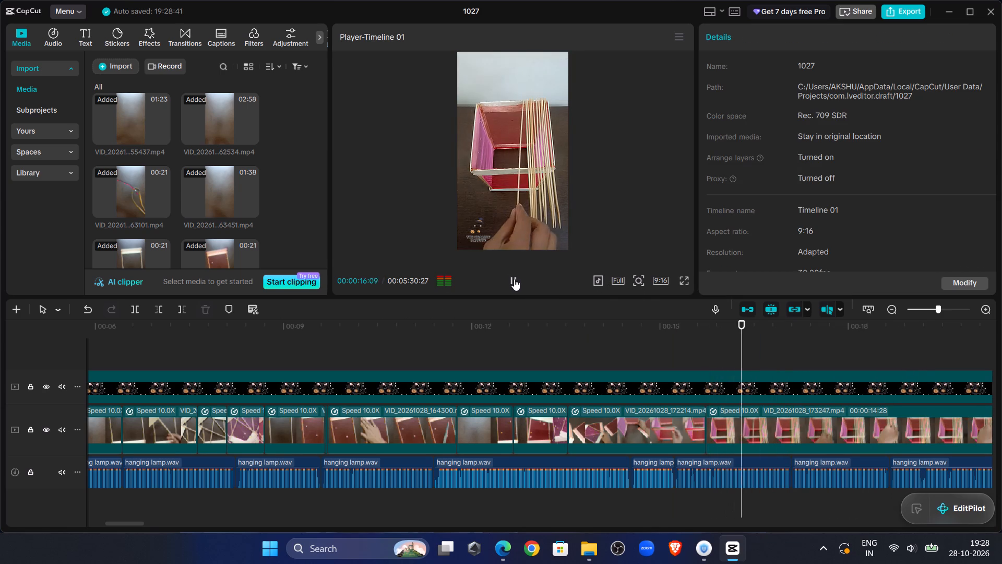
left_click(514, 279)
left_click(595, 338)
left_click(517, 277)
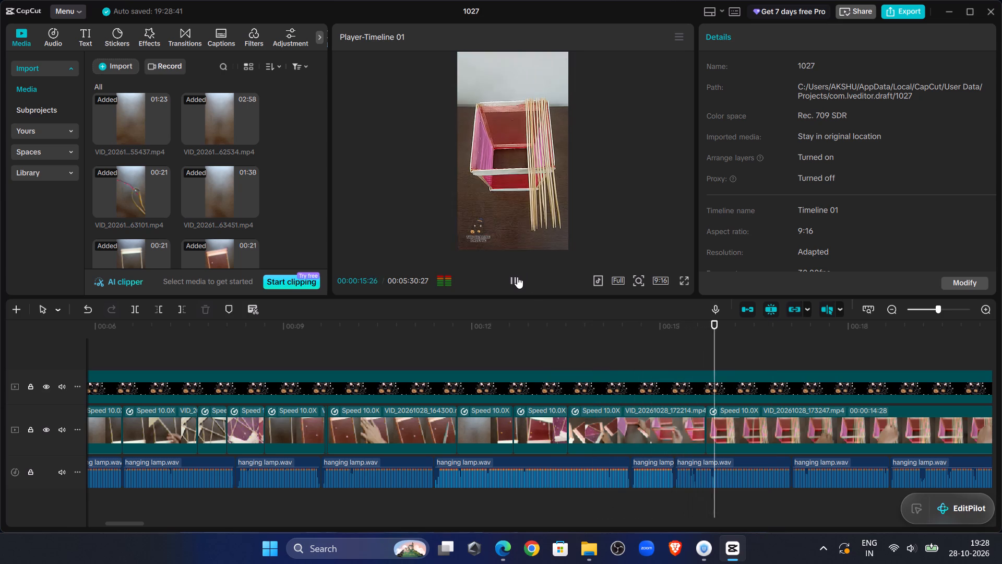
left_click(517, 277)
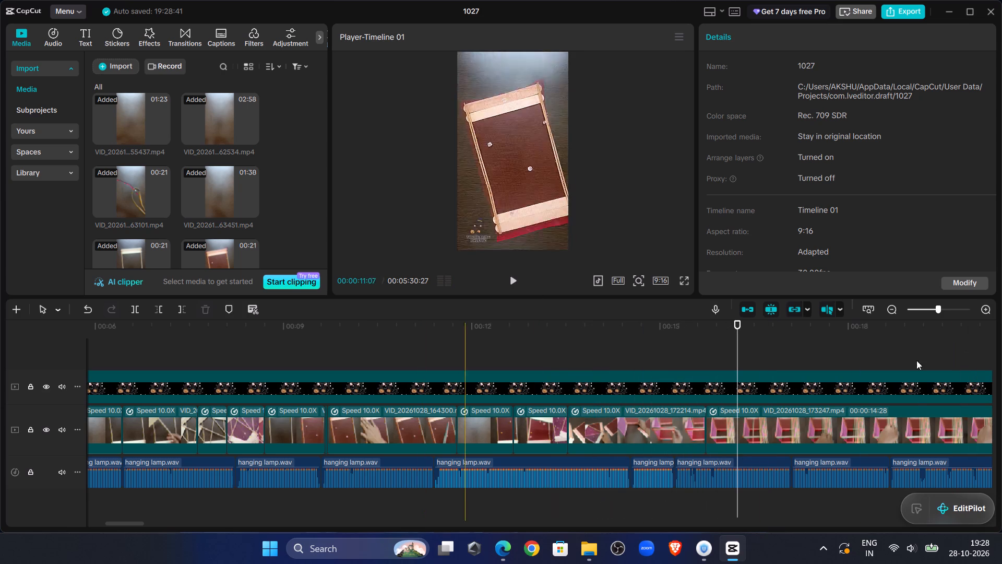
left_click(933, 308)
left_click(797, 333)
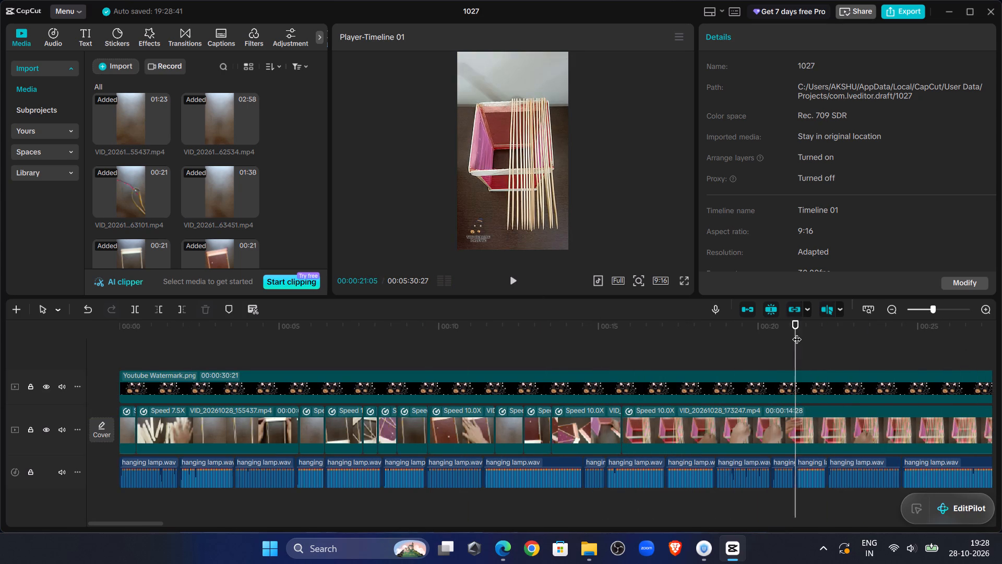
left_click_drag(797, 333, 991, 380)
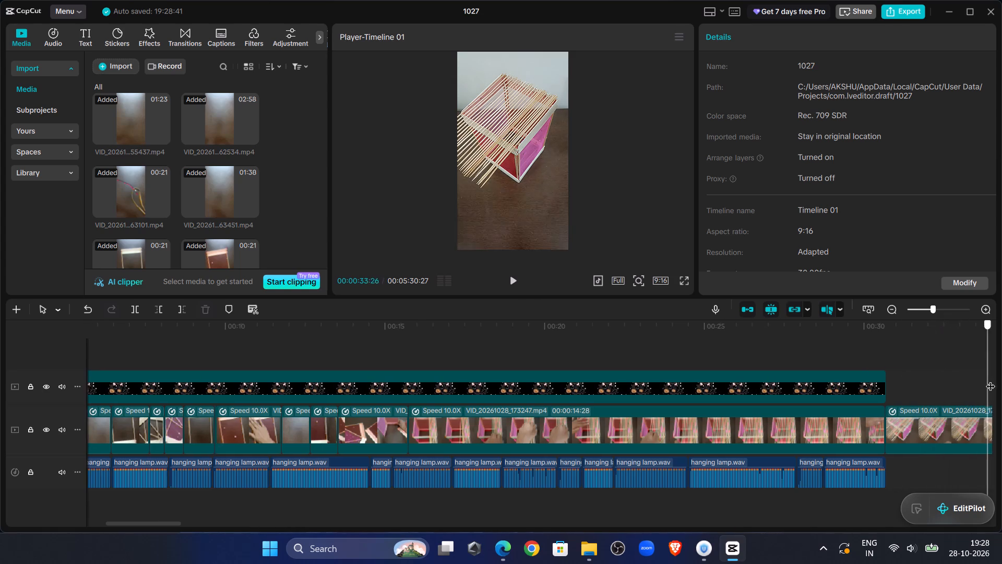
left_click_drag(991, 380, 908, 373)
left_click(925, 310)
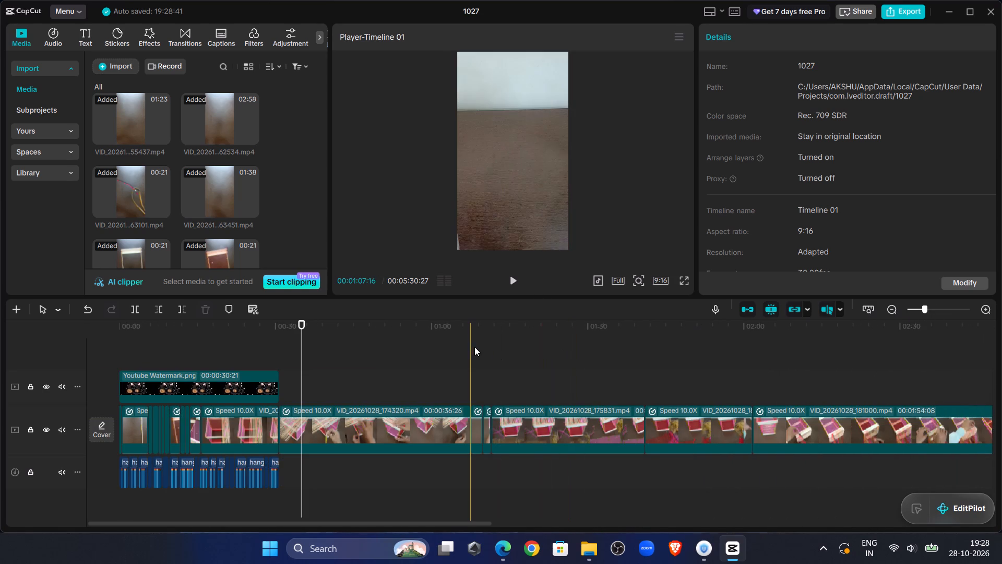
left_click(476, 346)
left_click_drag(476, 346, 548, 370)
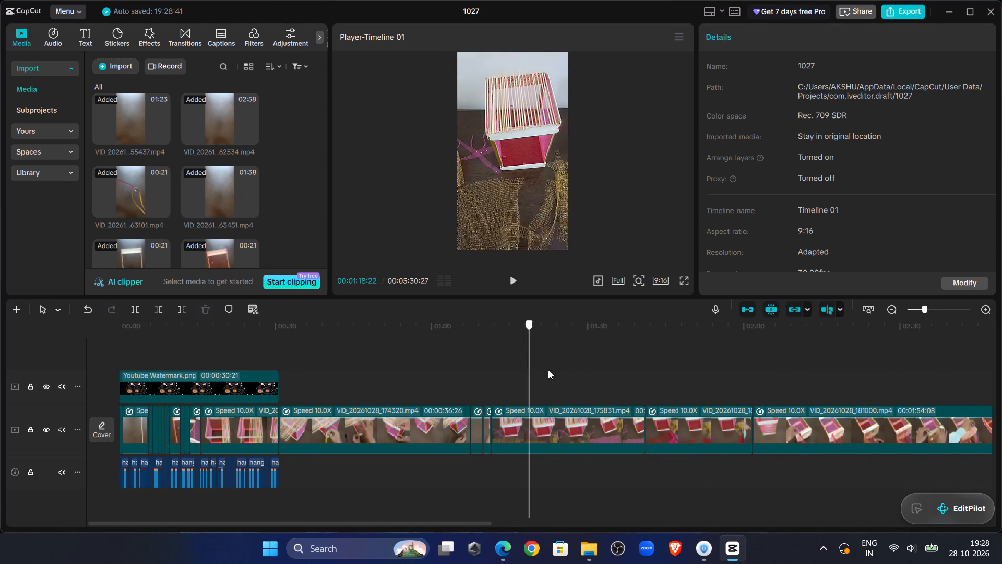
left_click_drag(548, 370, 988, 379)
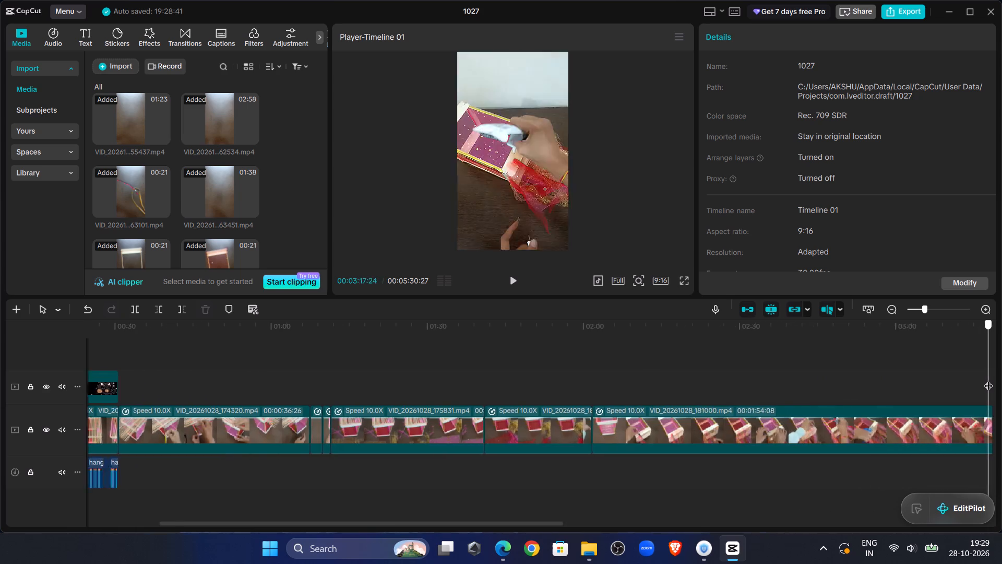
left_click_drag(988, 379, 44, 387)
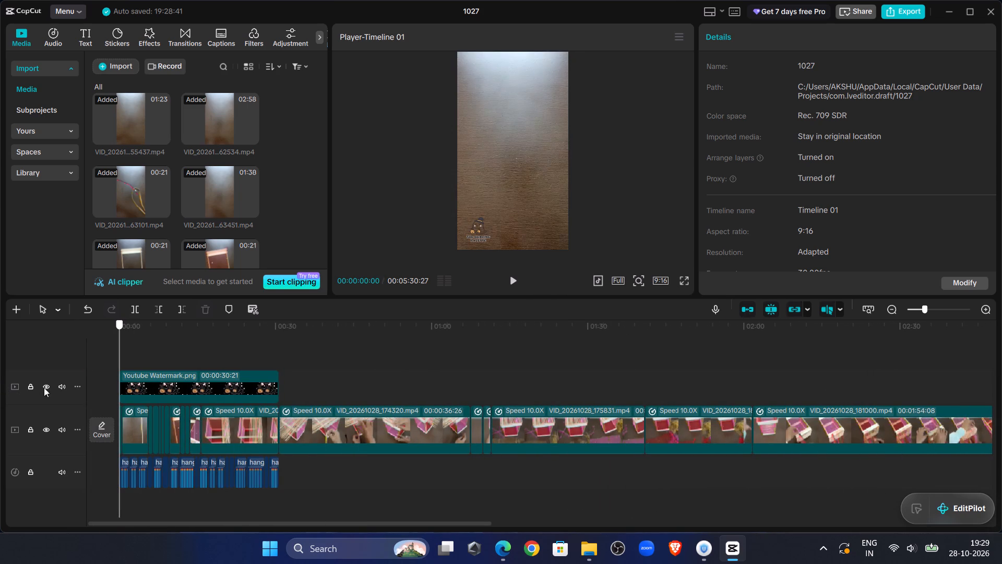
left_click_drag(44, 387, 179, 410)
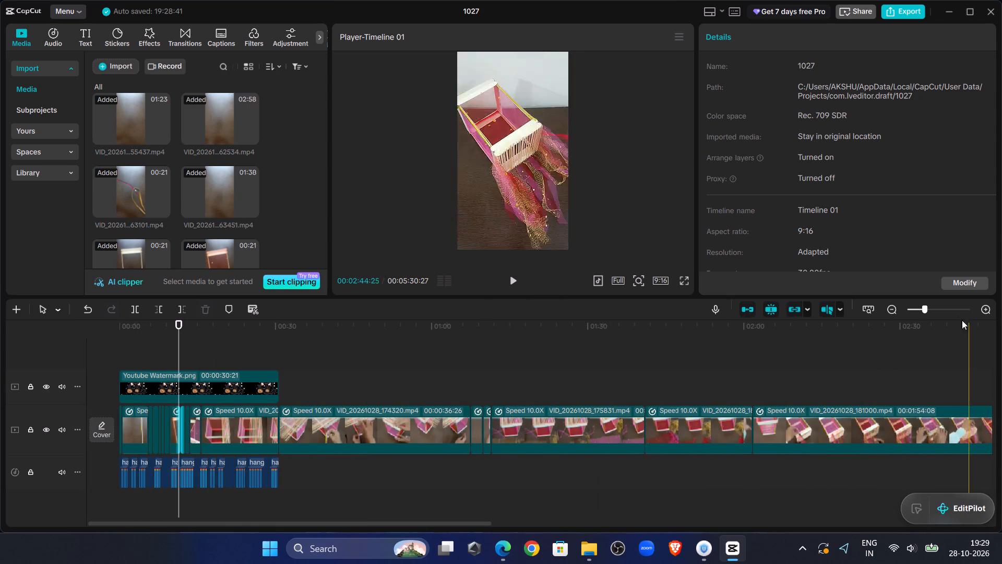
Replay the section from about 00:00:11 and trim the end of VID_20261028_172214.mp4 at 00:00:15:20.
left_click(940, 311)
left_click(504, 279)
left_click(515, 278)
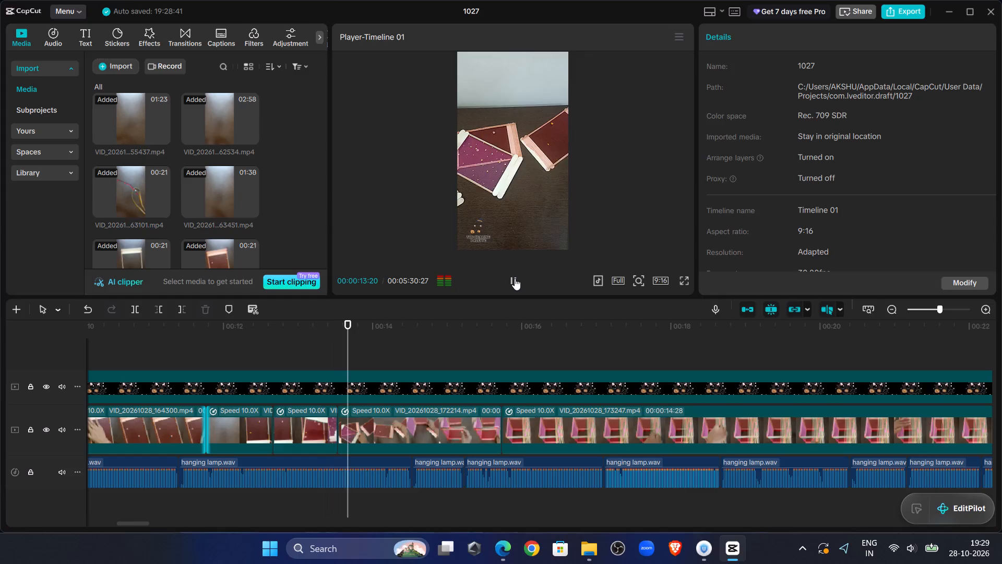
left_click(515, 278)
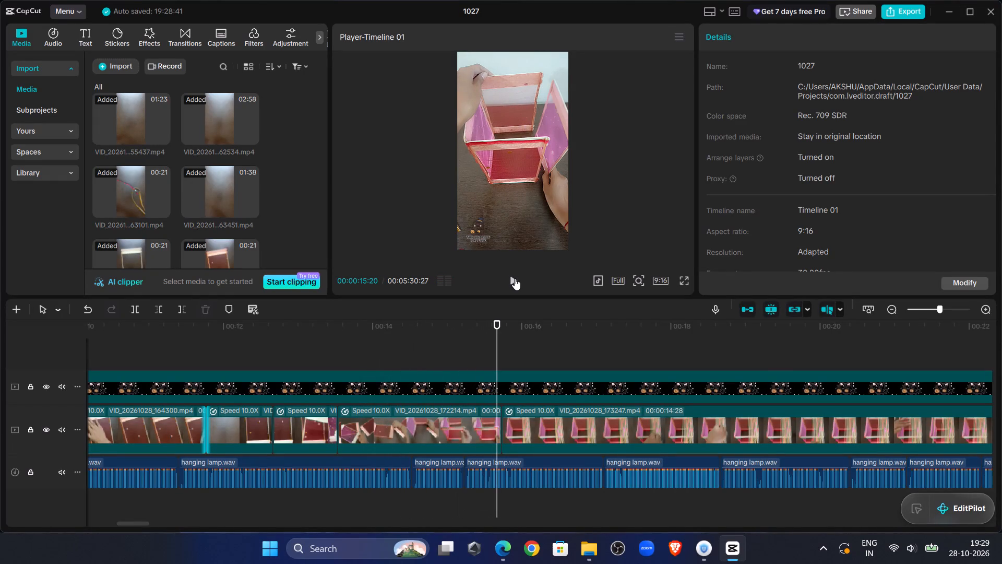
left_click(481, 430)
left_click(185, 305)
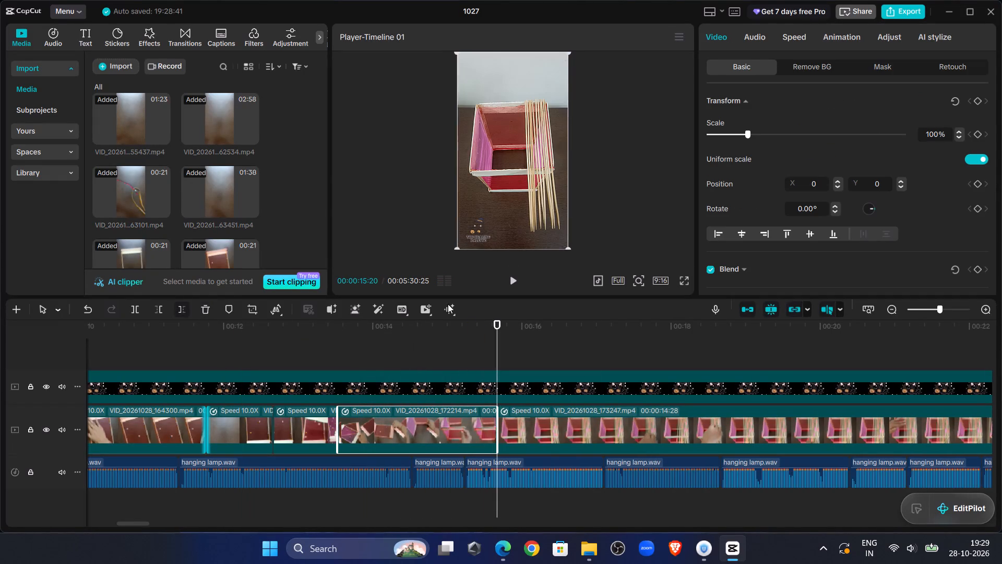
Set the speed of VID_20261028_173247.mp4 to 56.58x and replay it against the voiceover.
left_click(507, 276)
left_click(507, 276)
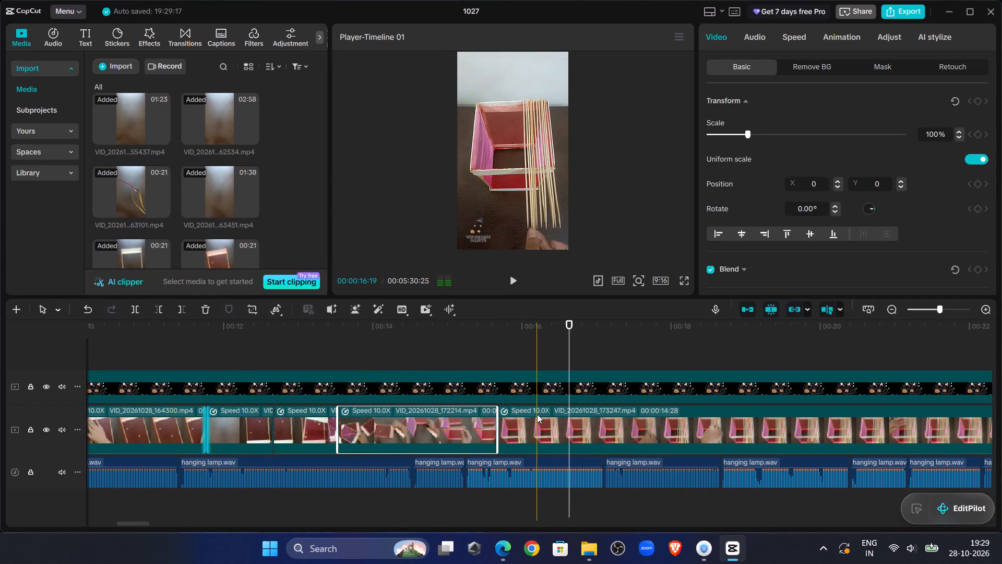
left_click(541, 424)
left_click(789, 31)
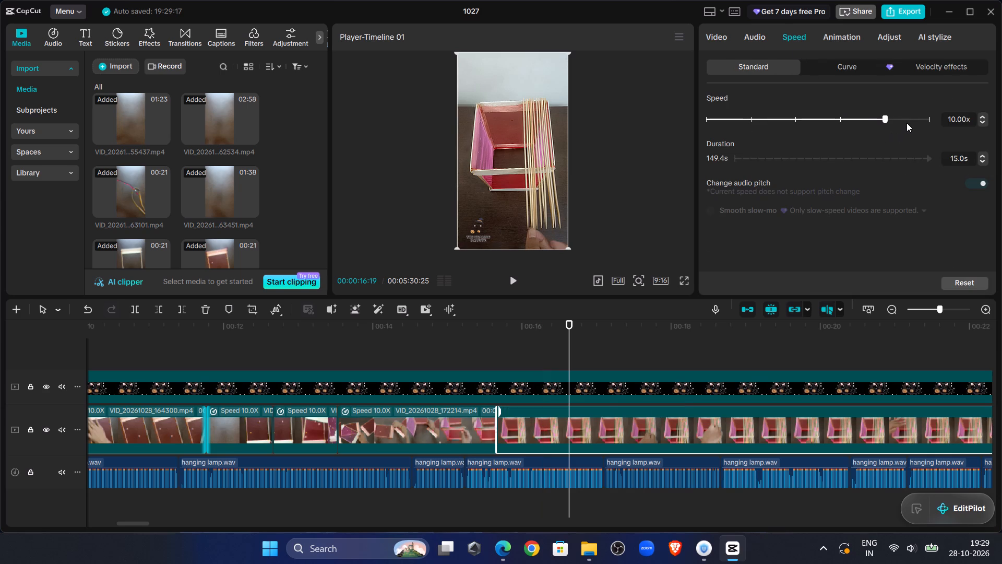
left_click(908, 120)
left_click(485, 337)
left_click(517, 281)
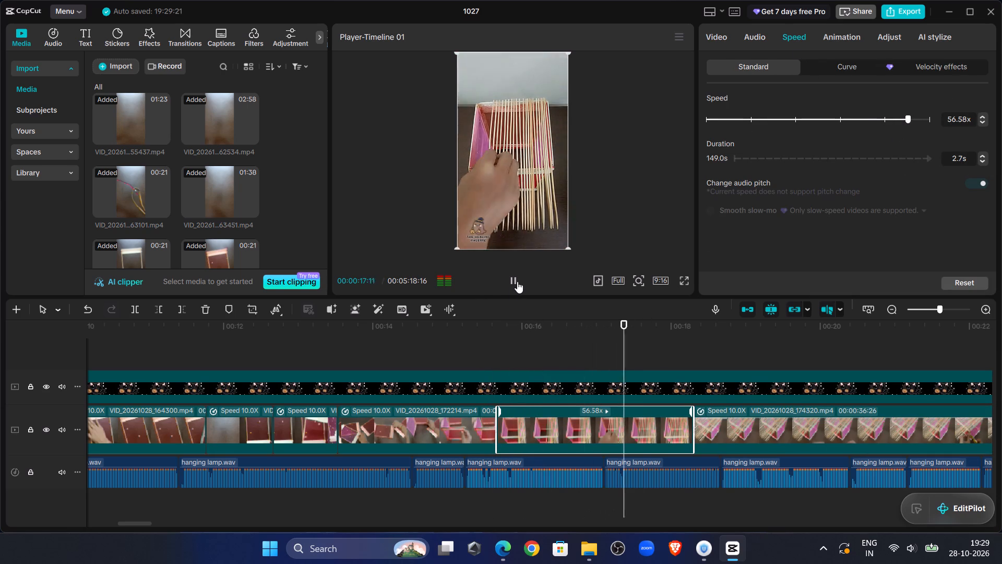
left_click(517, 281)
left_click(517, 281)
left_click(517, 281)
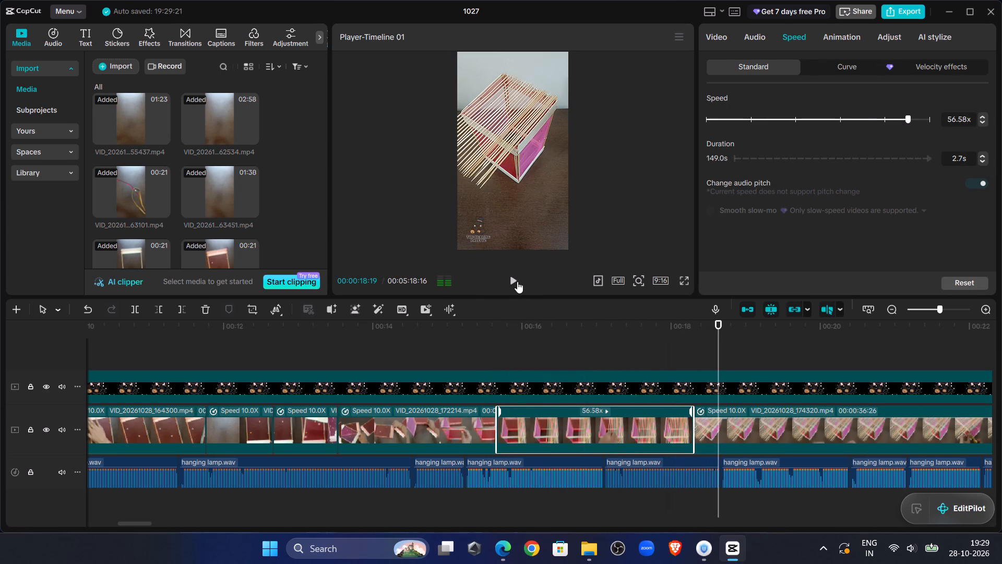
Replay the voiceover around the start of VID_20261028_174320.mp4 and split that clip at about 00:00:19:07.
left_click(510, 278)
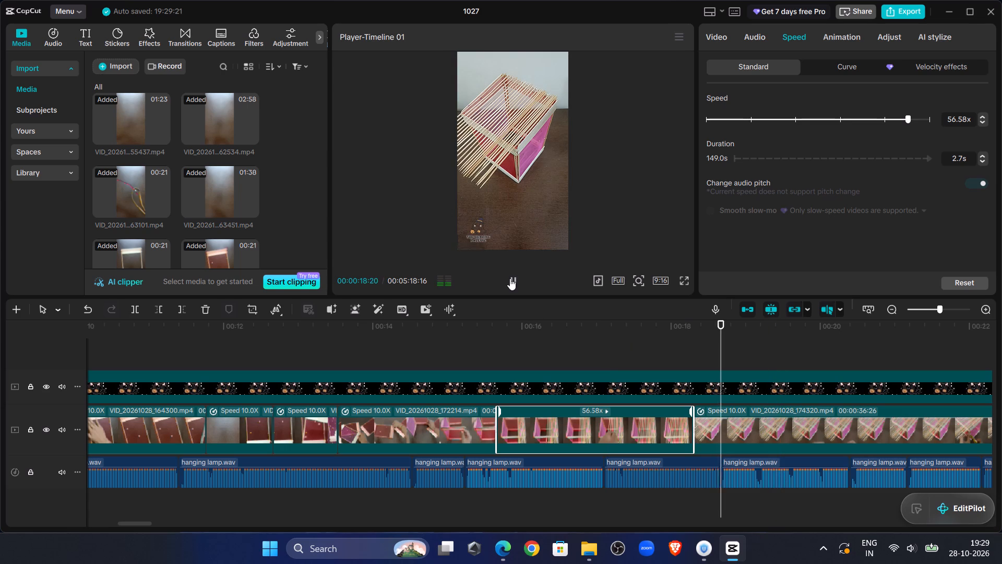
left_click(510, 278)
double_click(695, 334)
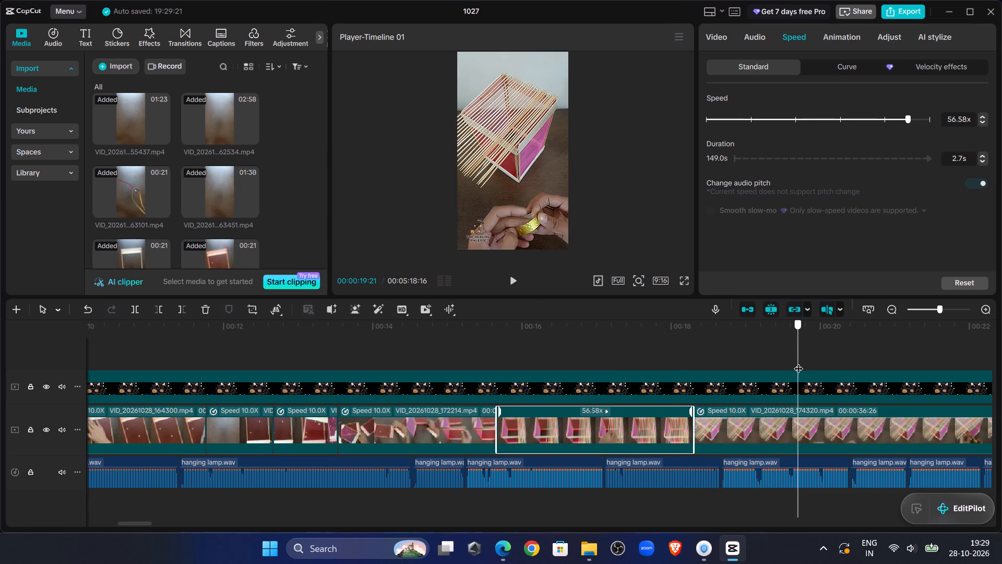
left_click(509, 276)
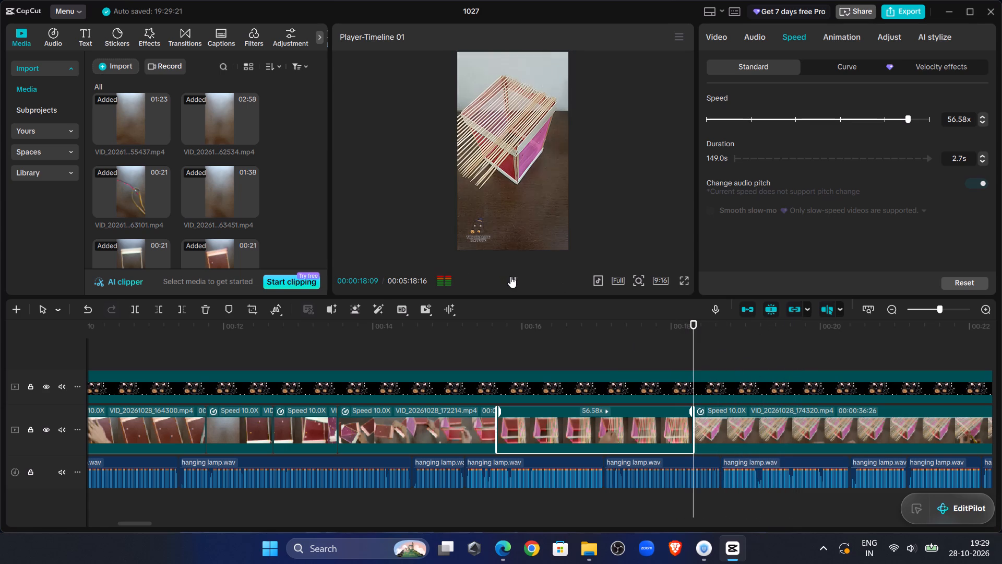
left_click(510, 276)
left_click(718, 420)
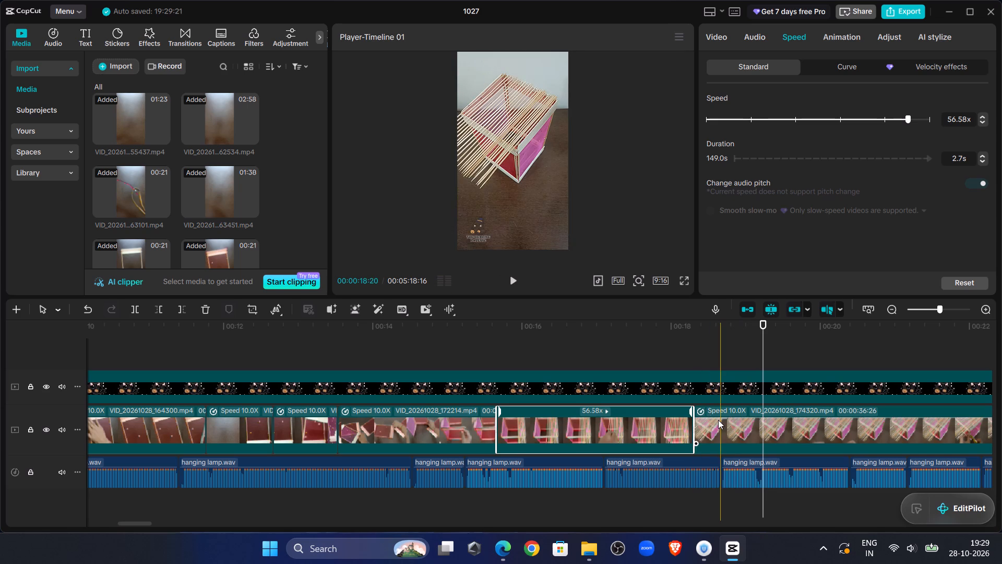
left_click(141, 305)
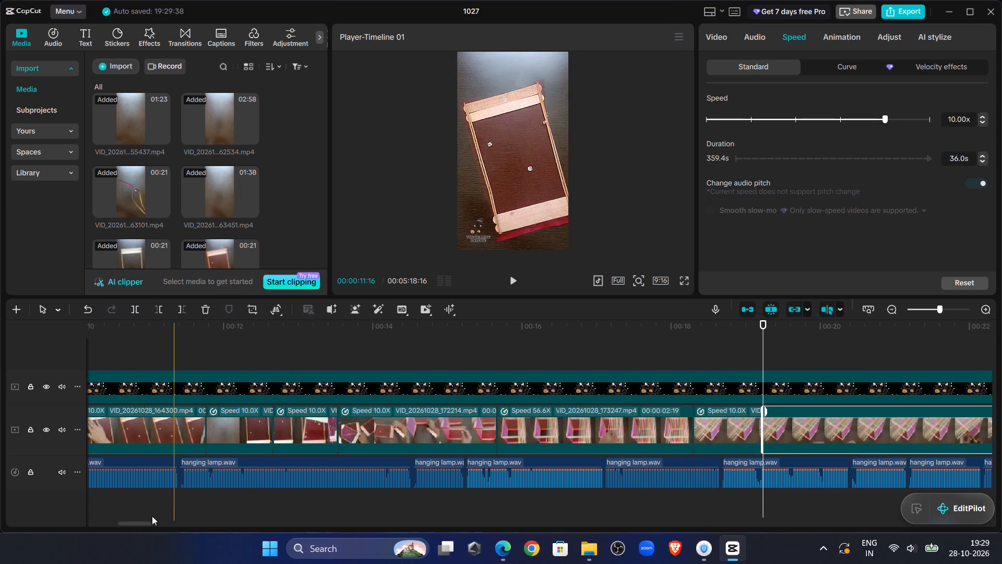
Skim the second VID_20261028_174320.mp4 piece and trim away its start up to about 00:00:23:24.
left_click_drag(129, 521, 159, 523)
left_click(389, 340)
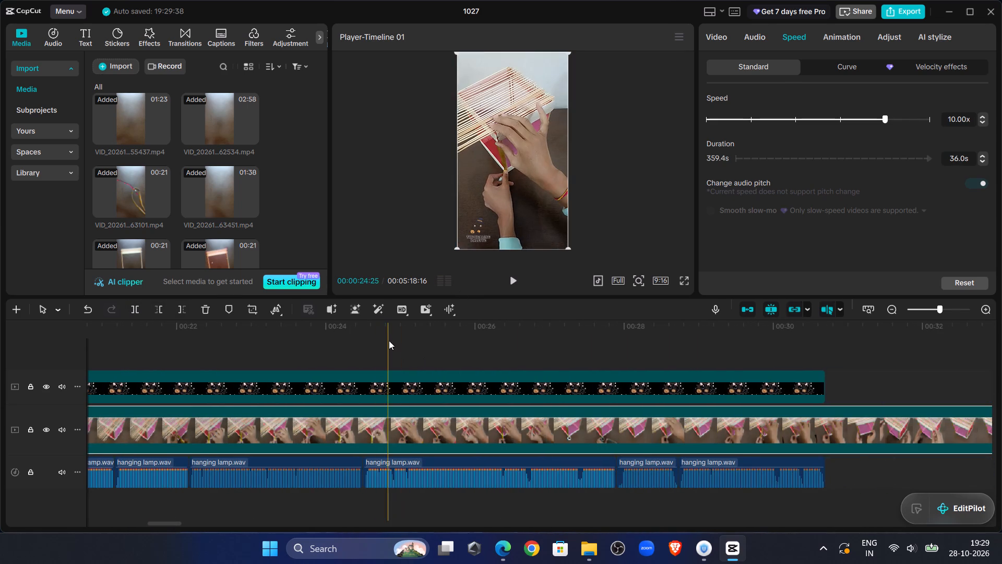
left_click_drag(389, 340, 118, 356)
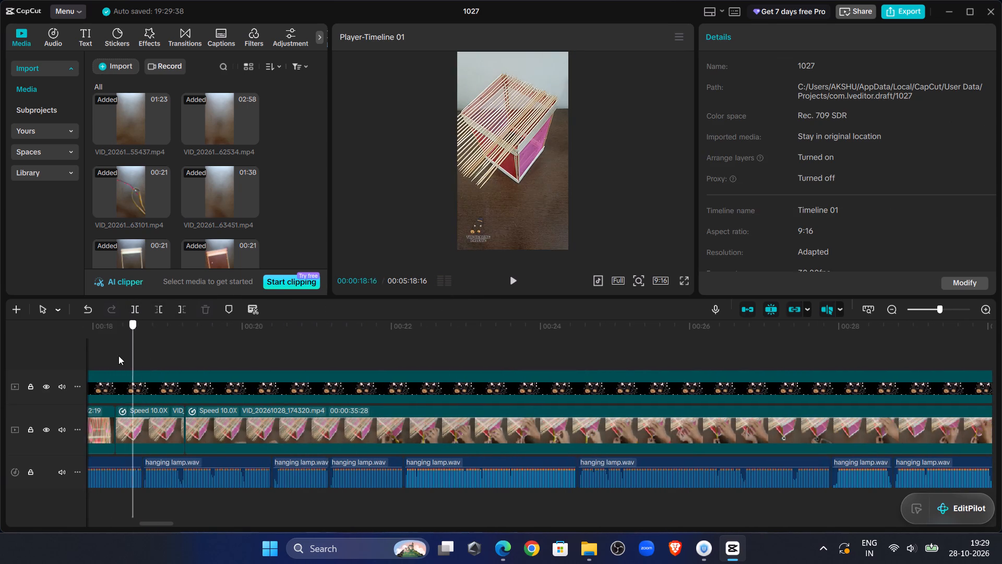
left_click_drag(118, 356, 445, 389)
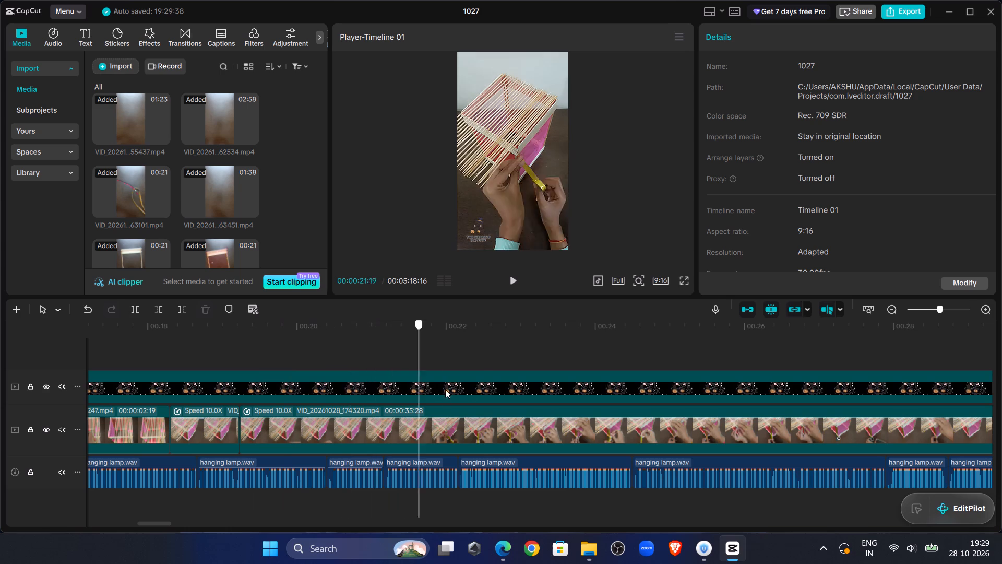
left_click_drag(445, 389, 551, 395)
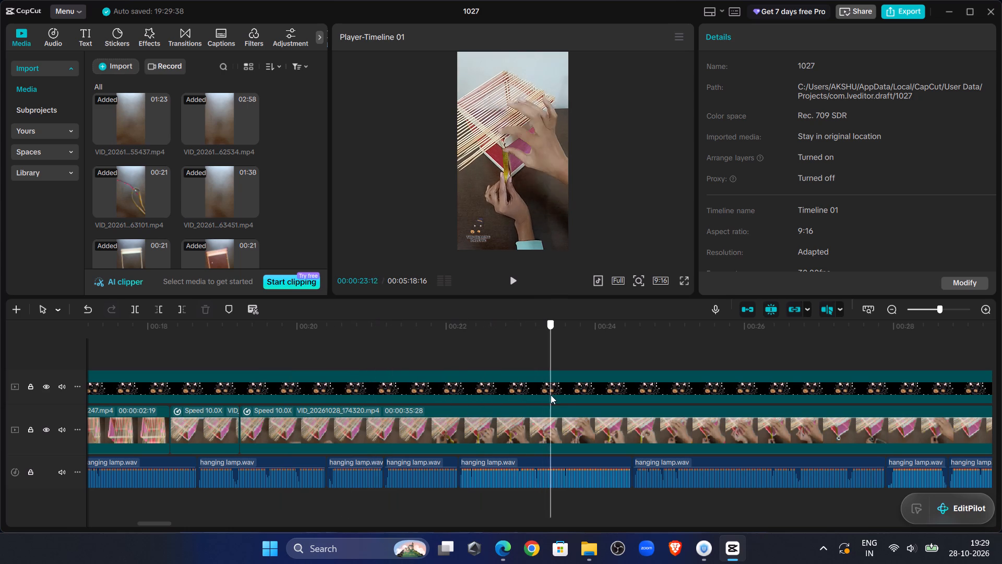
left_click_drag(551, 395, 580, 403)
left_click(578, 430)
left_click(160, 304)
Replay across the split from 00:00:18:26 and trim the start of the second VID_20261028_174320.mp4 piece up to 00:00:20:00.
left_click(213, 353)
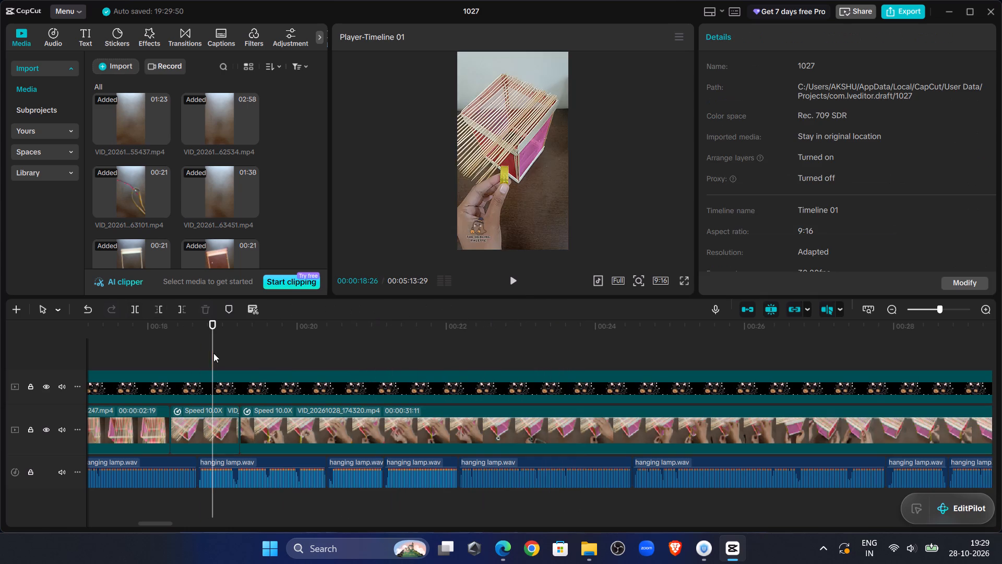
left_click(520, 289)
double_click(520, 284)
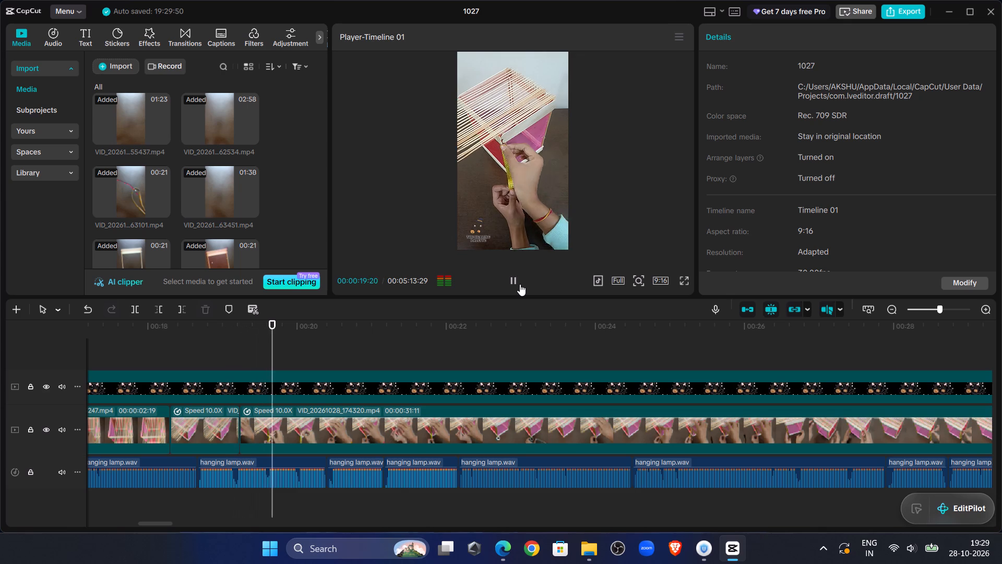
left_click(520, 284)
left_click(290, 412)
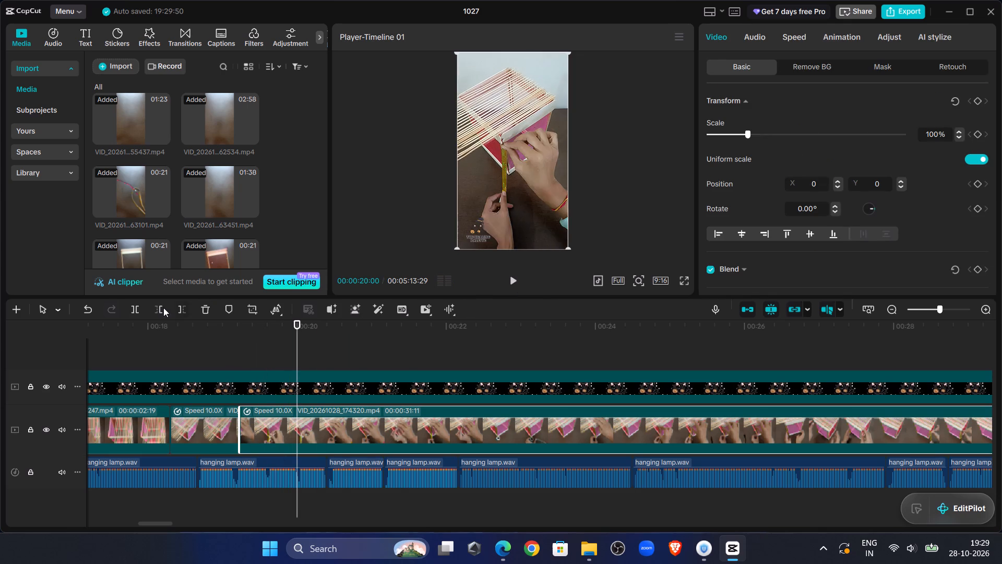
left_click(162, 307)
Replay the trimmed second VID_20261028_174320.mp4 piece against the voiceover and set its speed to 56.58x.
left_click(217, 332)
left_click(507, 280)
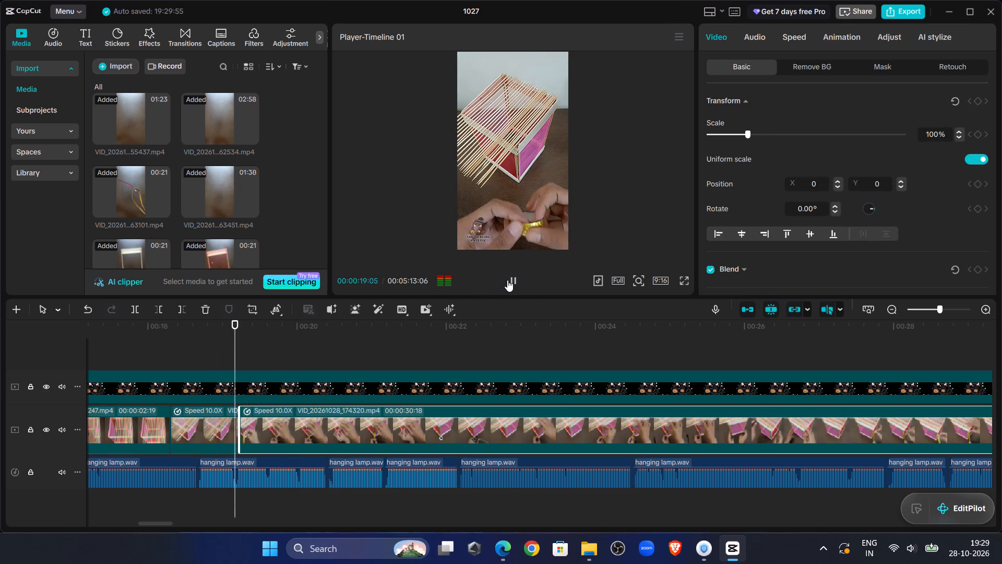
left_click(508, 279)
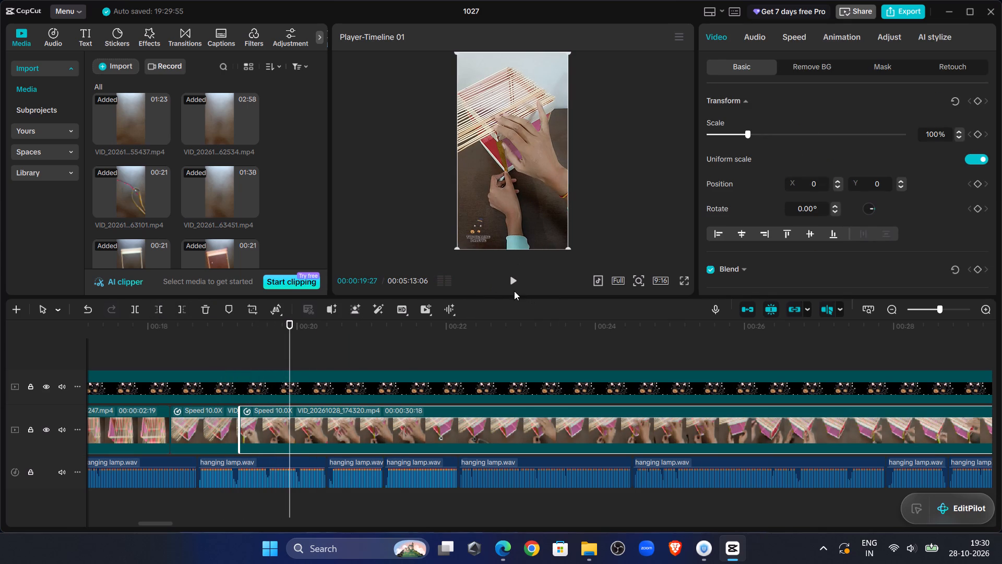
double_click(508, 286)
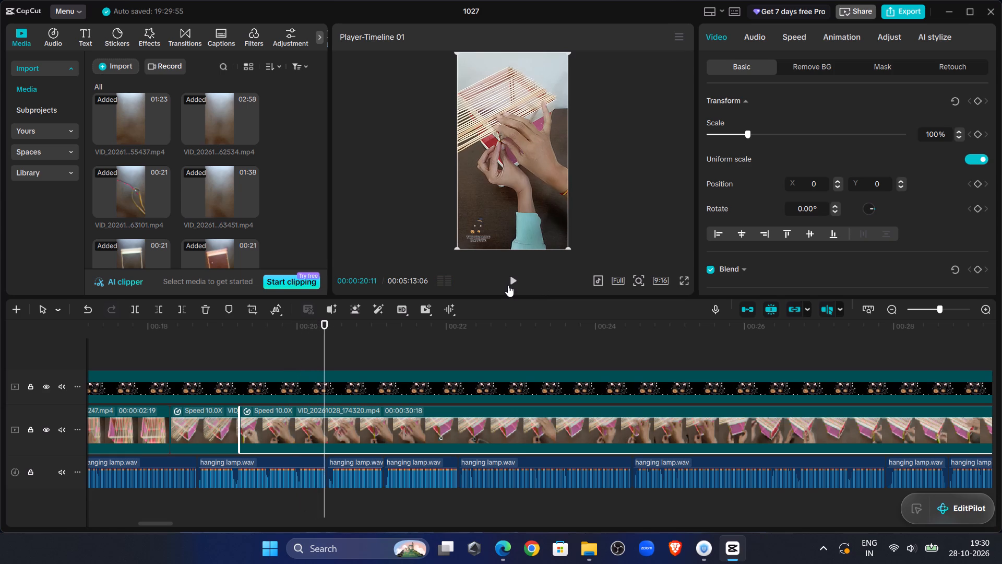
left_click(507, 279)
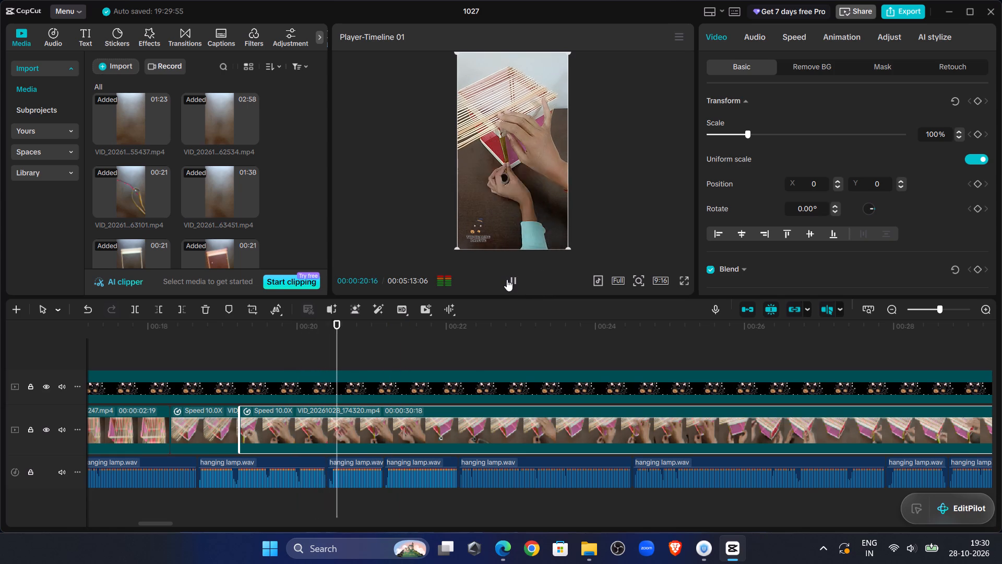
left_click(507, 279)
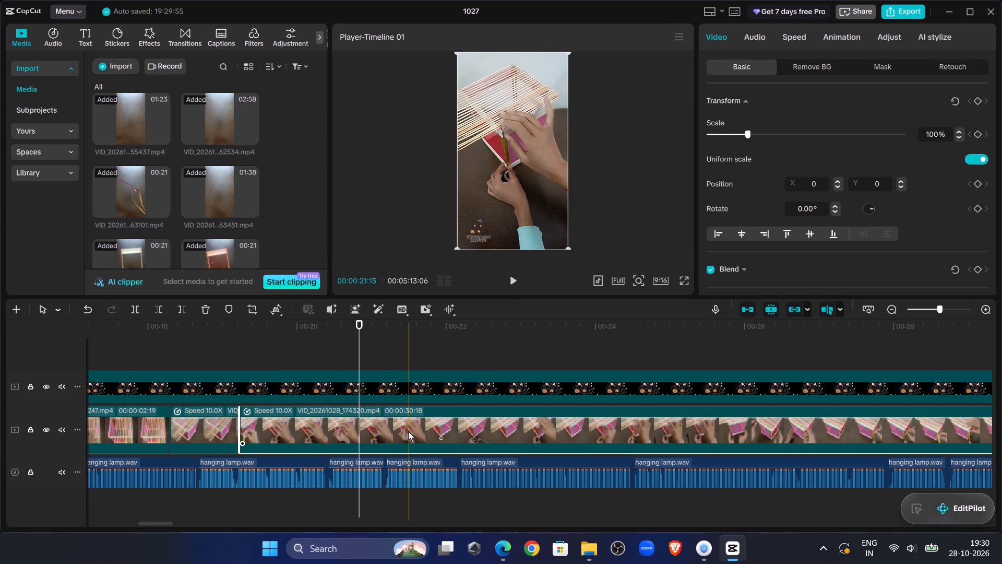
left_click(796, 37)
left_click(908, 120)
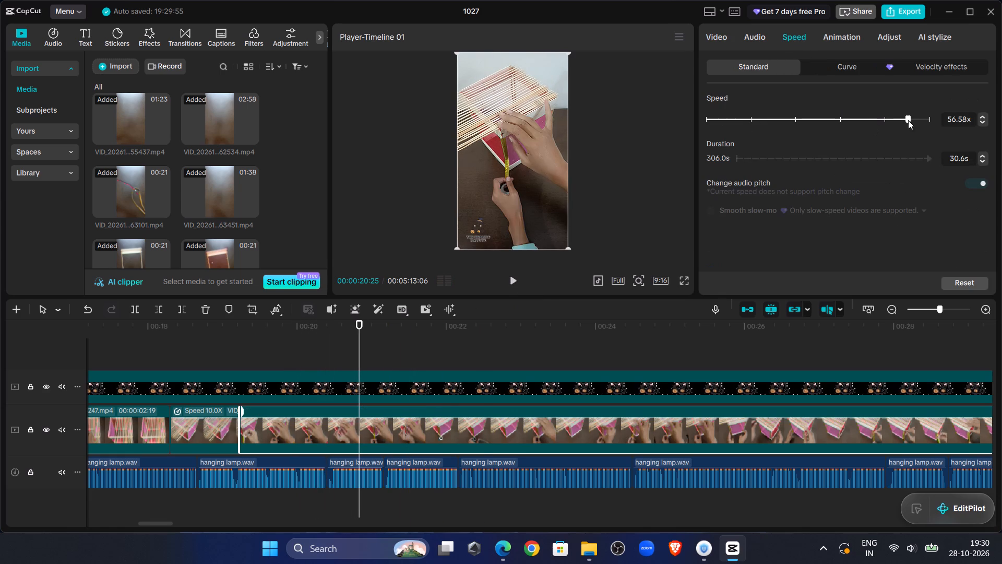
Replay the retimed VID_20261028_174320.mp4 piece in short stretches from 00:00:19:07 to its end, checking it against the voiceover.
left_click(240, 336)
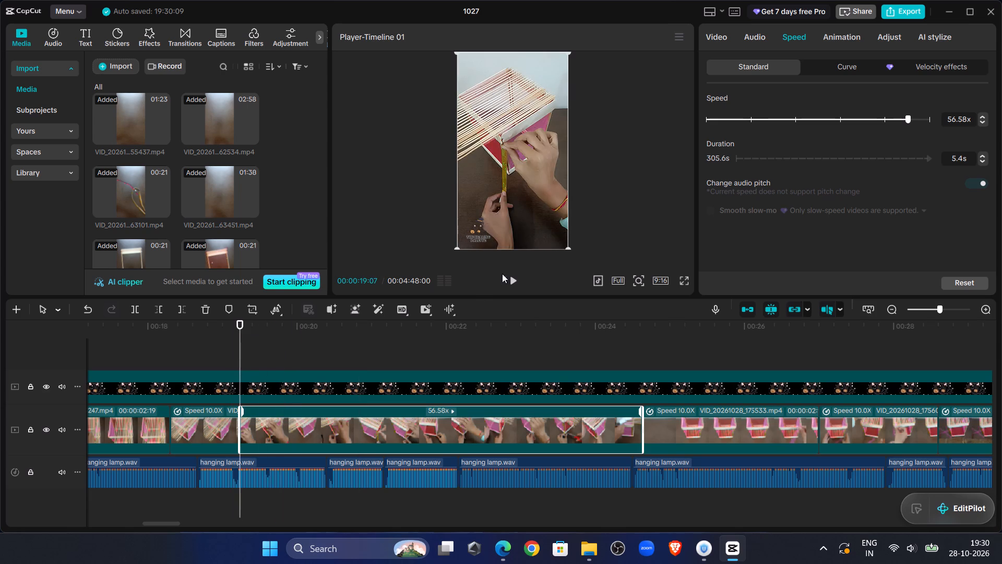
left_click(509, 274)
left_click(510, 278)
left_click(510, 278)
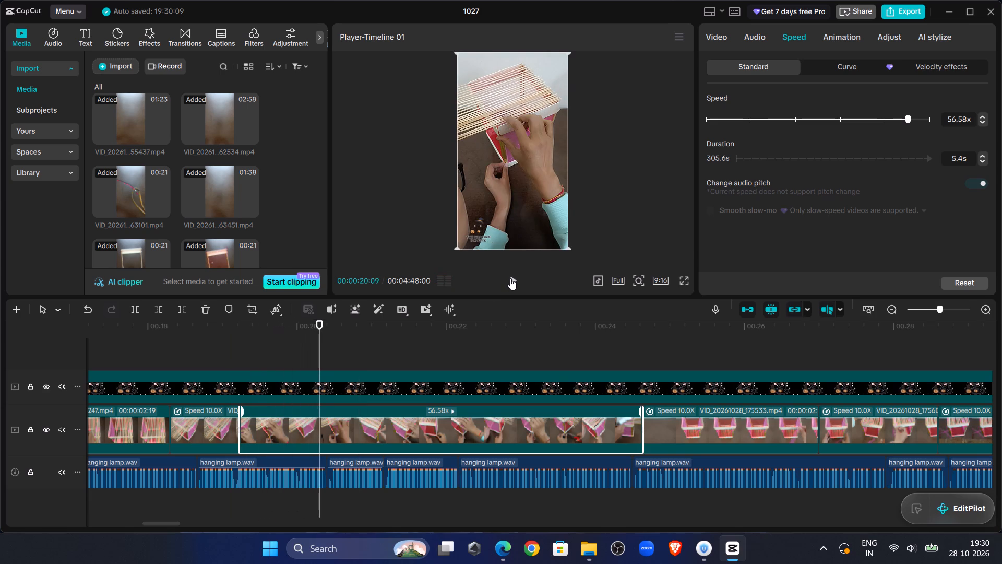
left_click(510, 279)
left_click(510, 279)
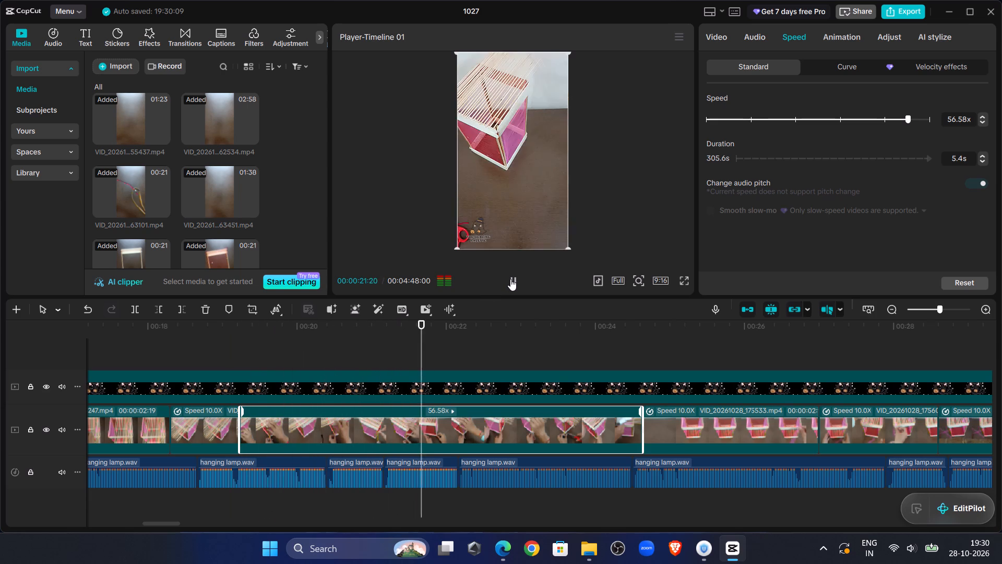
left_click(510, 279)
left_click(510, 279)
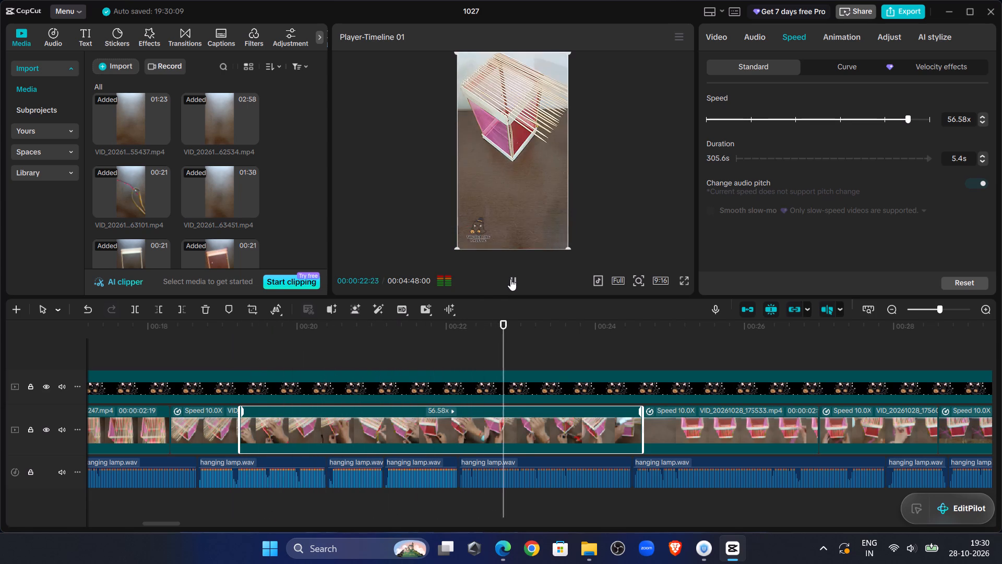
left_click(510, 279)
left_click(510, 279)
left_click(510, 279)
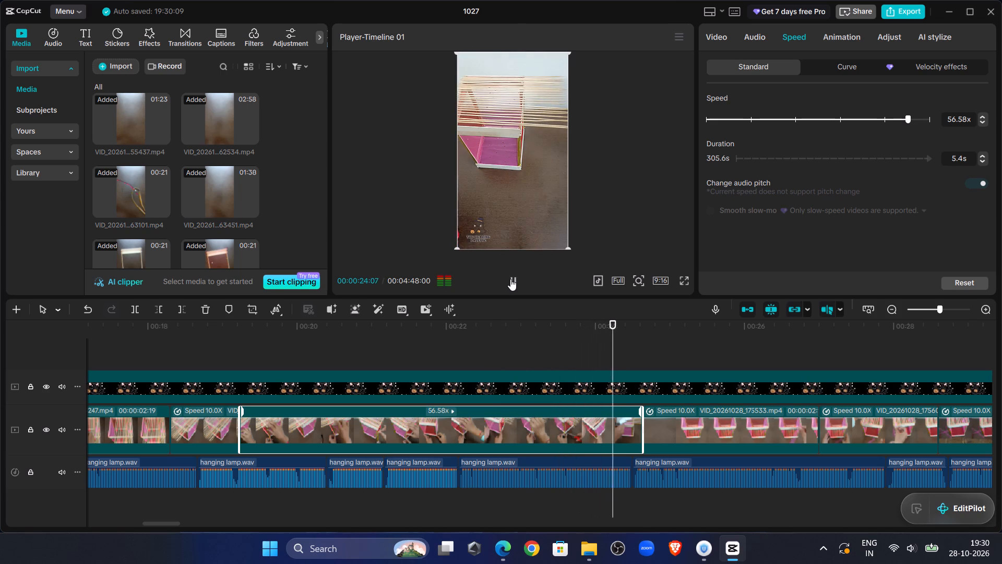
double_click(510, 279)
double_click(510, 279)
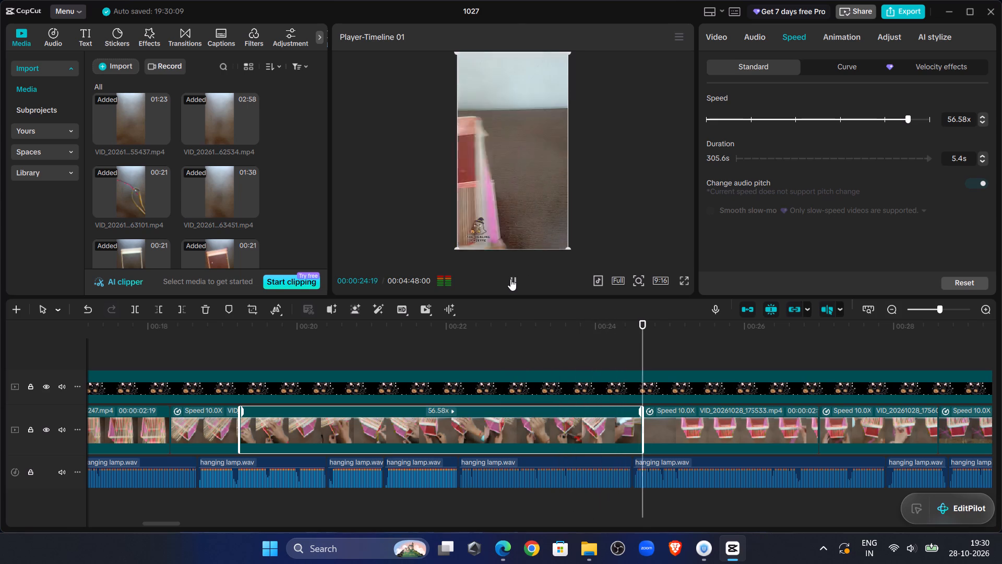
Replay the end of VID_20261028_174320.mp4 and the join into VID_20261028_175533.mp4 several times, checking the match with the voiceover.
left_click(532, 335)
left_click(514, 279)
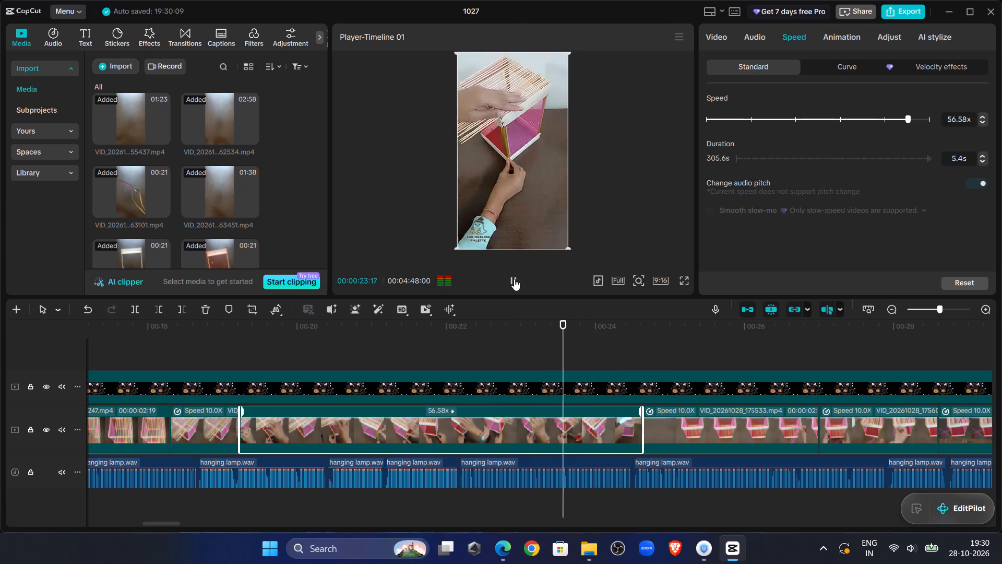
left_click(514, 279)
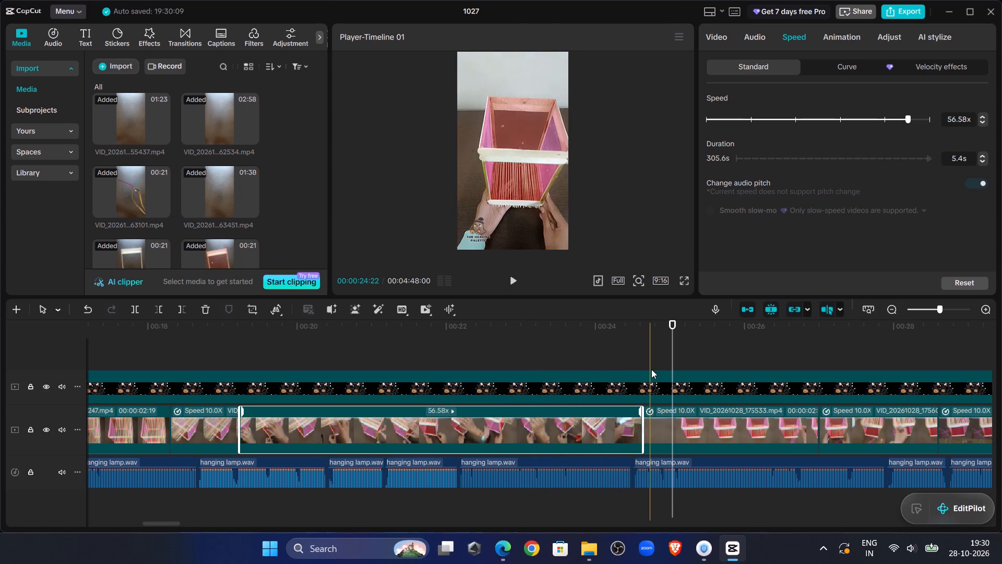
left_click(576, 336)
left_click(521, 284)
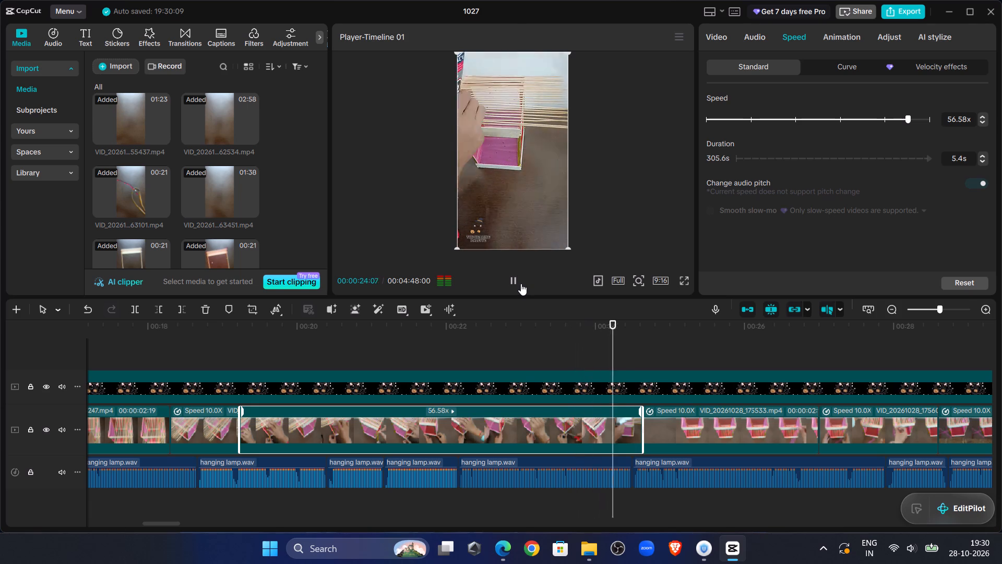
left_click(521, 284)
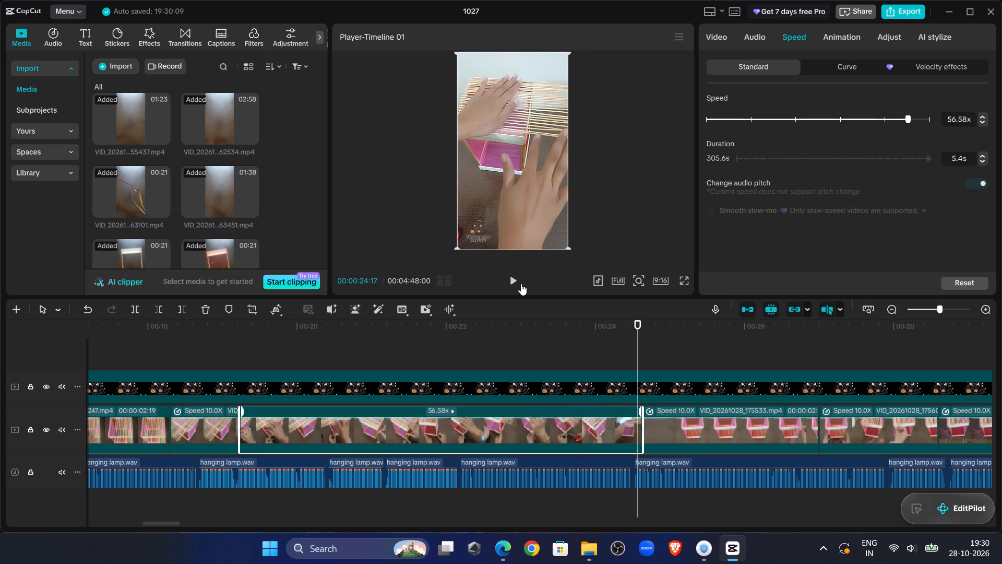
left_click(521, 284)
left_click(521, 284)
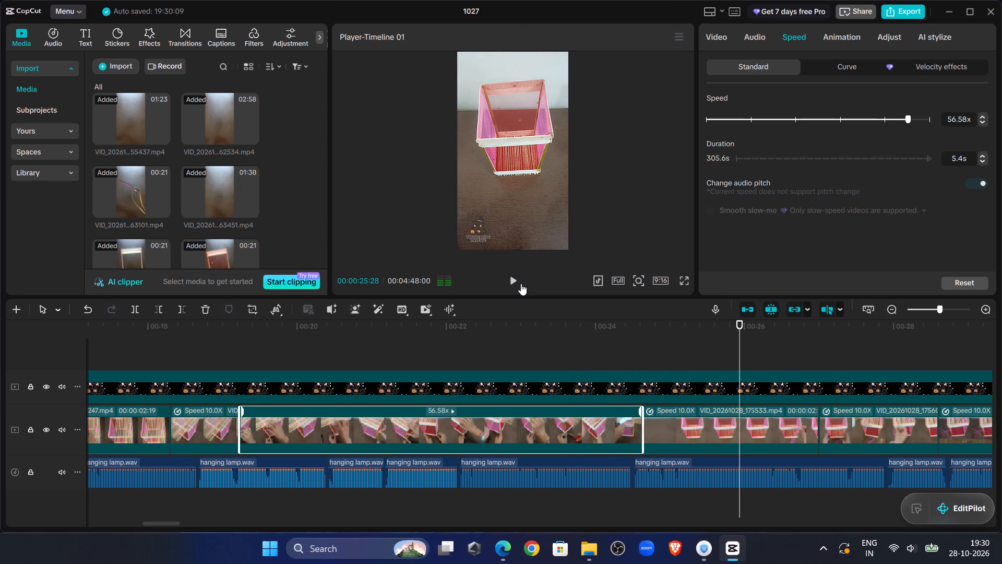
left_click(521, 284)
left_click(521, 284)
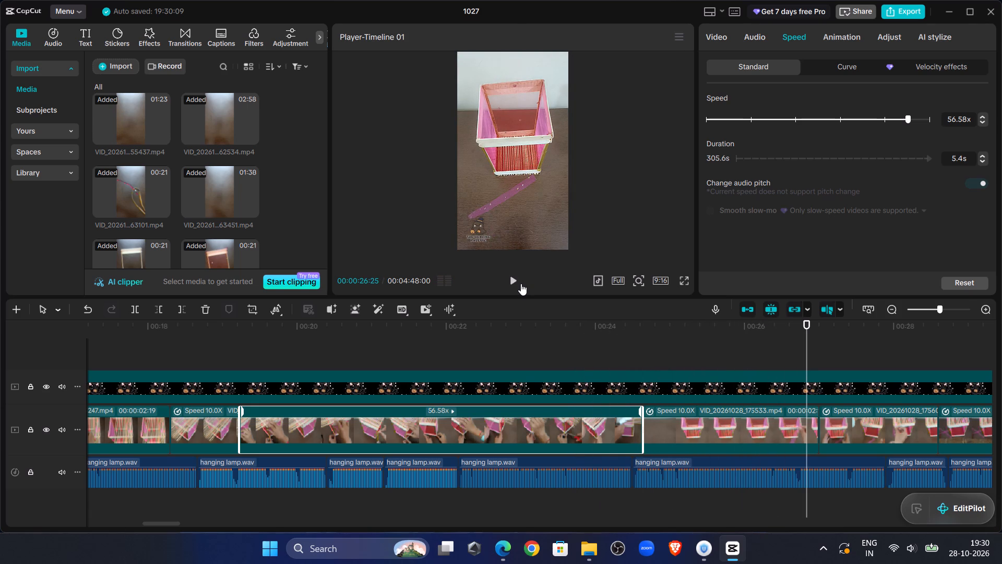
left_click(641, 350)
left_click(515, 276)
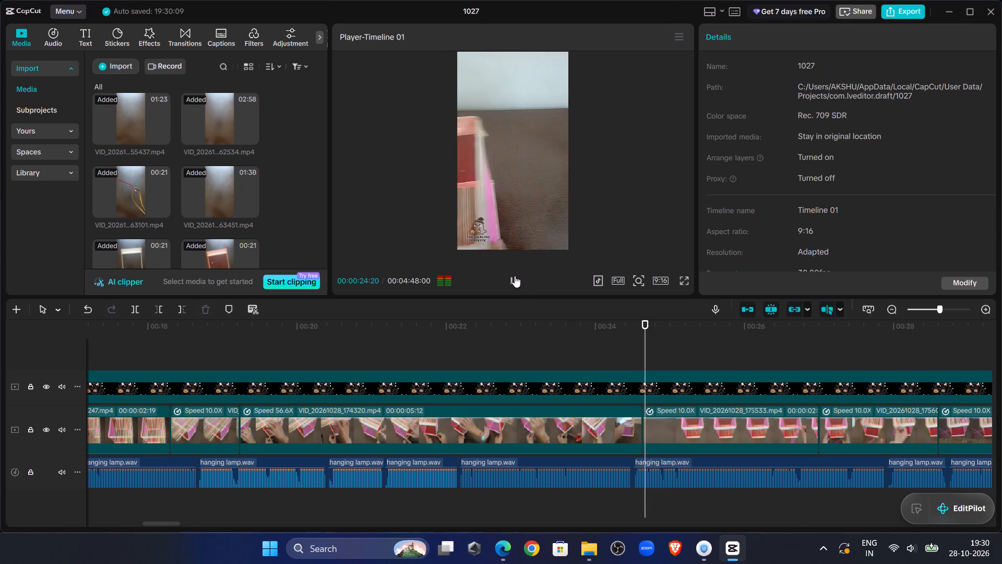
Replay the timeline from 00:00:19:07 through VID_20261028_175533.mp4 and into VID_20261028_175831.mp4, checking the clips against the voiceover.
left_click_drag(167, 523, 181, 522)
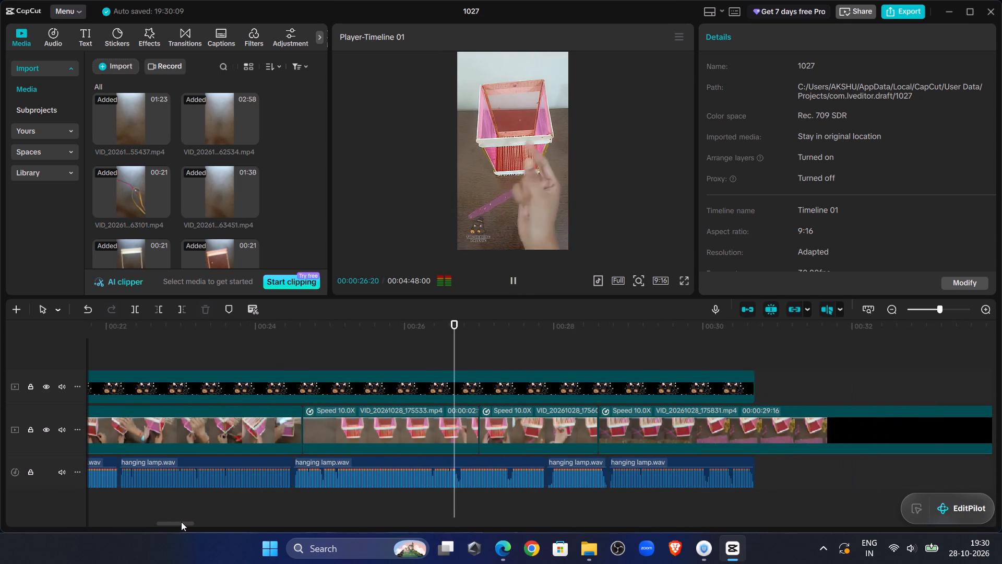
left_click(192, 517)
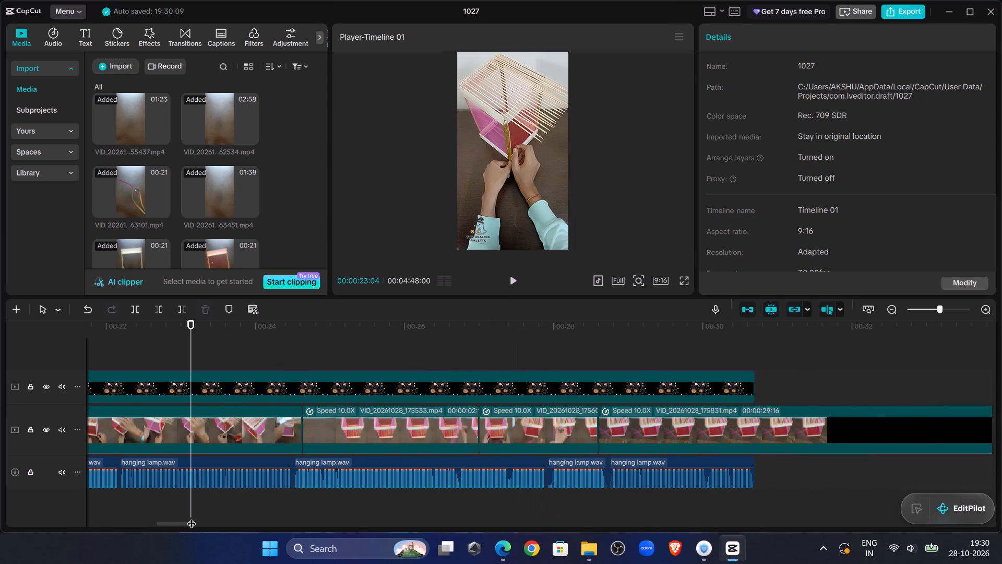
left_click(192, 517)
left_click(171, 352)
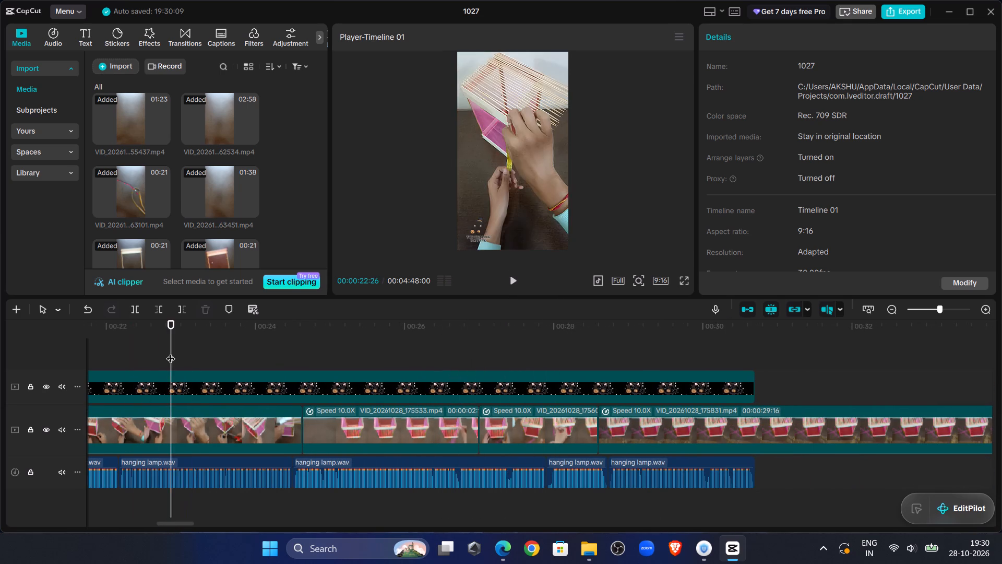
left_click_drag(171, 352, 165, 378)
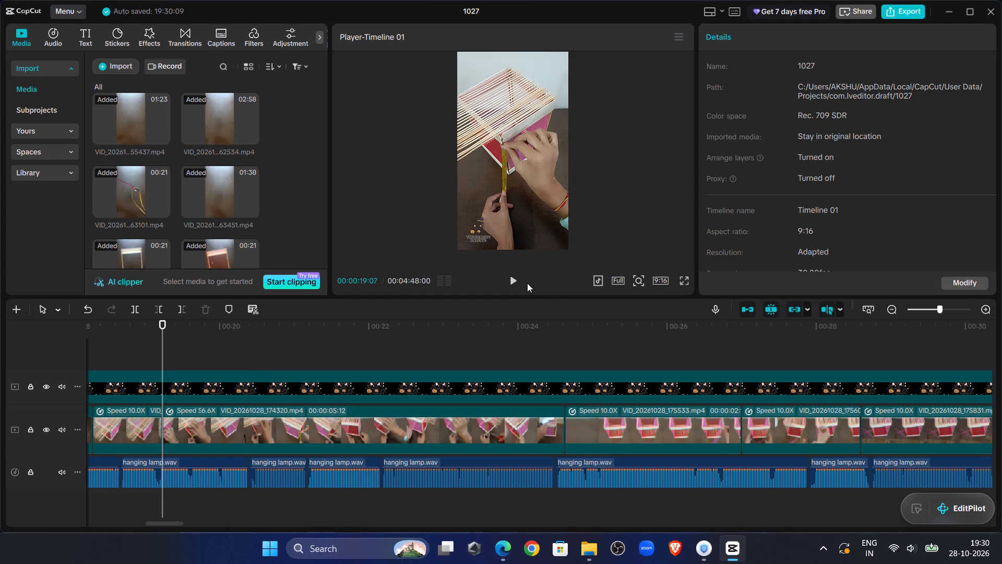
left_click(505, 277)
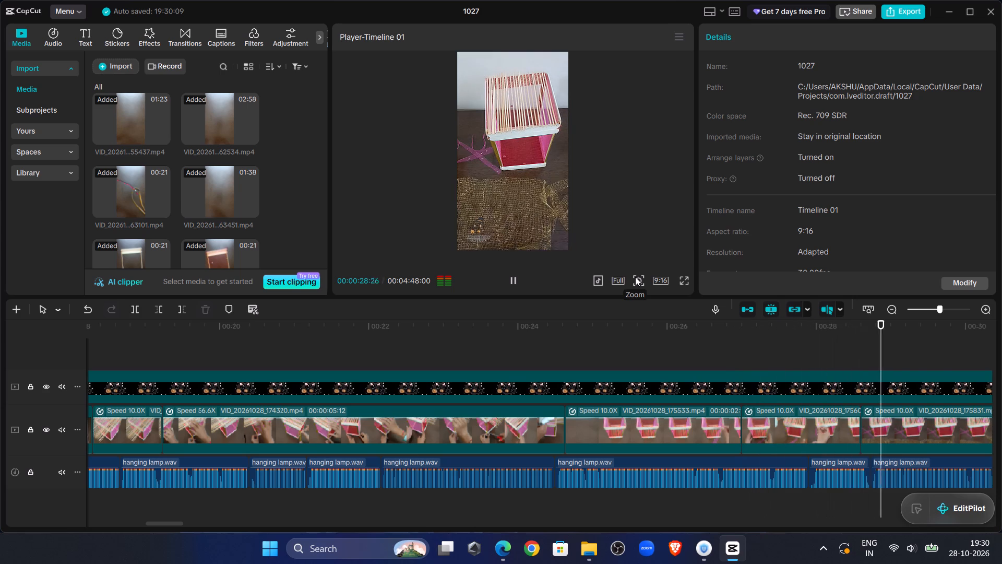
left_click(516, 277)
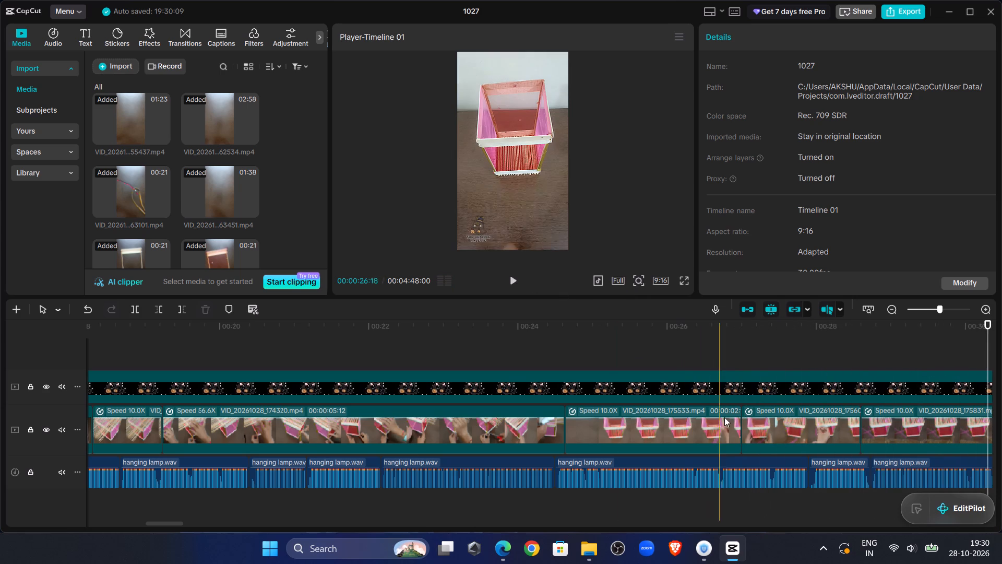
Replay from the end of VID_20261028_175533.mp4 in short stretches and trim the end of the clip just before VID_20261028_175831.mp4.
left_click(698, 343)
left_click(516, 272)
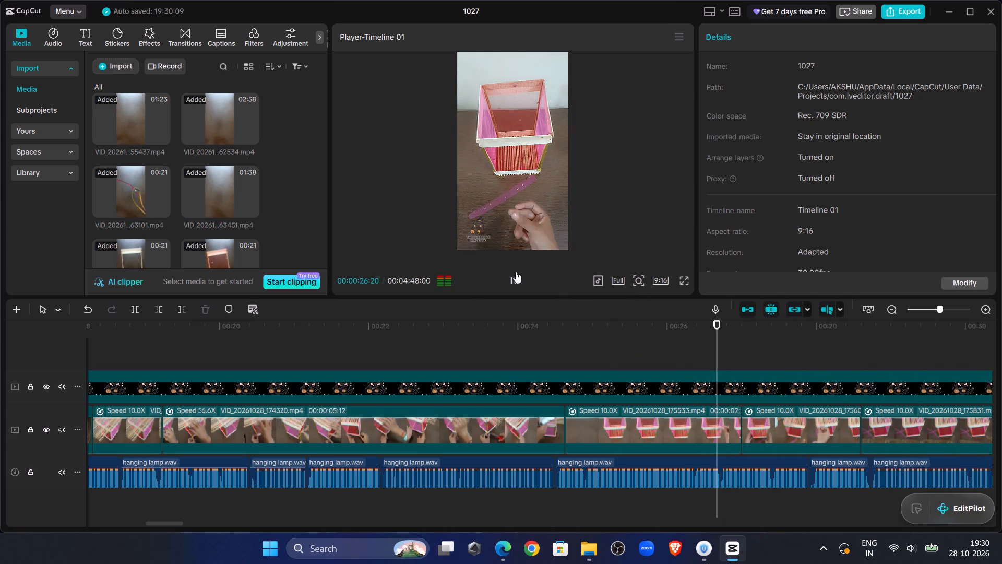
left_click(516, 272)
left_click(516, 272)
left_click(516, 272)
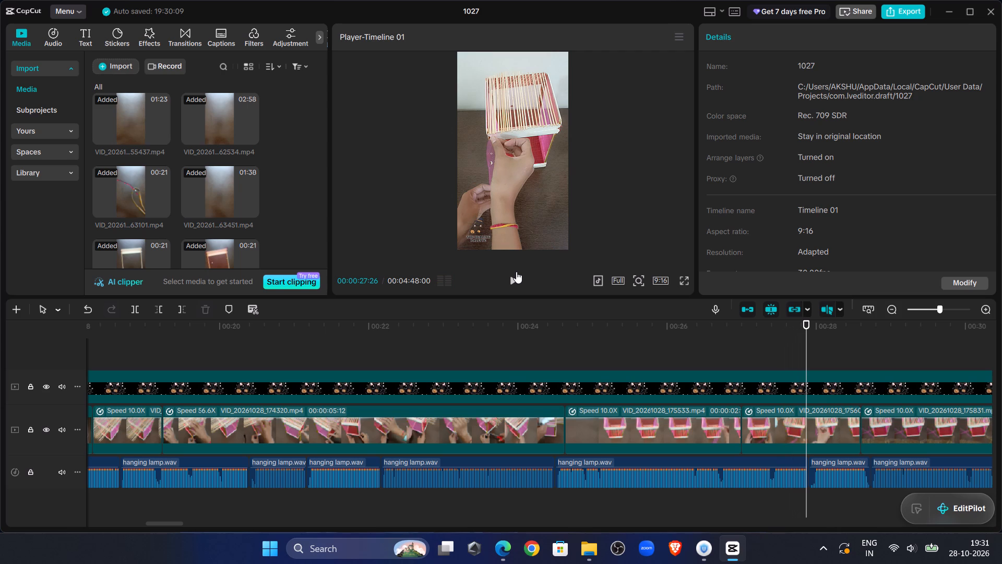
left_click(516, 272)
left_click(516, 272)
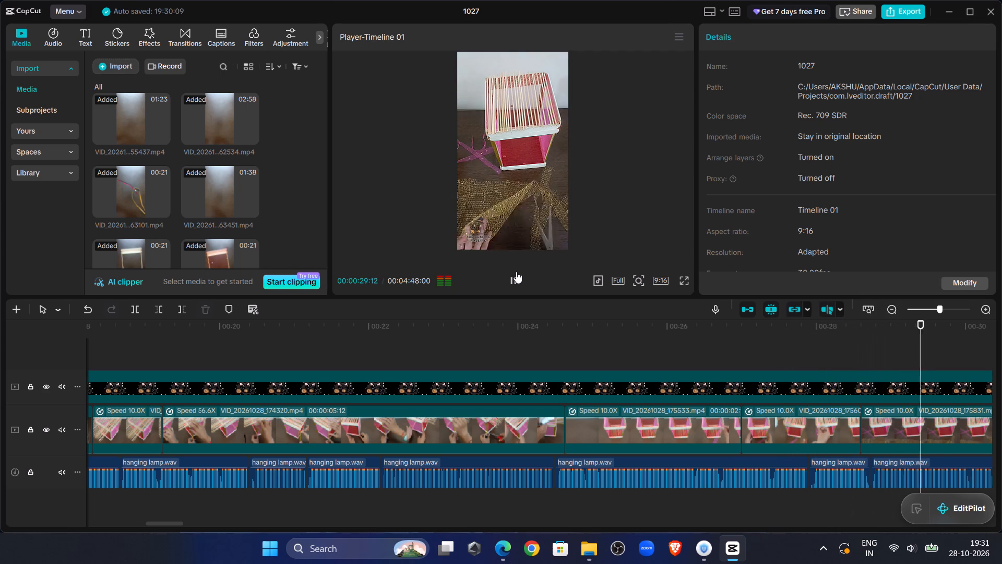
left_click(741, 334)
left_click(517, 276)
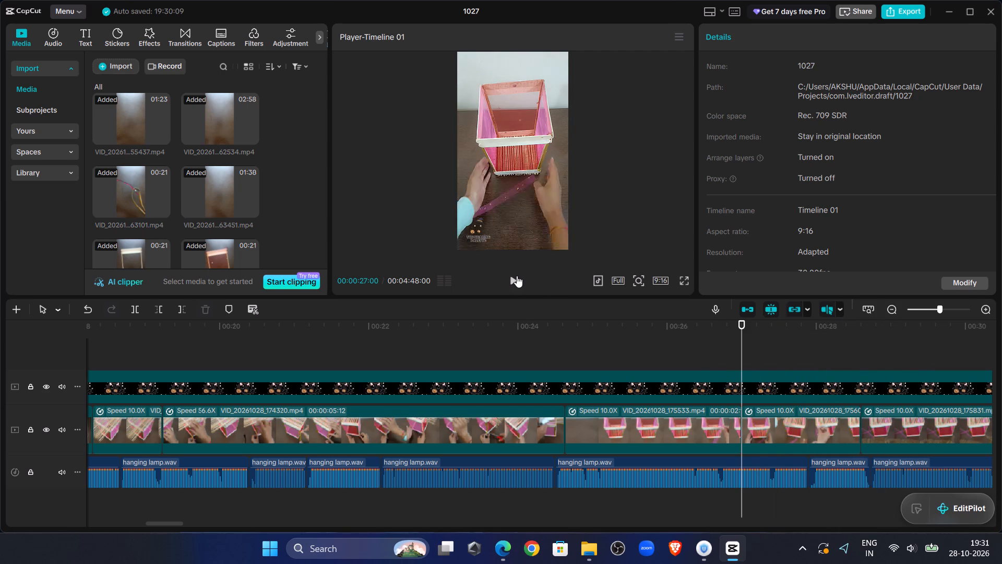
left_click(517, 276)
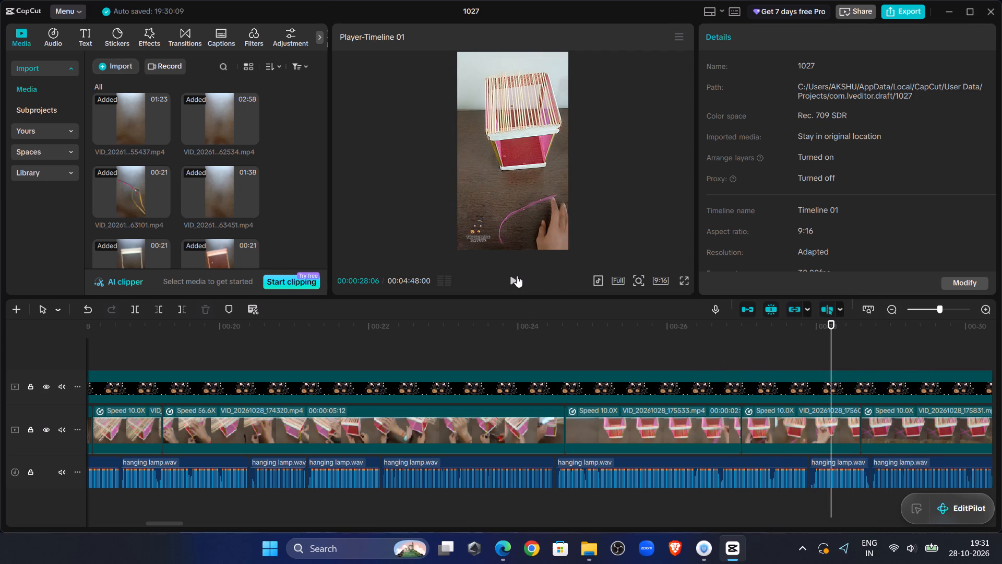
double_click(517, 276)
left_click(816, 425)
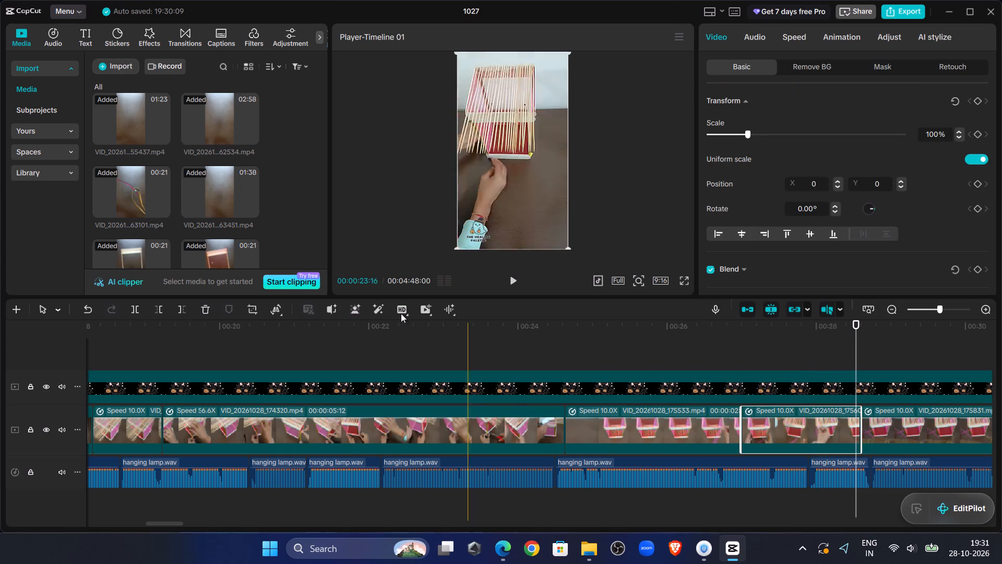
left_click(185, 310)
Replay the new join into VID_20261028_175831.mp4 and set that clip's speed to 100.00x.
left_click(515, 282)
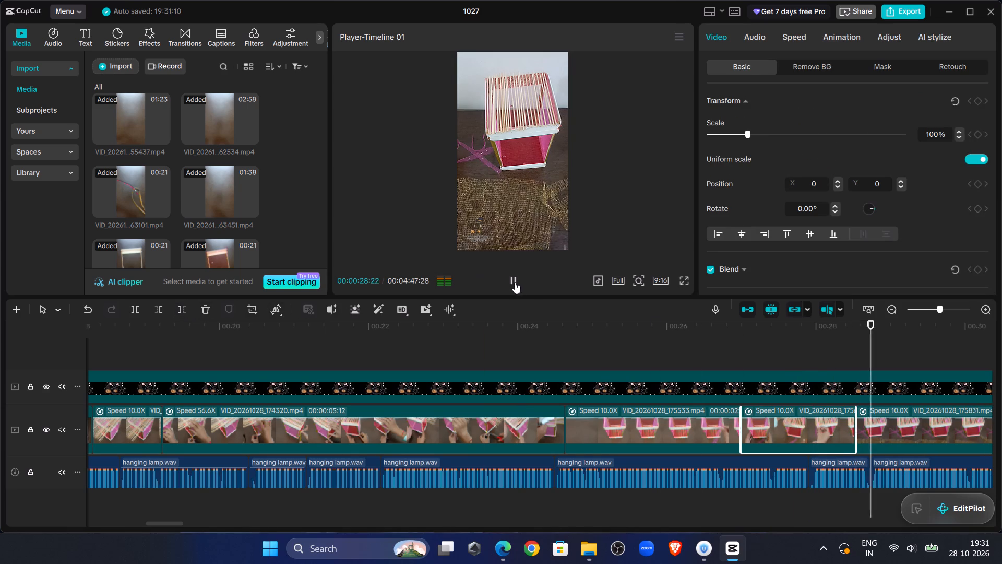
left_click(515, 282)
left_click(953, 425)
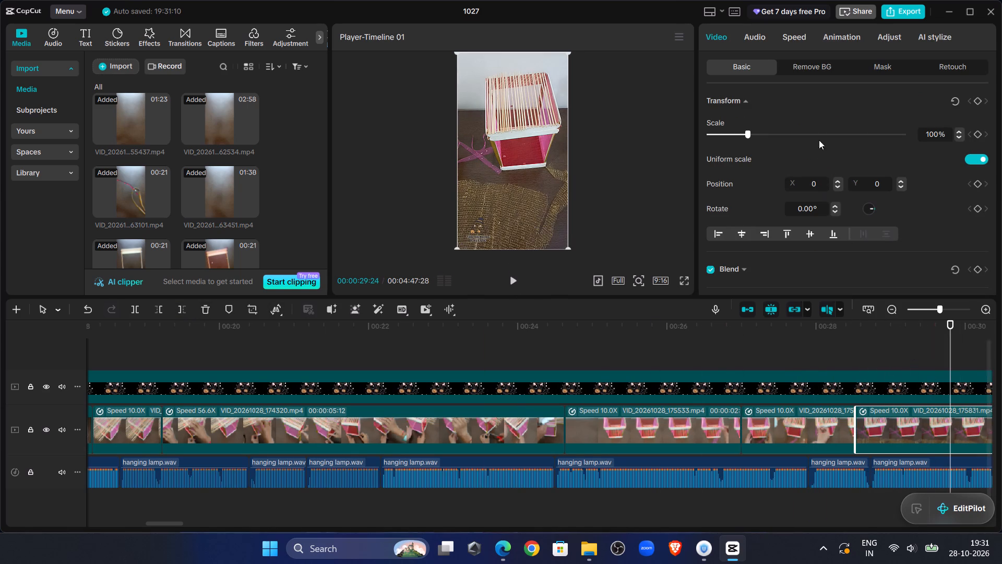
left_click(800, 38)
left_click_drag(881, 112, 1001, 149)
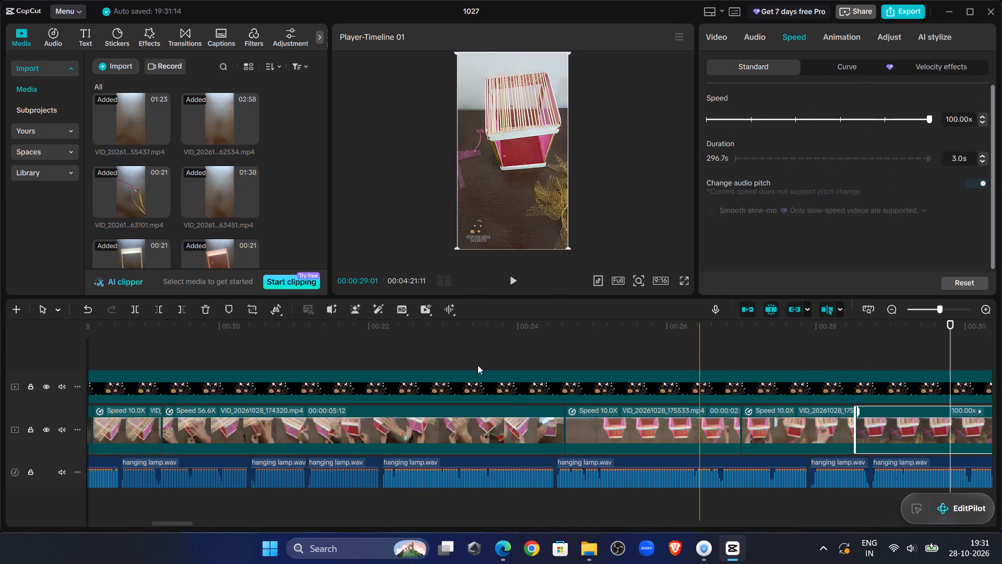
Go back to VID_20261028_173247.mp4 and set its speed to 100.00x.
left_click(134, 423)
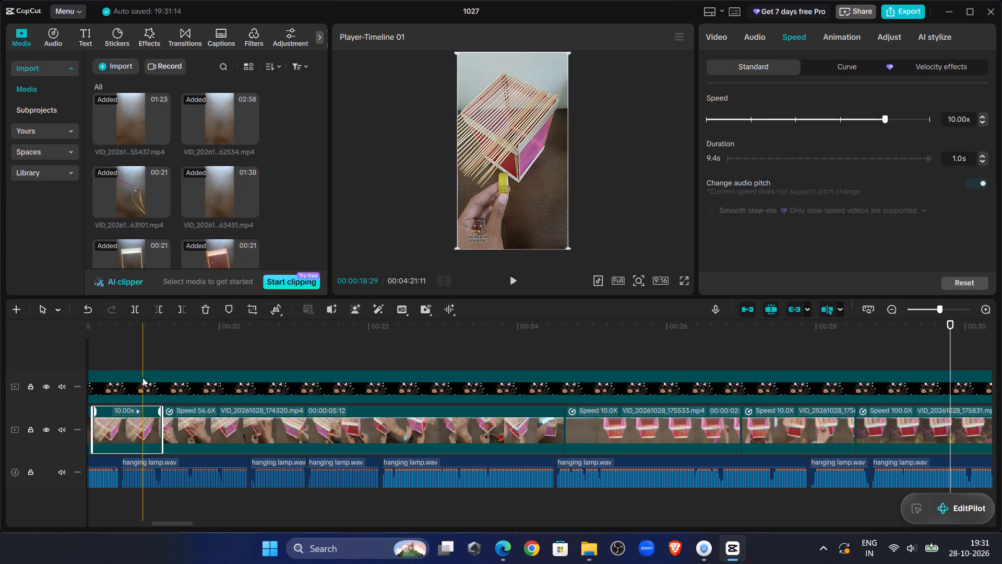
left_click_drag(139, 357, 75, 375)
left_click(152, 351)
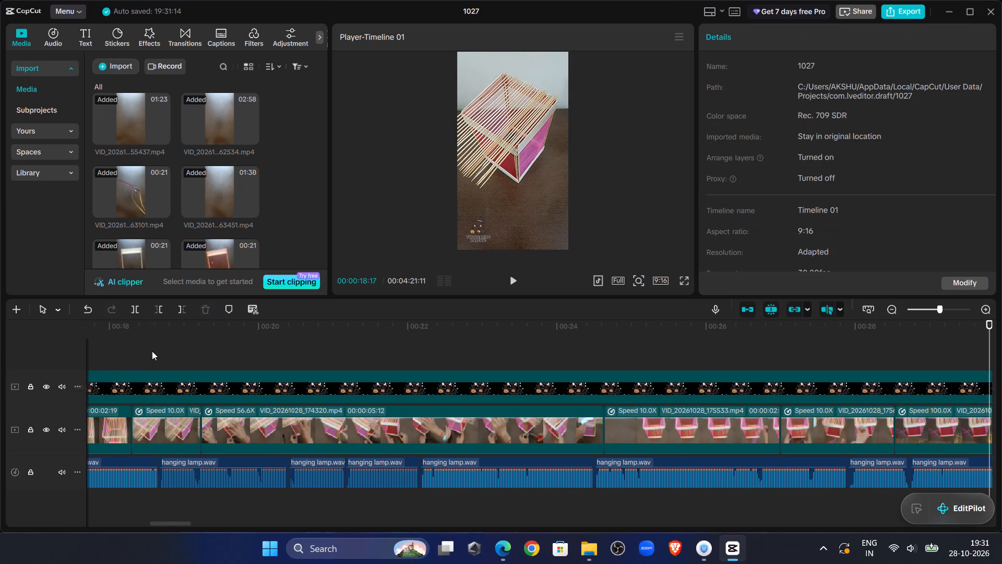
left_click_drag(152, 351, 172, 406)
left_click(203, 434)
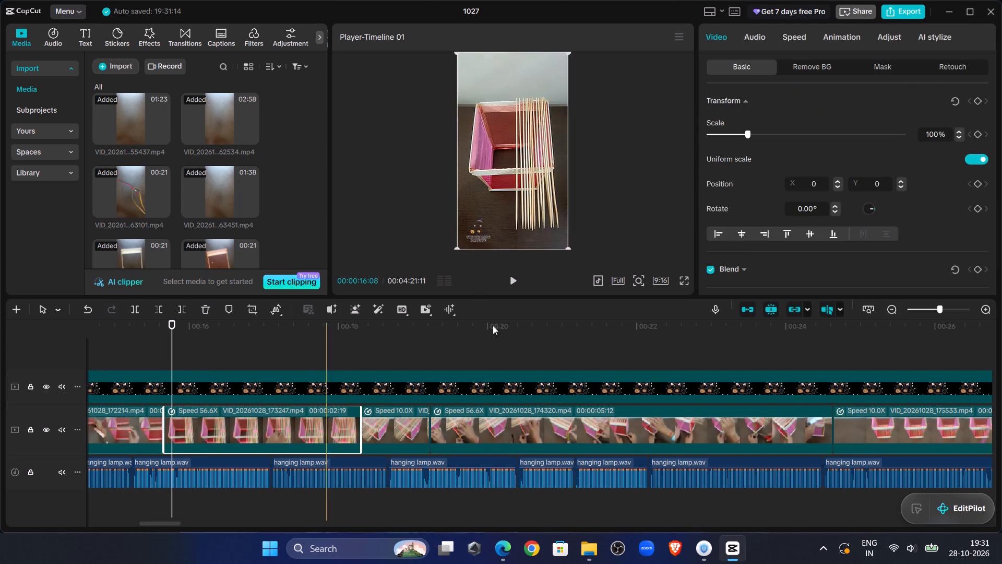
left_click(796, 43)
left_click_drag(911, 117, 946, 130)
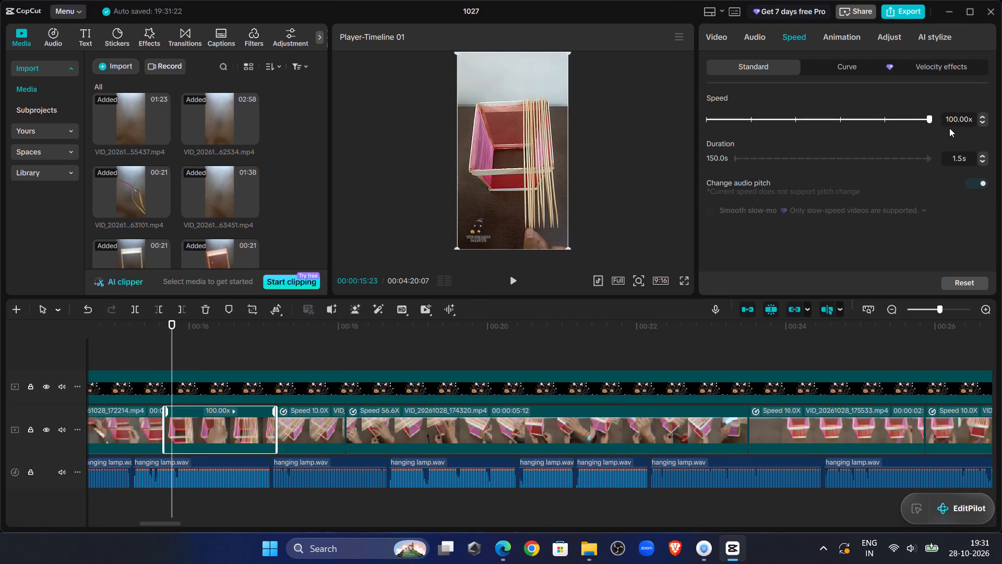
Replay from 00:00:15:11 through the retimed clips against the voiceover, dismissing the OneDrive backup notification.
left_click(142, 321)
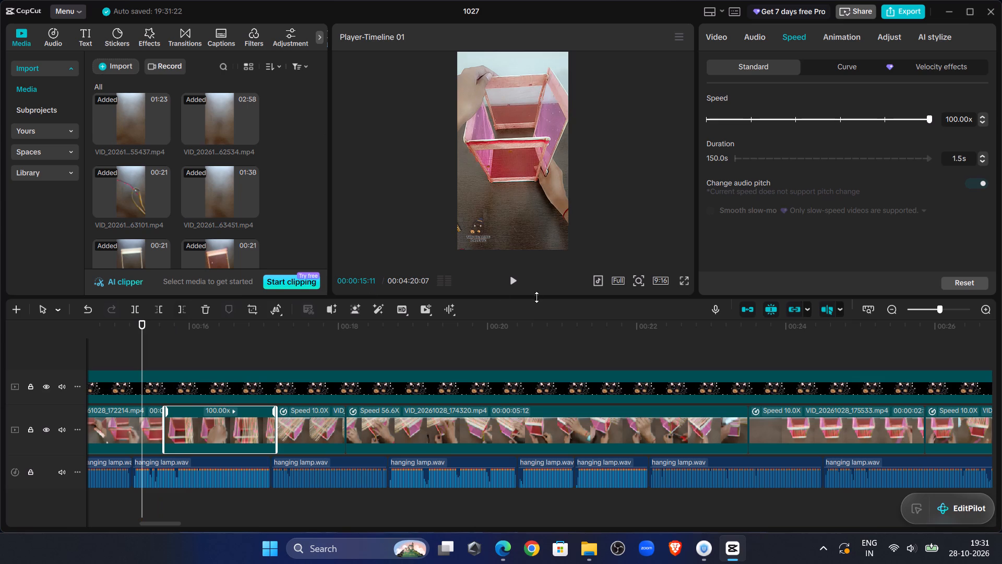
left_click(515, 274)
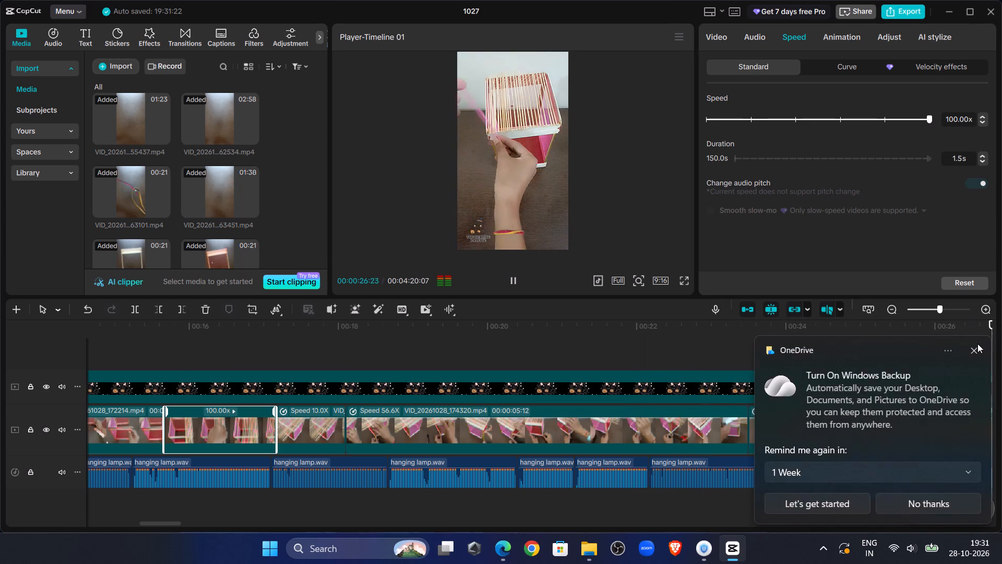
left_click(975, 348)
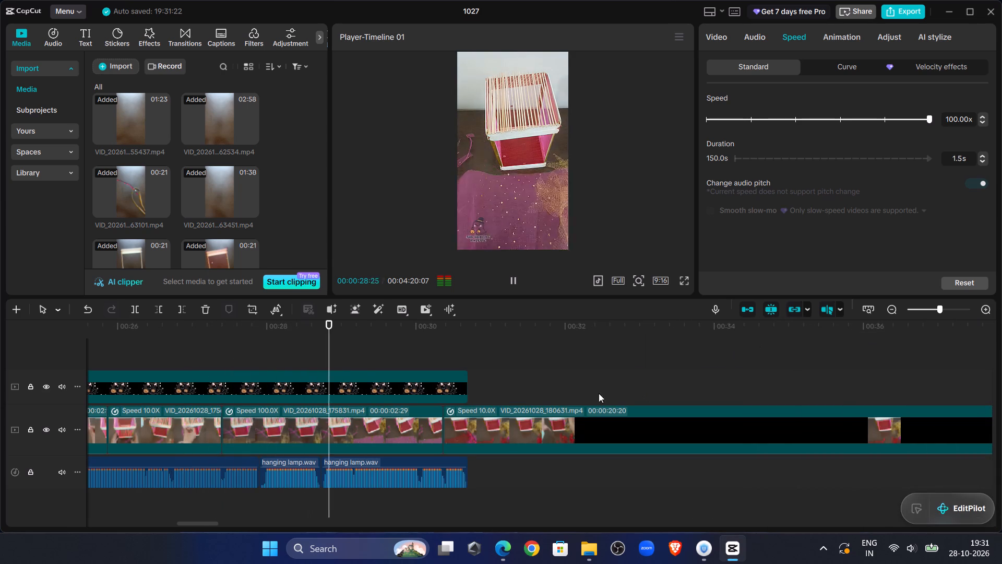
Replay VID_20261028_175831.mp4 from its start and split it just before the last hanging lamp.wav piece begins.
left_click(221, 358)
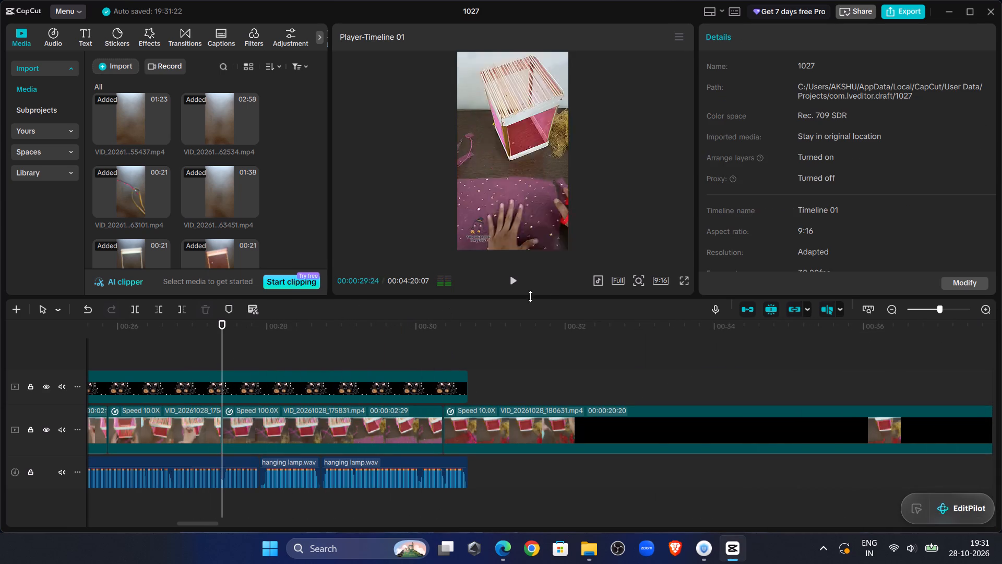
left_click(502, 273)
left_click(512, 280)
left_click(512, 280)
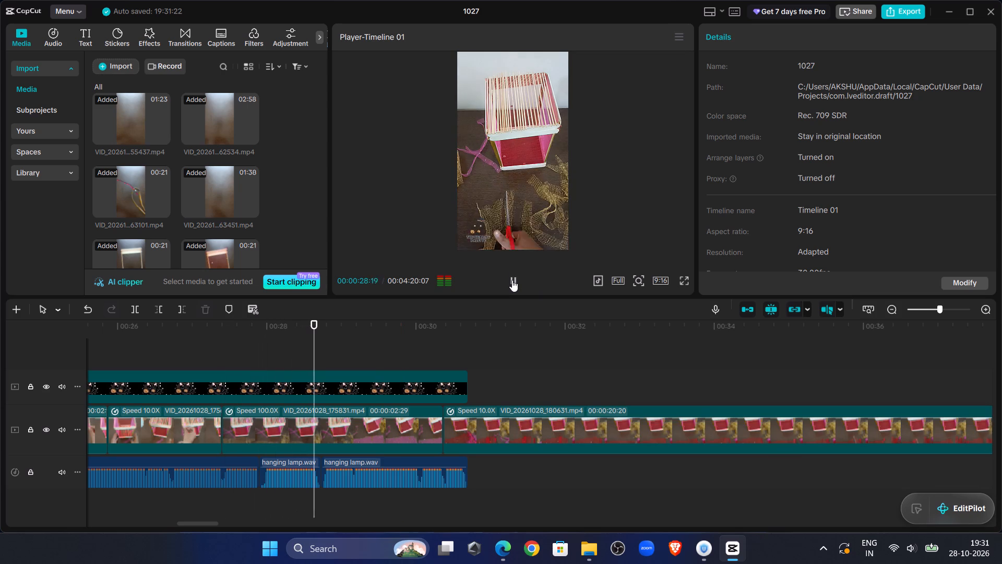
left_click(330, 418)
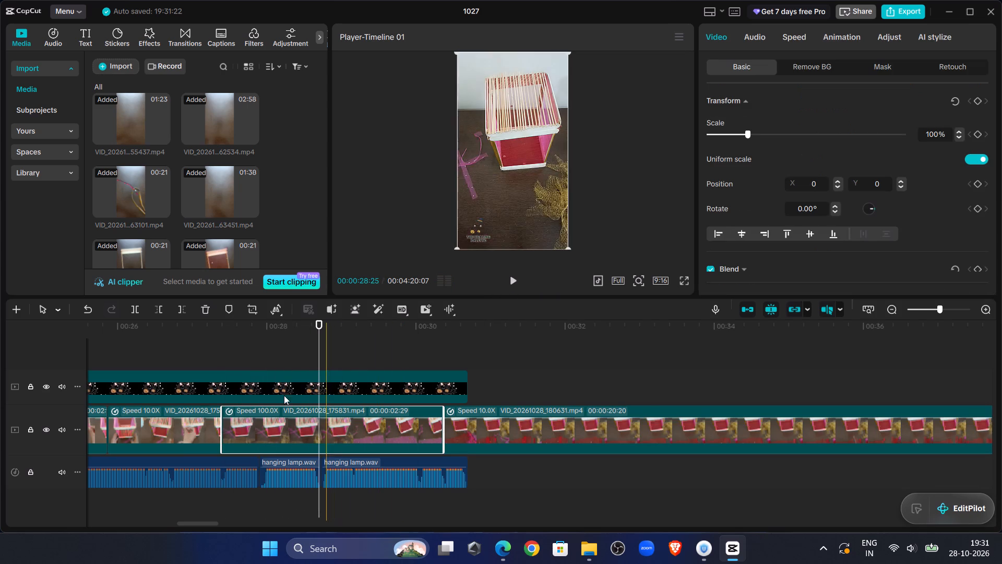
left_click(136, 305)
Replay the second VID_20261028_175831.mp4 piece and trim its start to the beginning of the last hanging lamp.wav piece.
left_click(517, 278)
left_click(517, 277)
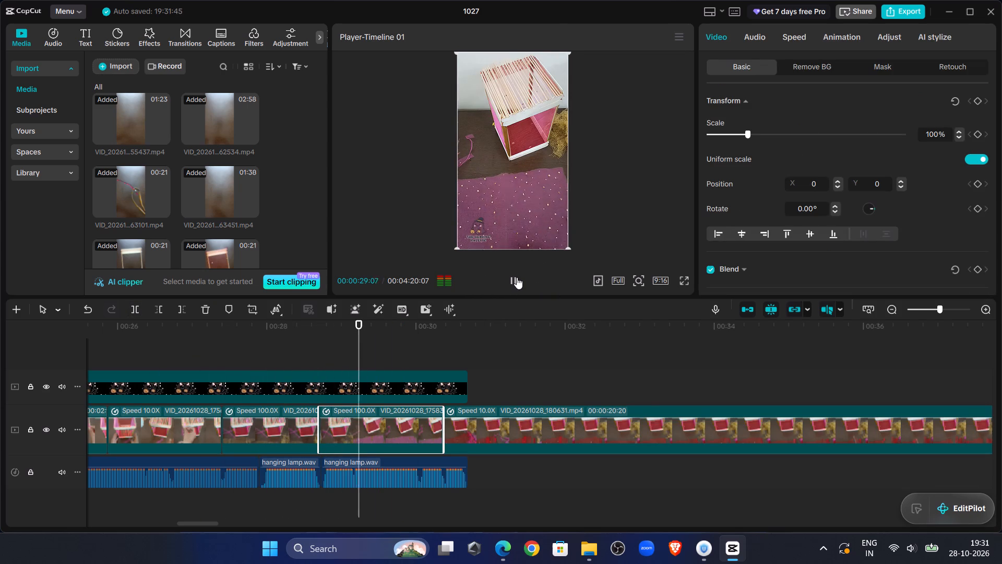
left_click_drag(370, 341, 357, 340)
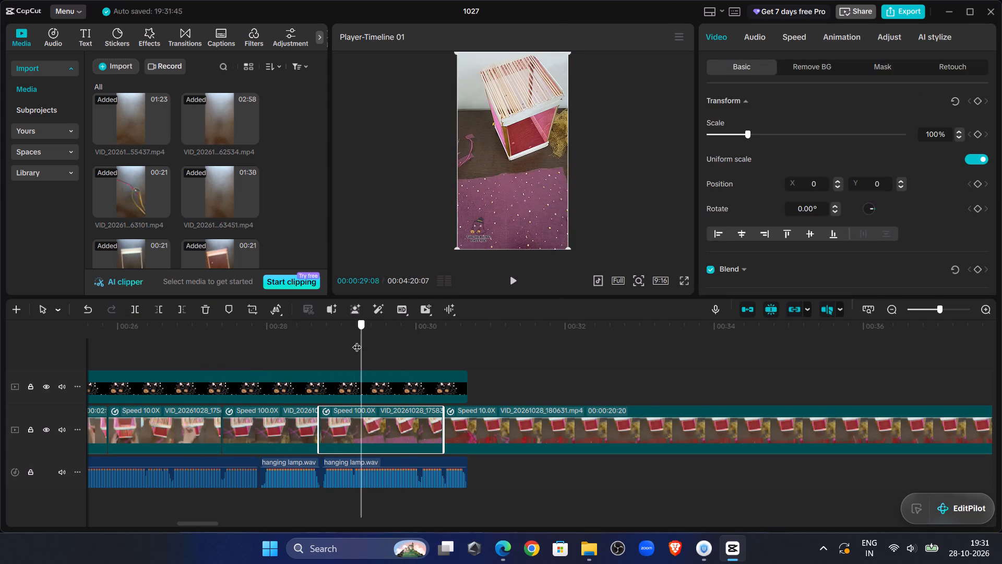
left_click_drag(357, 340, 321, 339)
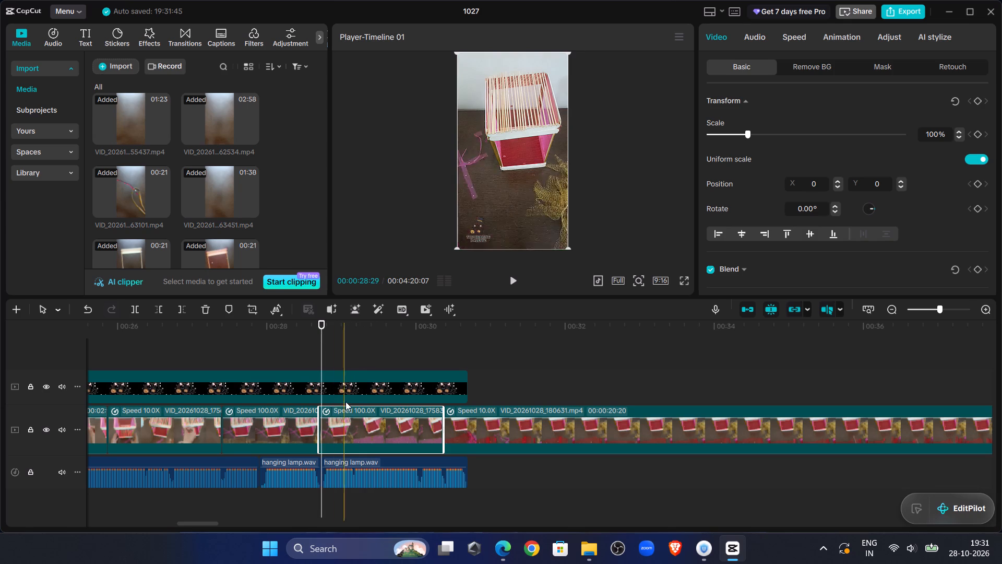
left_click(163, 314)
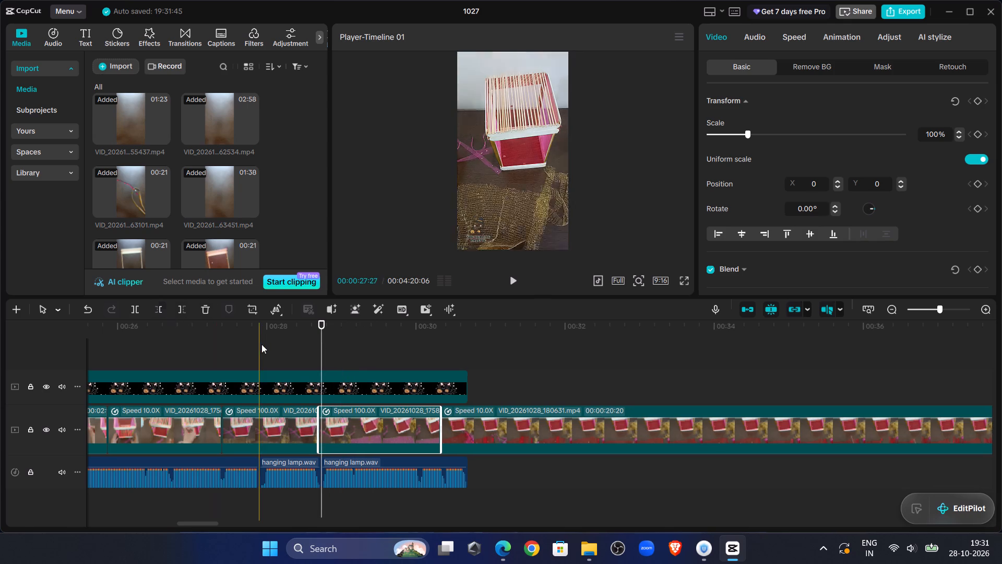
Replay across the join into VID_20261028_180631.mp4 against the end of the voiceover and set that clip's speed to 100.00x.
left_click(264, 344)
left_click(515, 282)
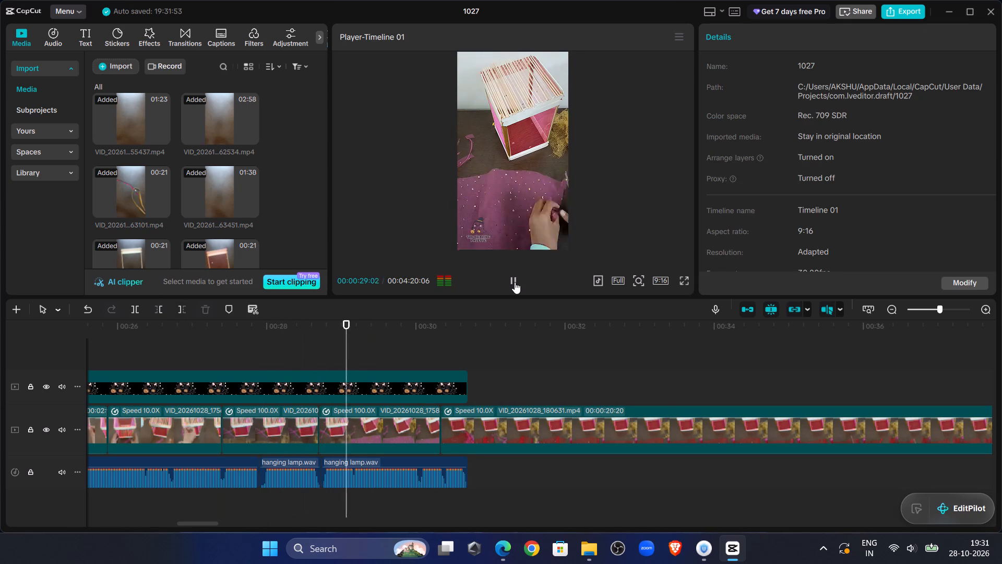
left_click(515, 282)
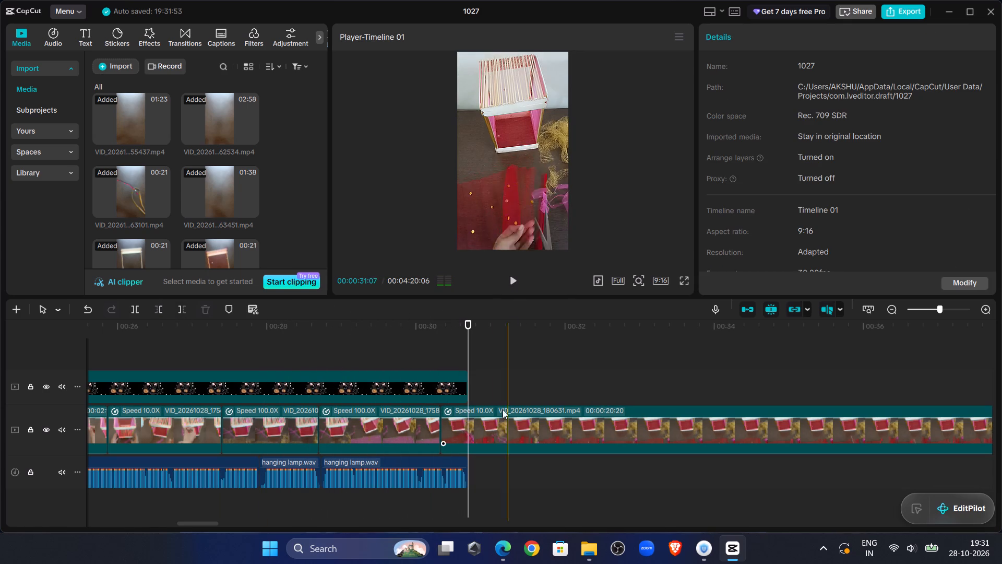
left_click(402, 343)
left_click(512, 274)
left_click(512, 274)
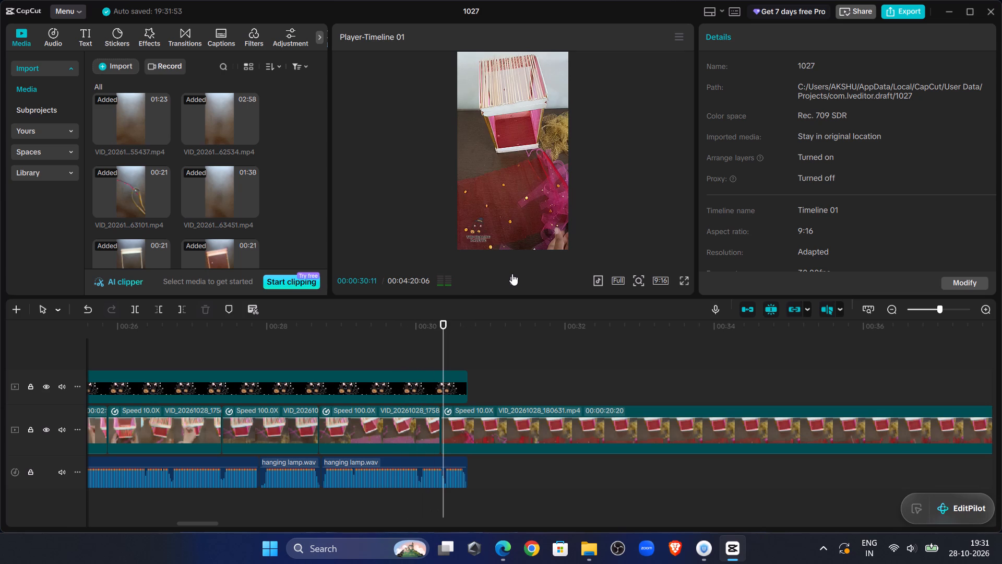
left_click(512, 274)
left_click(512, 274)
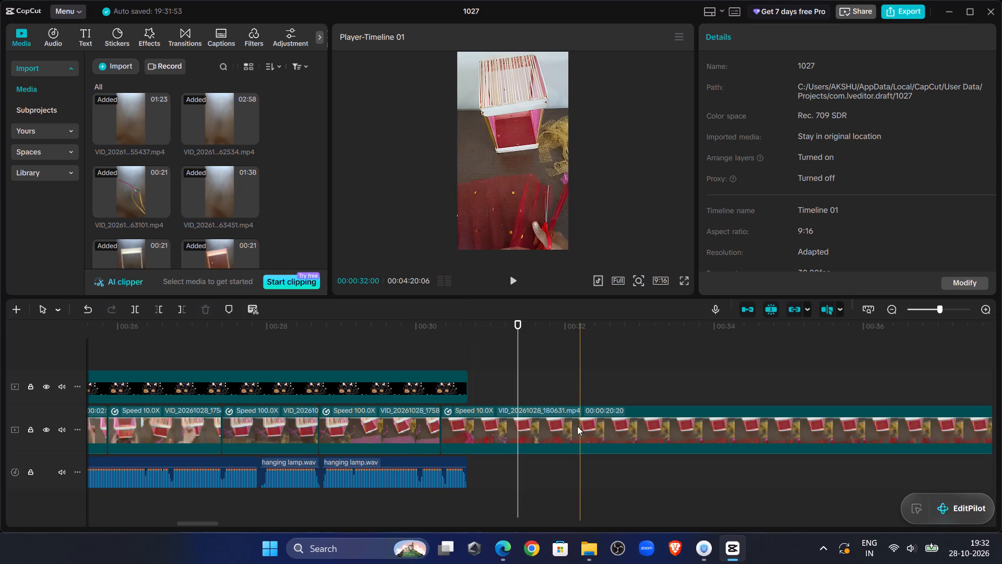
left_click(562, 421)
left_click(785, 42)
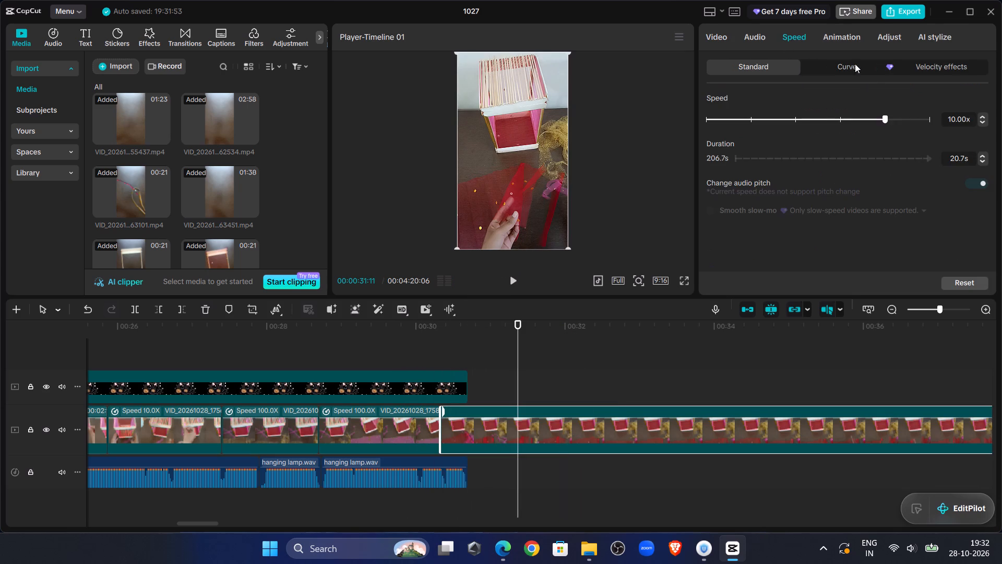
left_click_drag(884, 120, 1001, 138)
Replay from about 00:00:27 and trim the end of the first 100.00x VID_20261028_175831.mp4 piece at 00:00:28:19, just before the last voiceover piece.
left_click(384, 438)
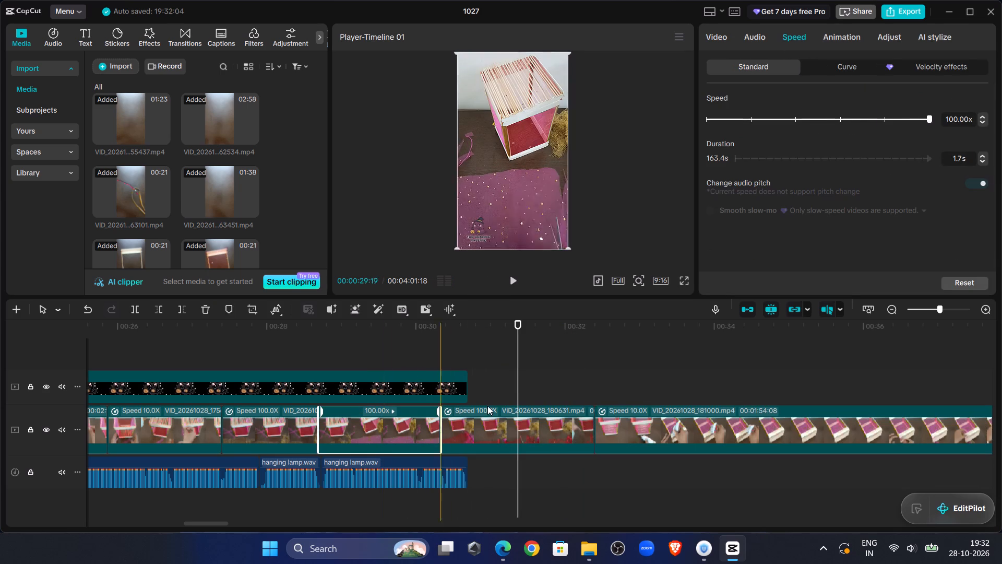
left_click(289, 415)
left_click(213, 343)
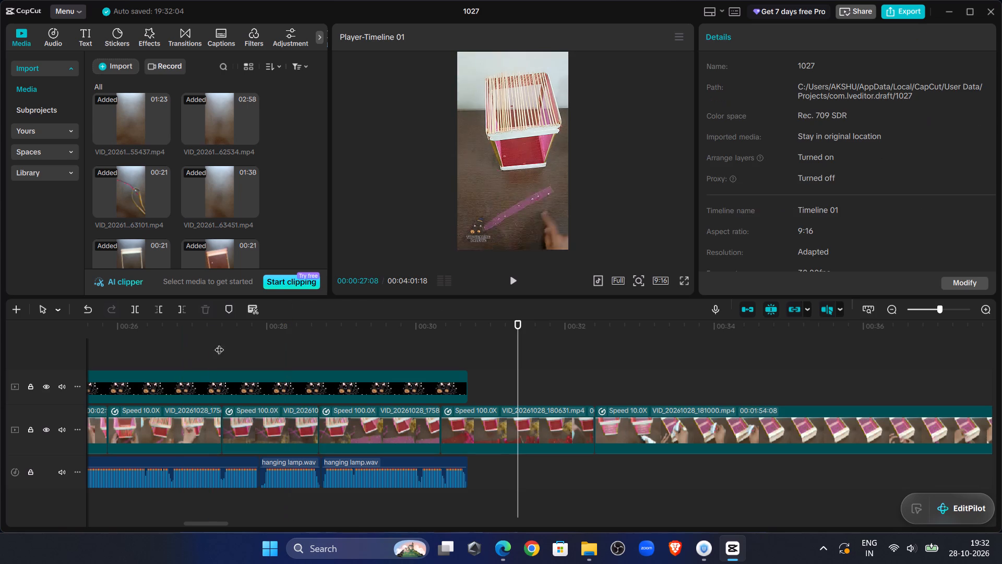
left_click(517, 278)
left_click(517, 278)
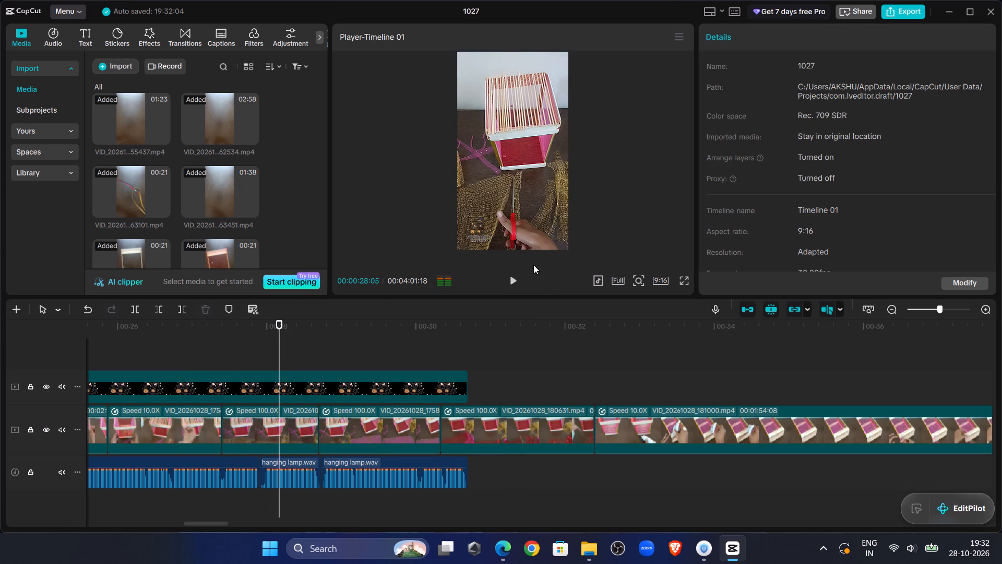
left_click(520, 276)
left_click(520, 276)
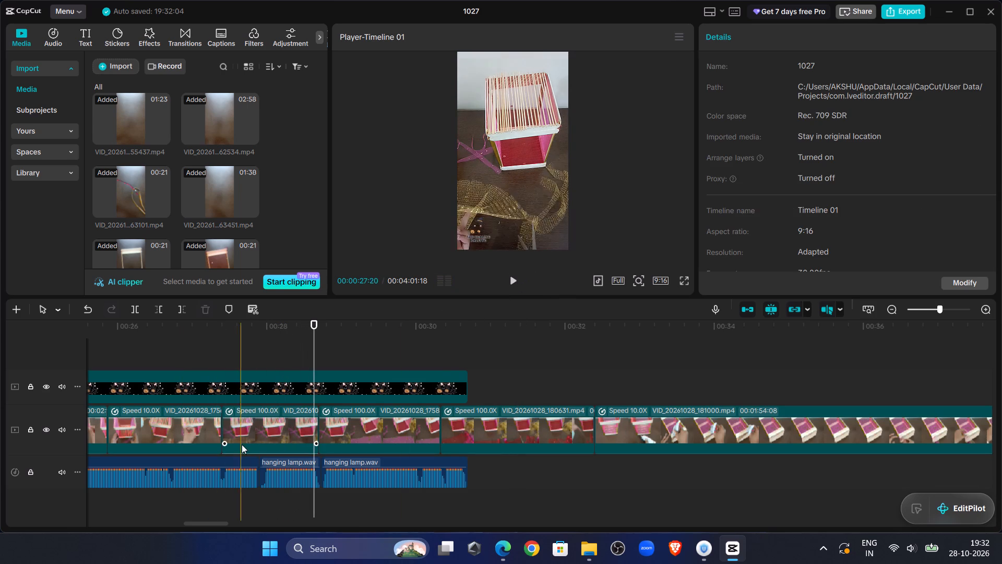
left_click(252, 434)
left_click(172, 304)
left_click(178, 307)
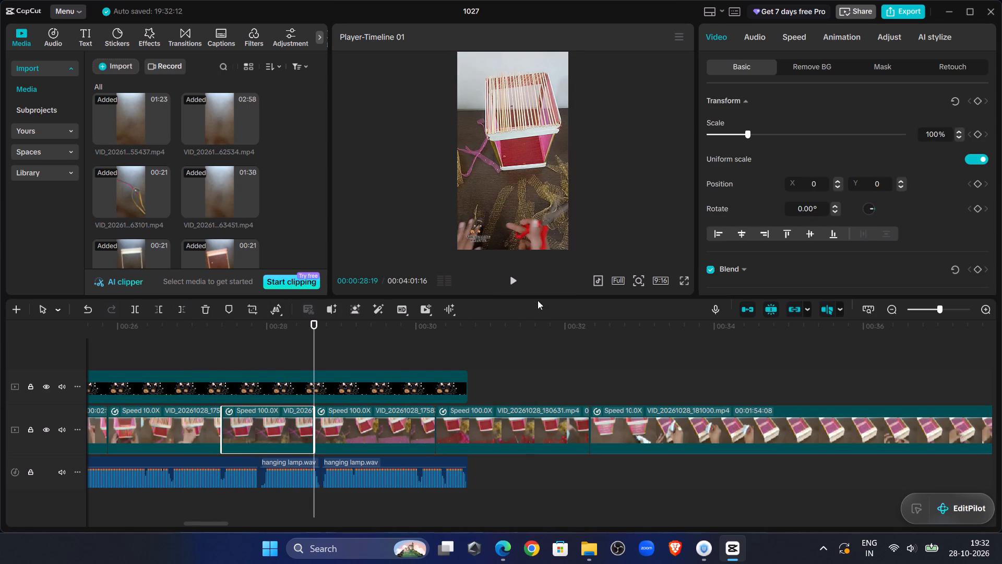
Replay from 00:00:28:19 past the end of the voiceover and trim the end of VID_20261028_180631.mp4 at 00:00:31:20.
left_click(516, 283)
left_click(516, 283)
left_click(516, 283)
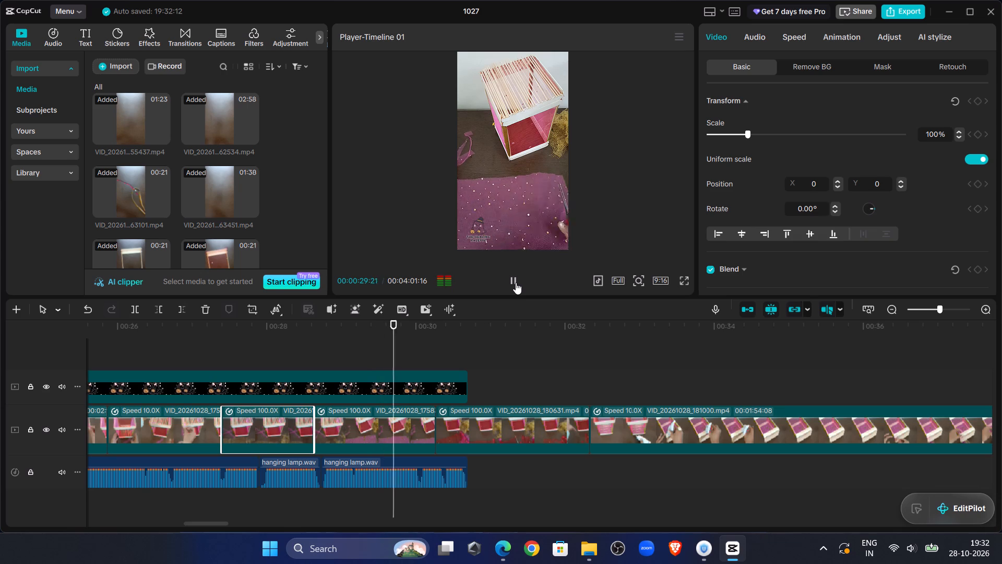
left_click(516, 283)
left_click(517, 283)
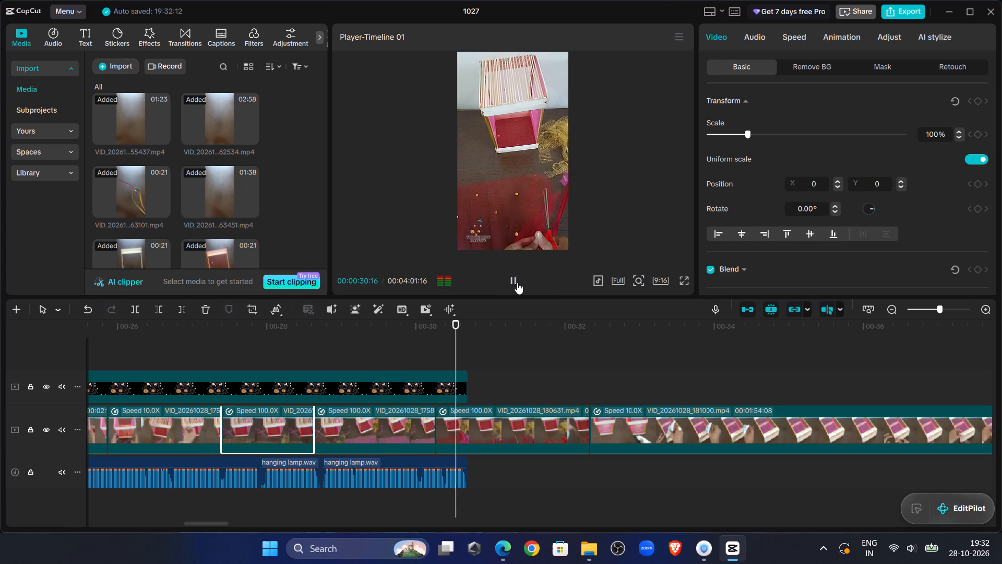
left_click(517, 283)
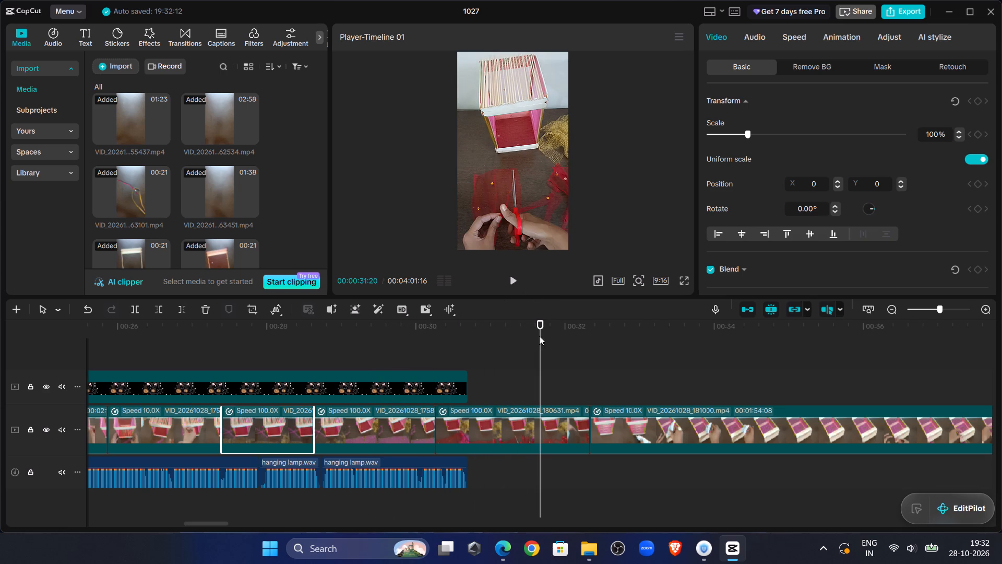
left_click(532, 421)
left_click(179, 312)
Replay the opening of VID_20261028_181000.mp4 and split that clip at about 00:00:33:04.
left_click(511, 289)
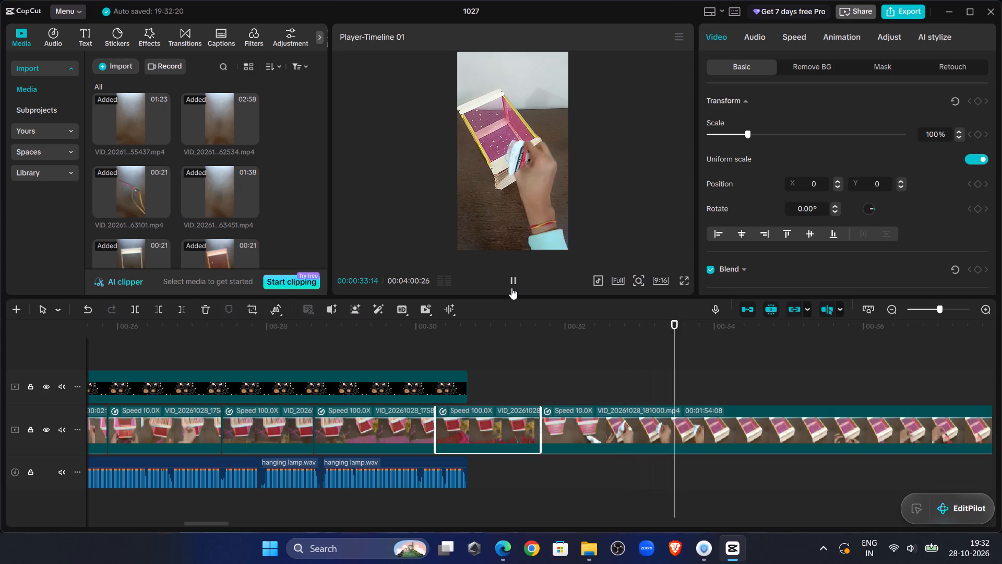
left_click(511, 288)
left_click(544, 363)
left_click(521, 283)
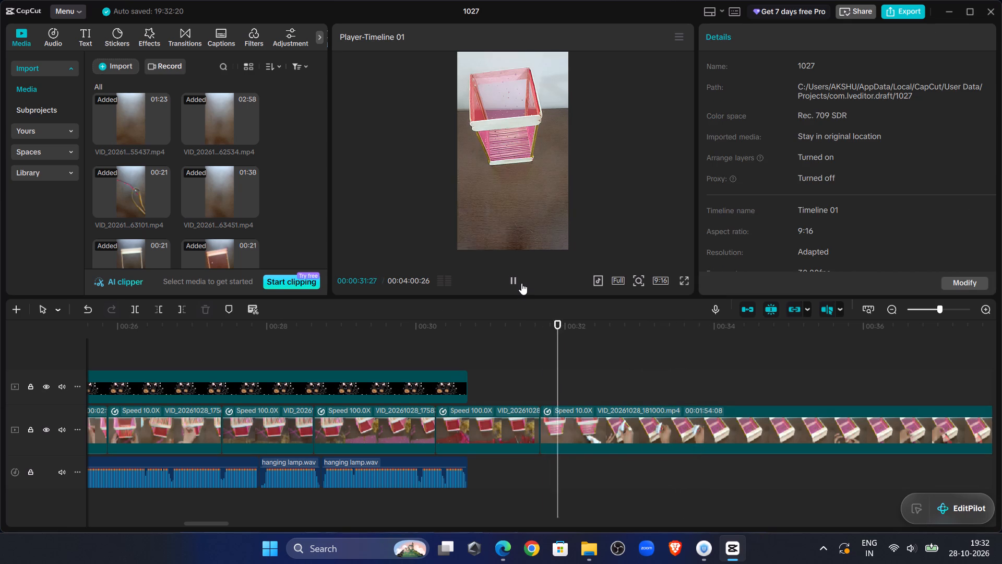
left_click(521, 283)
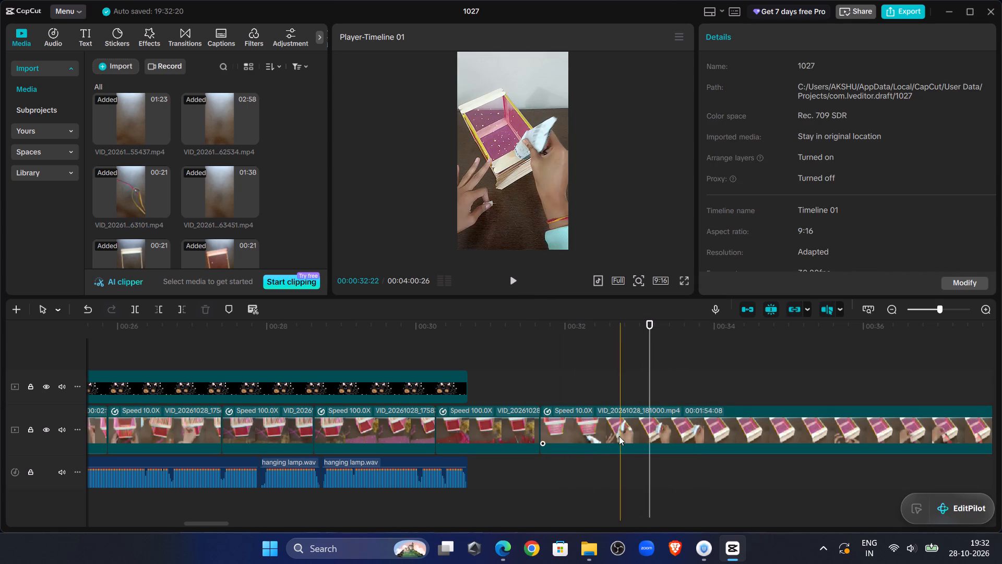
left_click(619, 436)
left_click(135, 315)
Scrub through the second VID_20261028_181000.mp4 piece and trim off its start up to about 00:00:35.
left_click_drag(647, 336, 723, 350)
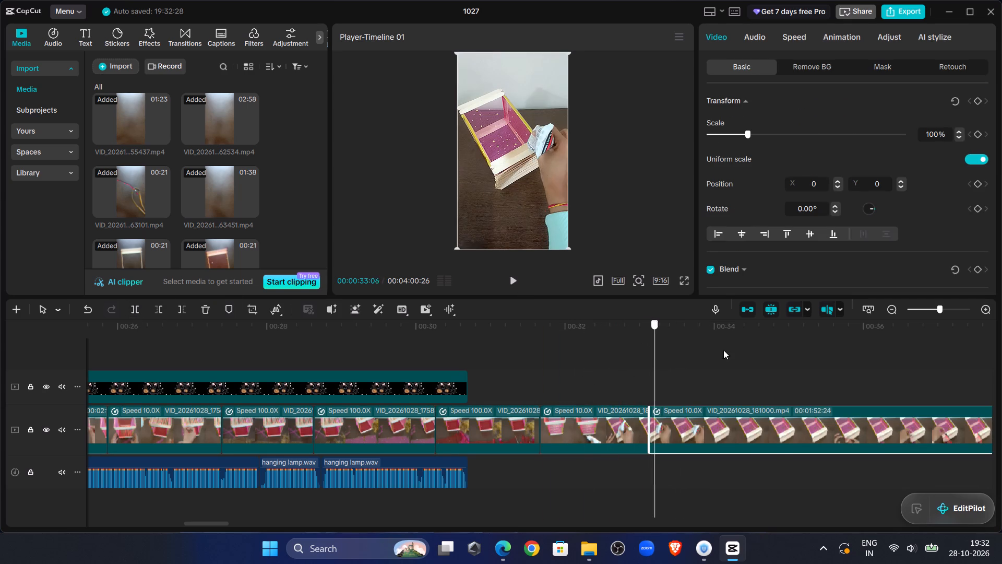
left_click_drag(723, 350, 882, 349)
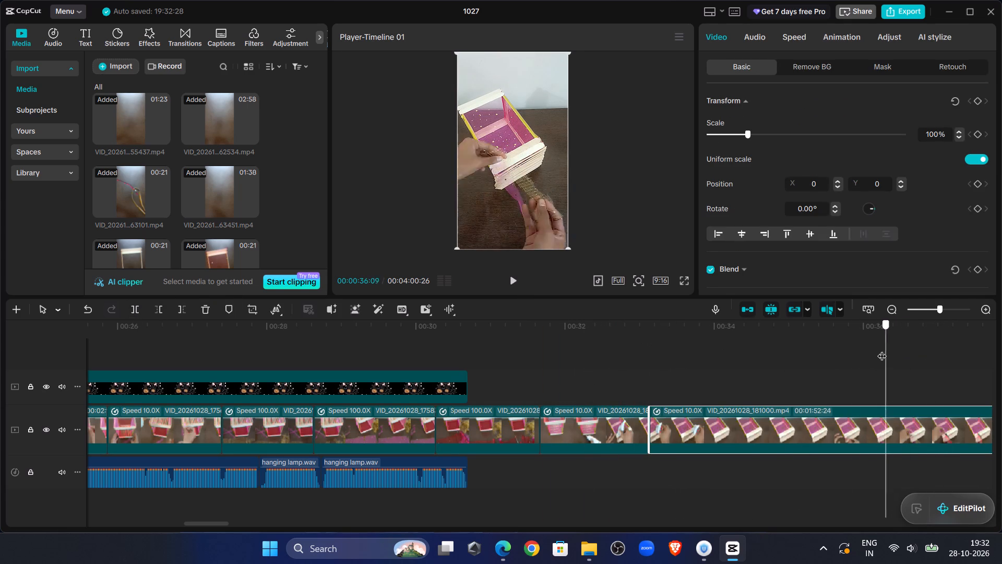
left_click_drag(882, 349, 815, 379)
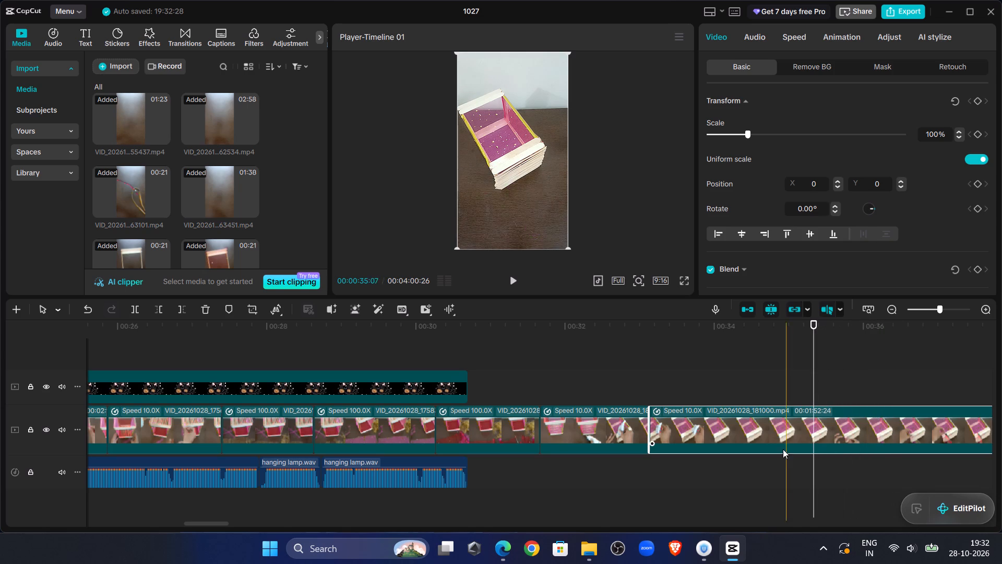
left_click(160, 310)
Replay across the join between the two VID_20261028_181000.mp4 pieces and set the second piece's speed to 100.00x.
left_click(614, 368)
left_click(509, 280)
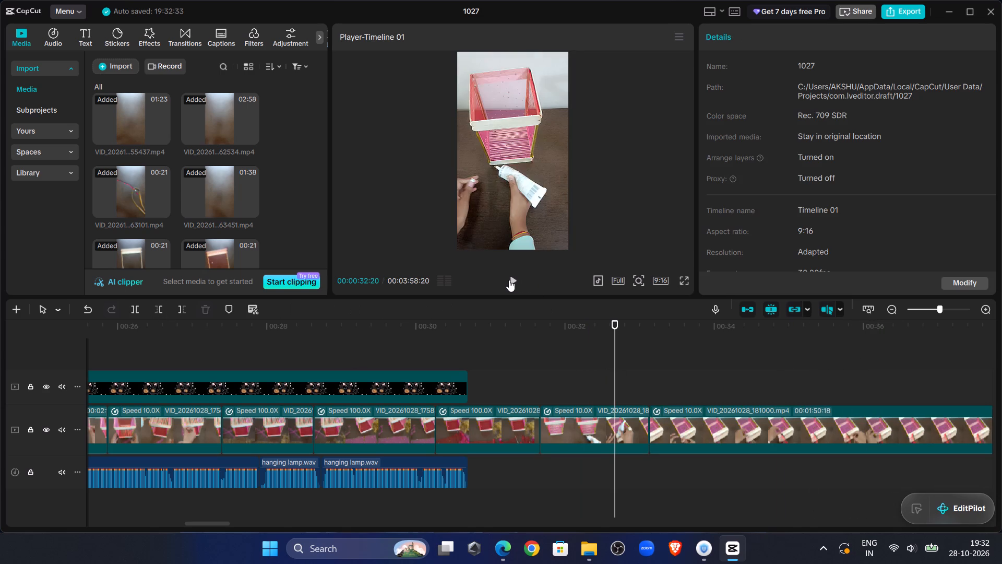
left_click(509, 280)
left_click(702, 419)
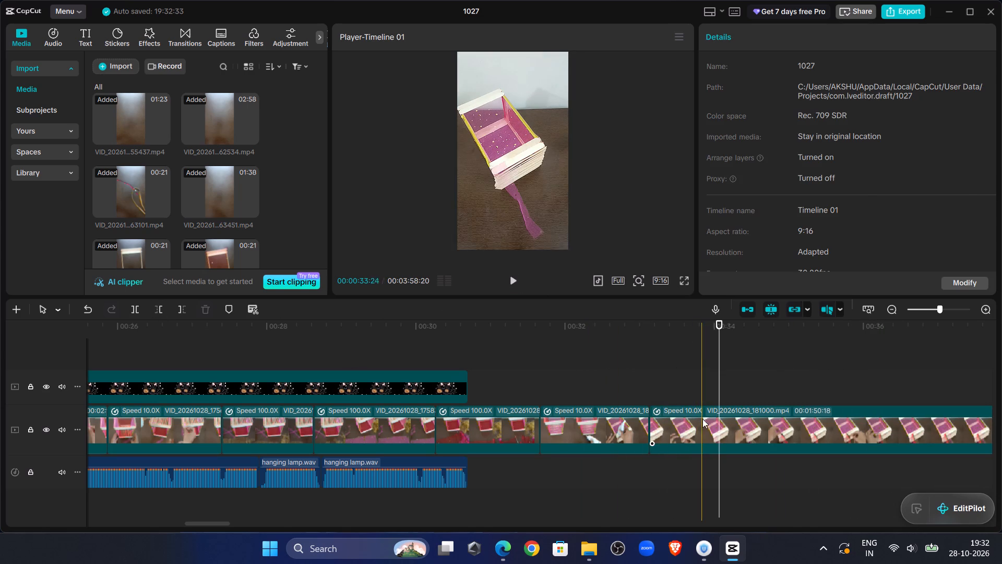
left_click(790, 39)
left_click_drag(880, 125, 1001, 137)
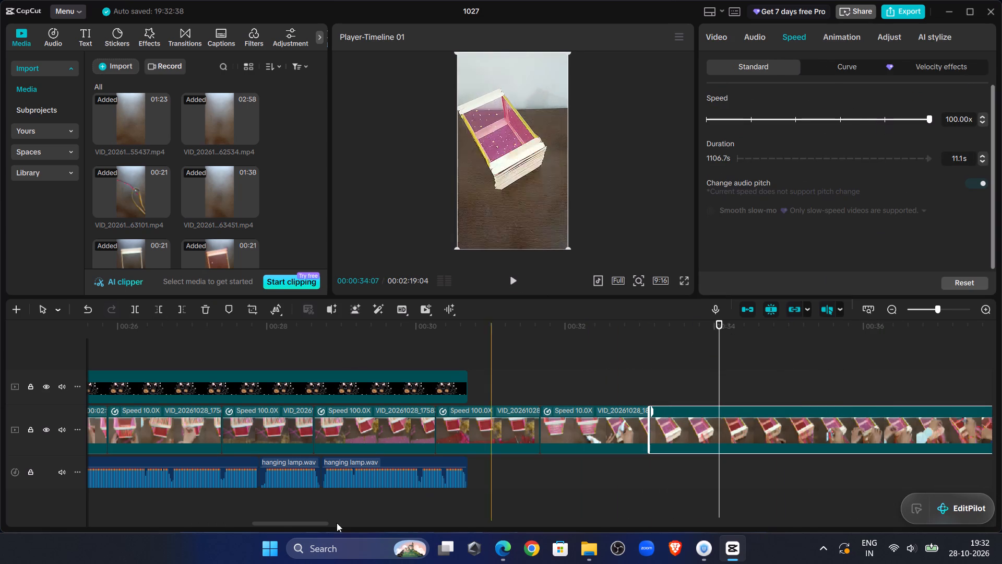
Replay and scrub the 100.00x VID_20261028_181000.mp4 piece from 00:00:33:00 and split it at about 00:00:37:14, before the blue scissors appear.
left_click_drag(281, 528, 292, 524)
left_click_drag(292, 521, 356, 528)
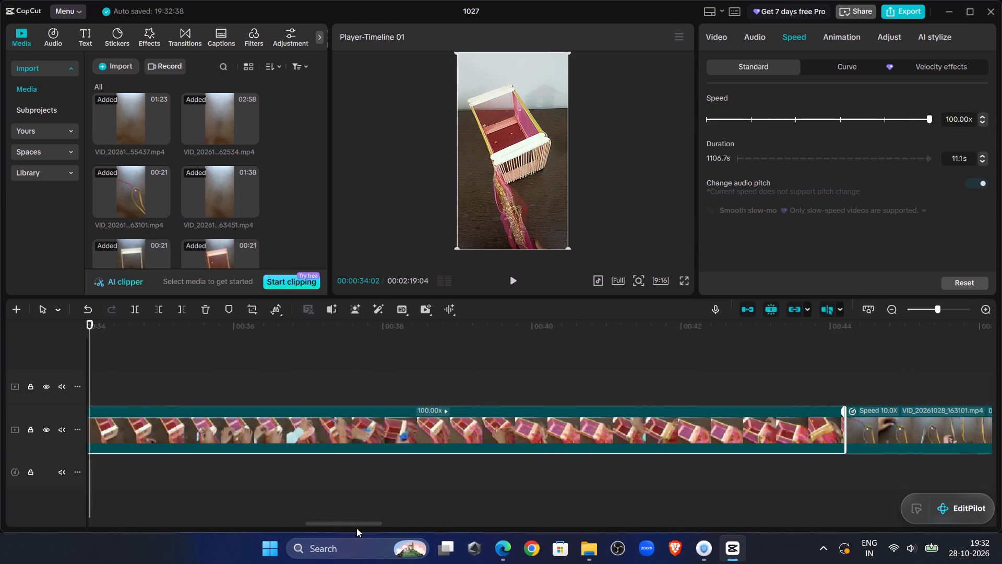
left_click_drag(356, 528, 299, 518)
left_click(560, 340)
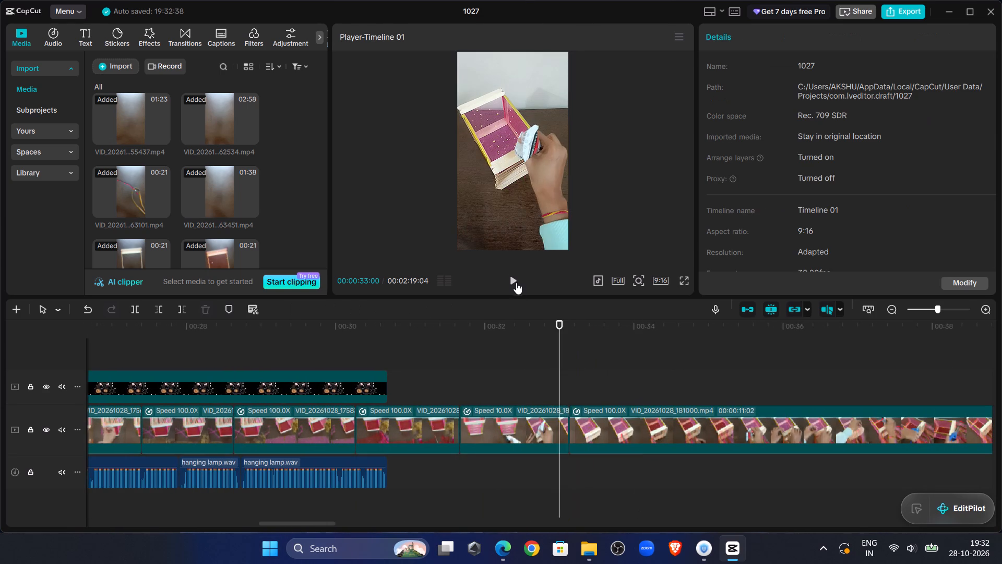
left_click(516, 282)
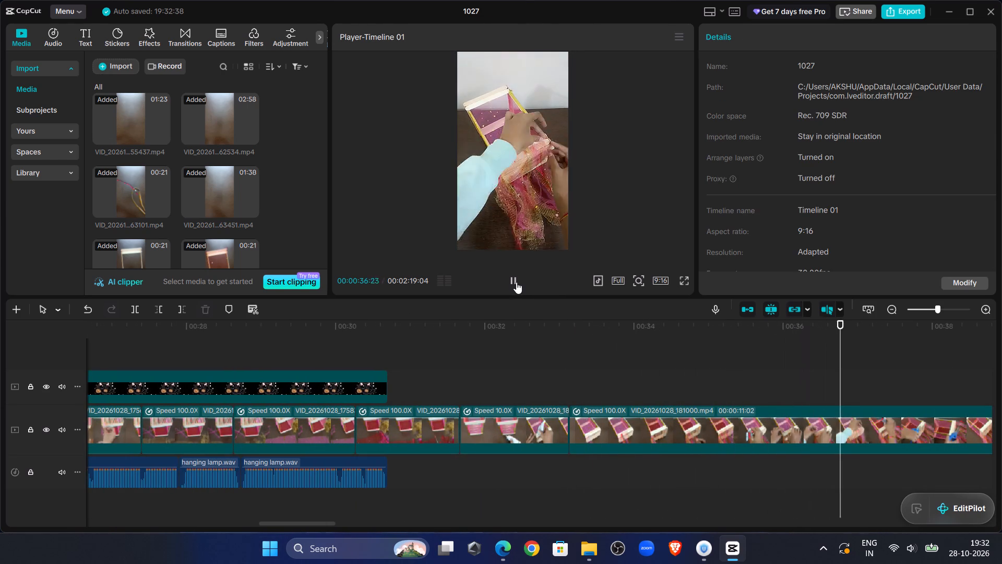
left_click(516, 282)
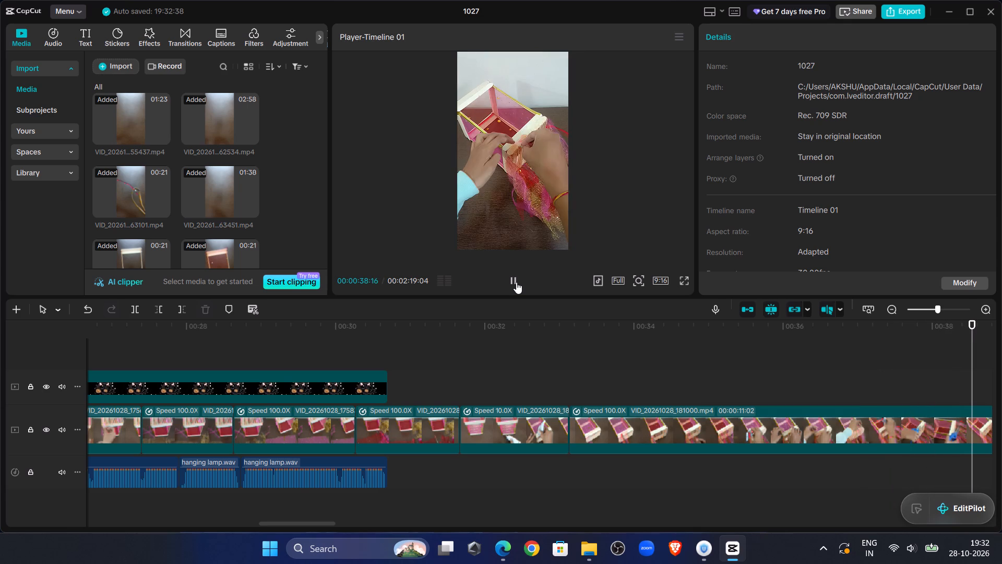
left_click(579, 357)
left_click_drag(579, 357, 841, 378)
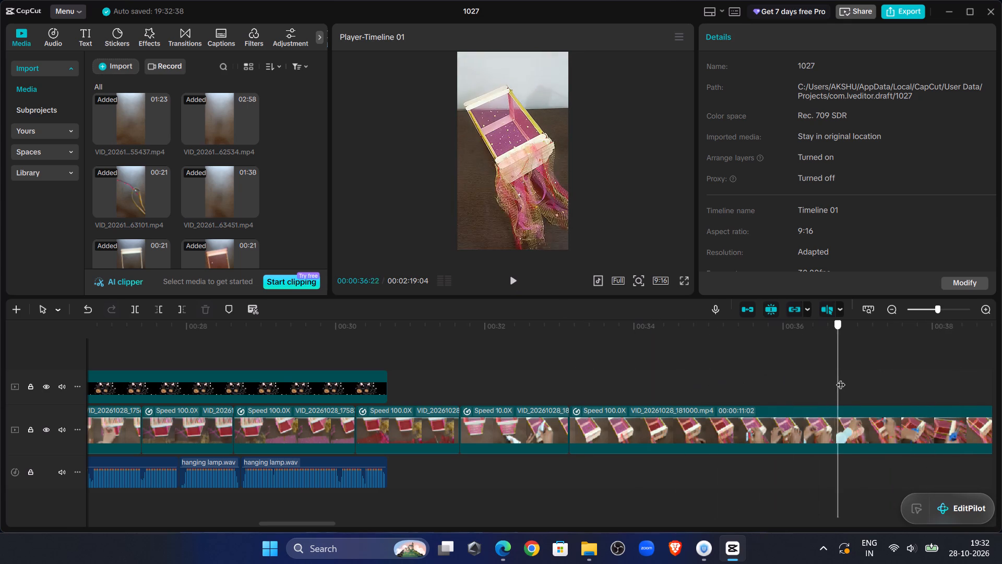
left_click_drag(841, 378, 895, 385)
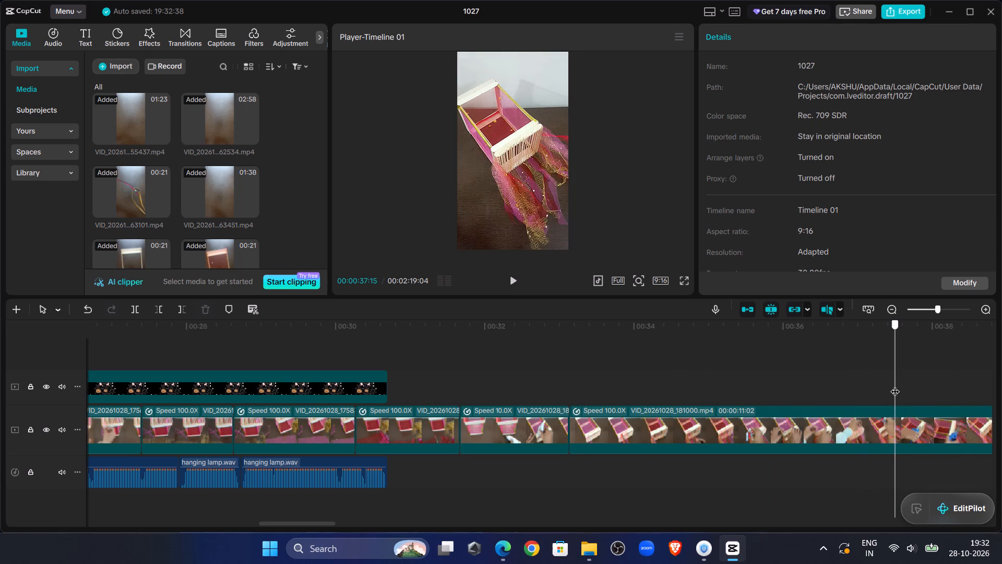
left_click_drag(895, 385, 893, 385)
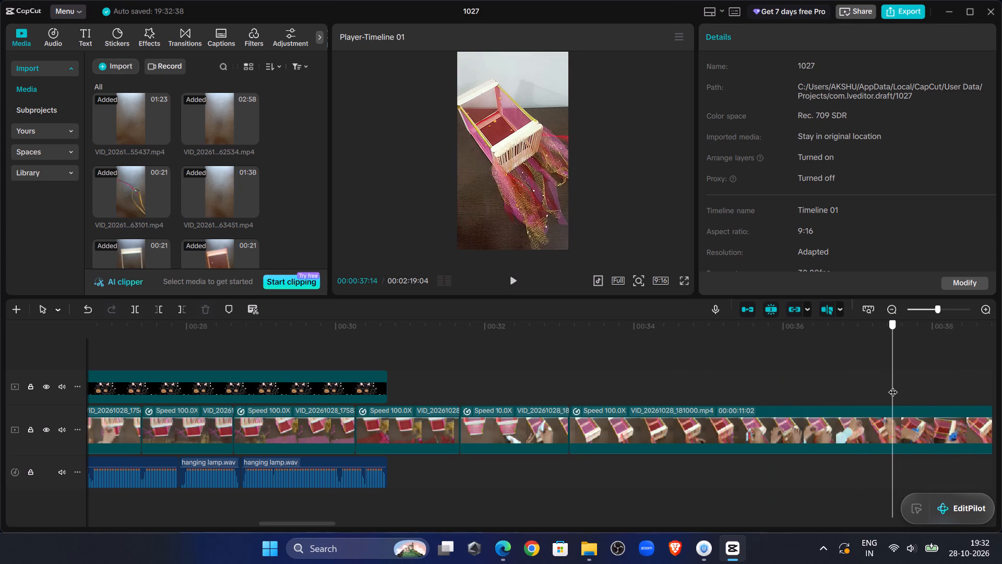
left_click_drag(893, 385, 889, 385)
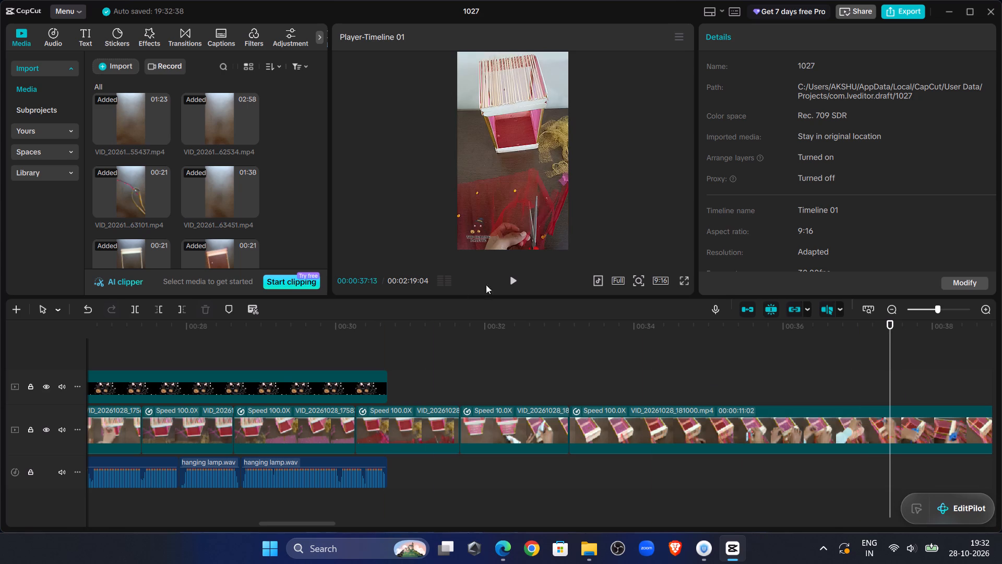
double_click(511, 279)
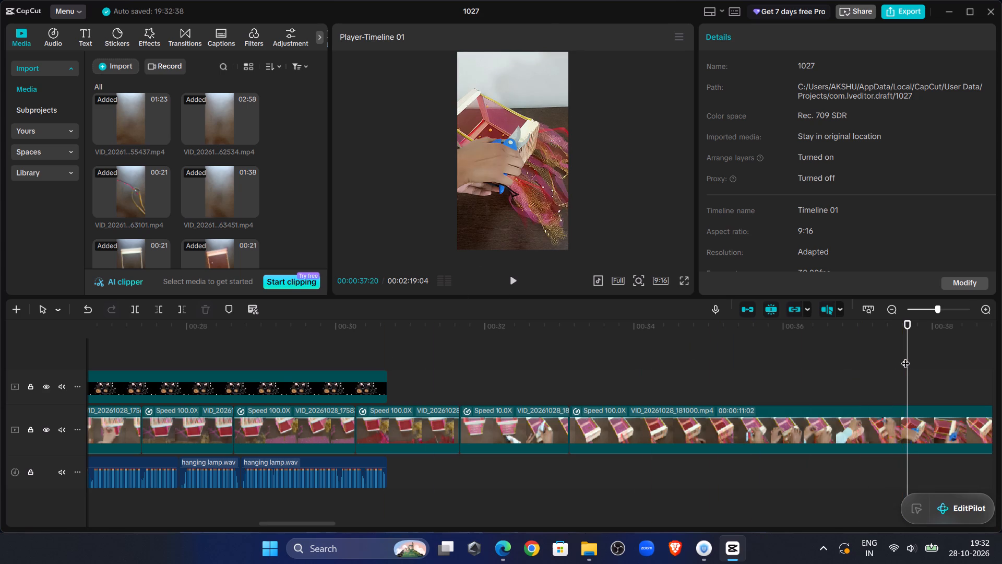
left_click_drag(909, 357, 891, 357)
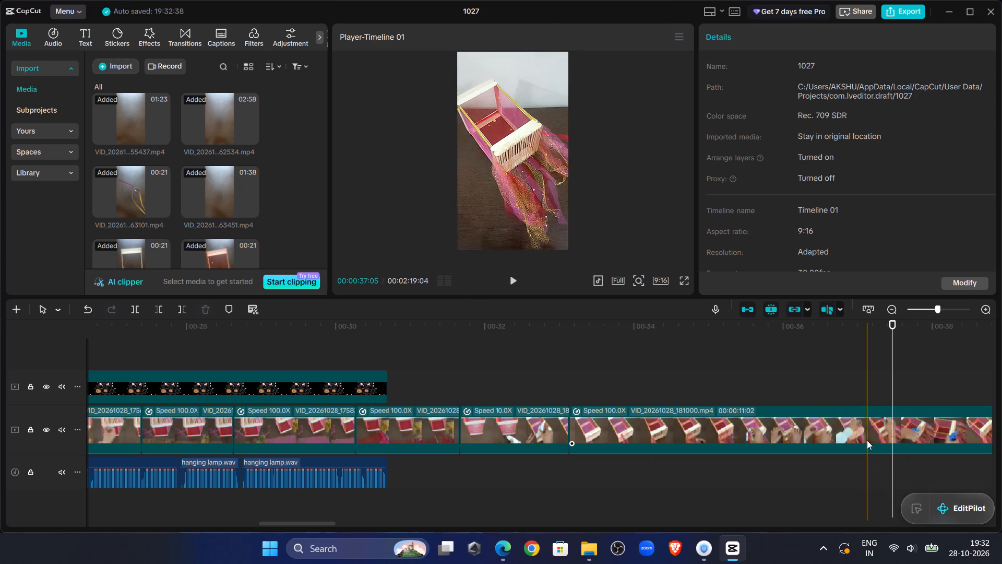
left_click(867, 440)
left_click(135, 310)
Scrub the last VID_20261028_181000.mp4 piece and trim off its start up to 00:00:38:06.
left_click_drag(272, 522, 295, 519)
left_click_drag(616, 327, 722, 341)
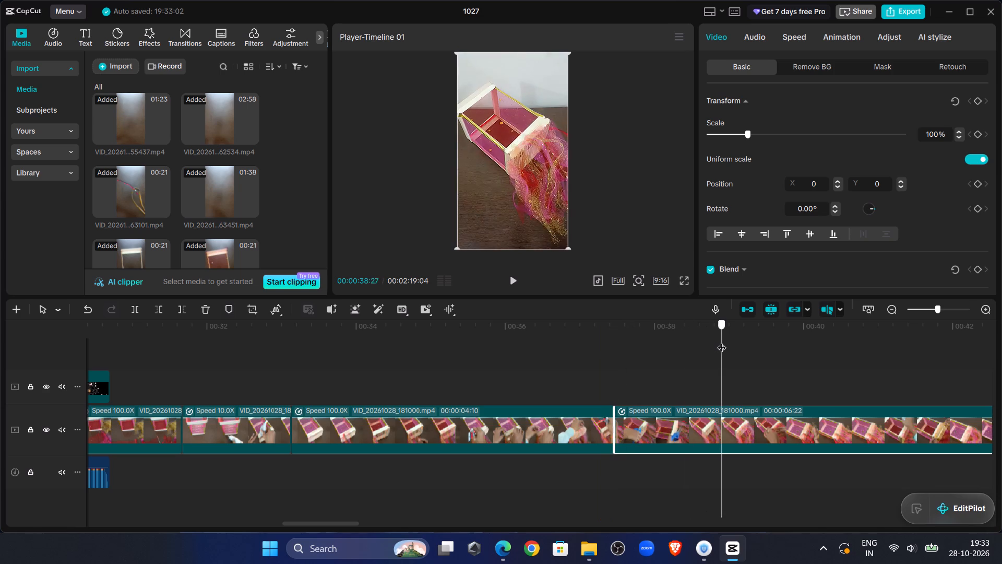
left_click_drag(722, 341, 689, 344)
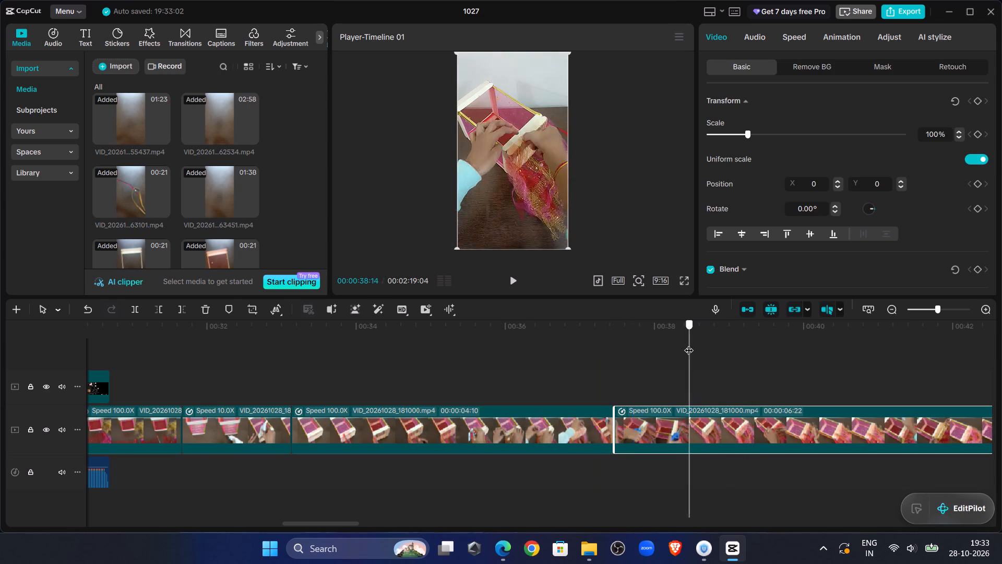
left_click_drag(689, 344, 669, 370)
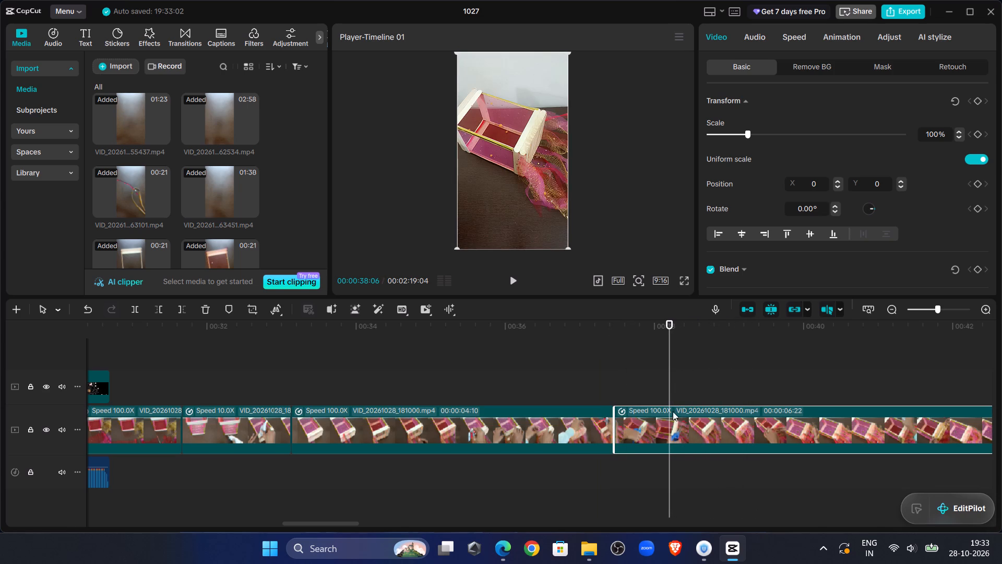
left_click(153, 311)
Replay on through VID_20261028_163101.mp4 into VID_20261028_183301.mp4 and set the VID_20261028_163101.mp4 speed to 29.21x.
left_click(529, 359)
left_click(508, 279)
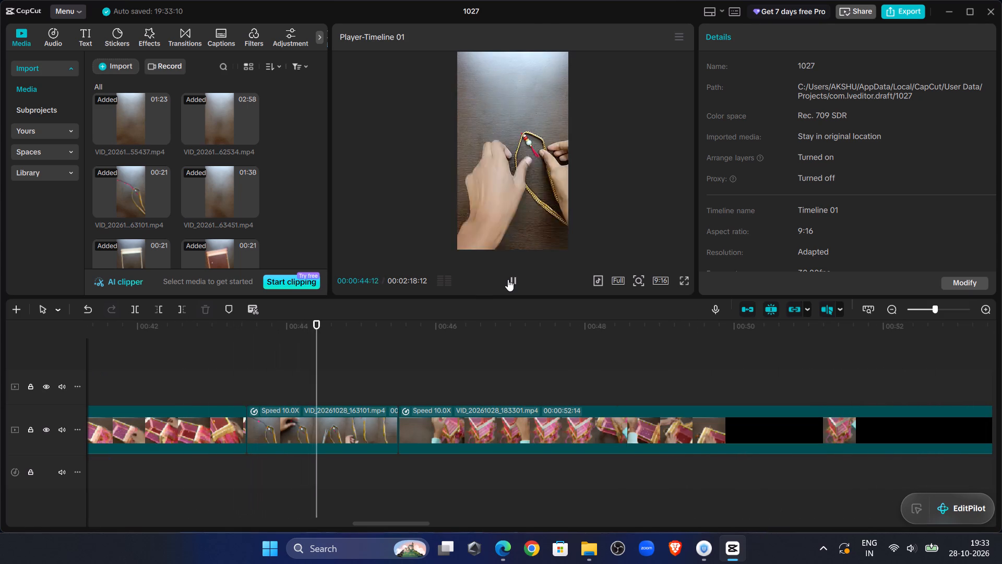
left_click(508, 279)
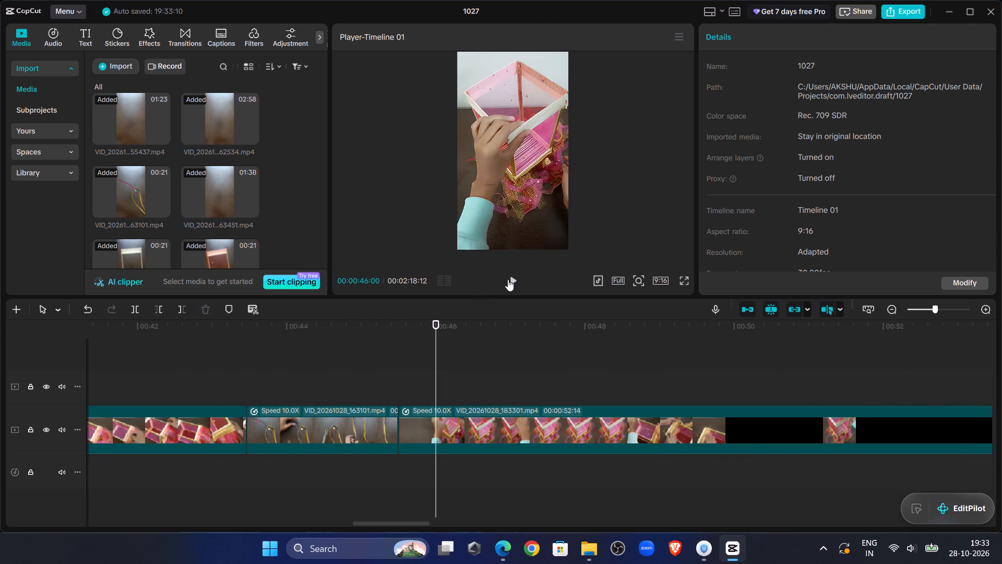
left_click(330, 378)
left_click(335, 415)
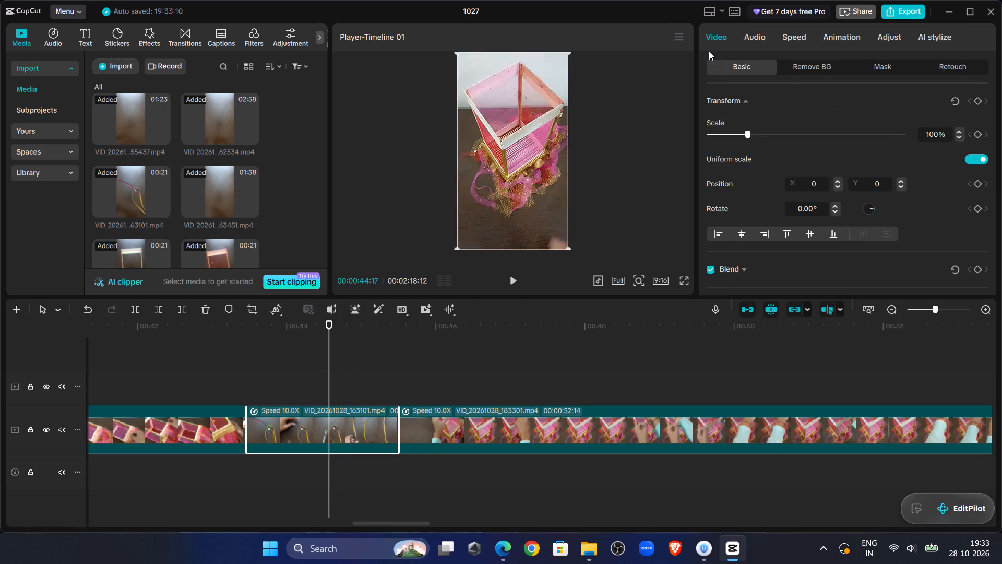
left_click(786, 36)
left_click(894, 119)
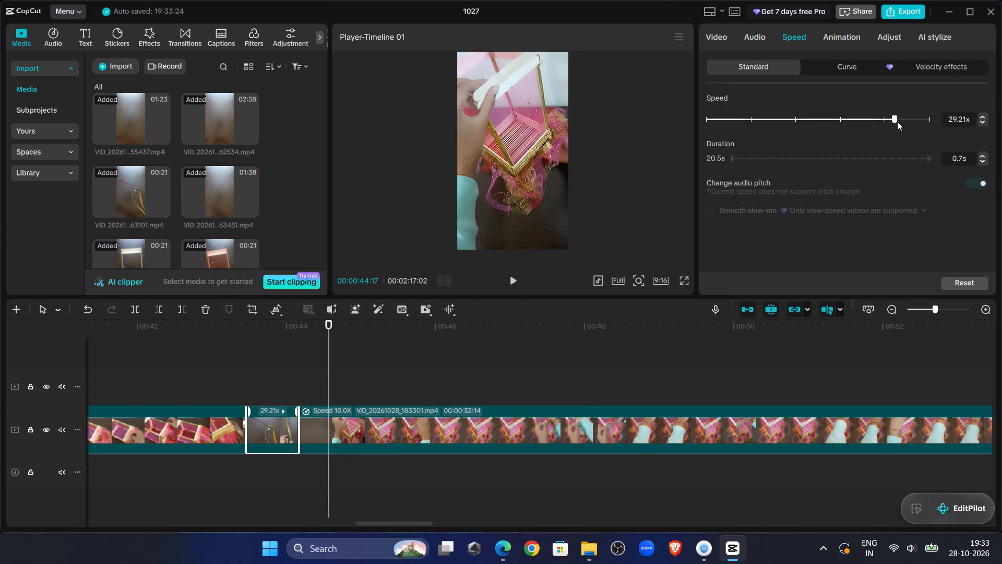
Replay from VID_20261028_163101.mp4 into VID_20261028_183301.mp4 and split the latter at about 00:00:45:08, once the hands have left the frame.
left_click(185, 349)
left_click(519, 271)
left_click(516, 276)
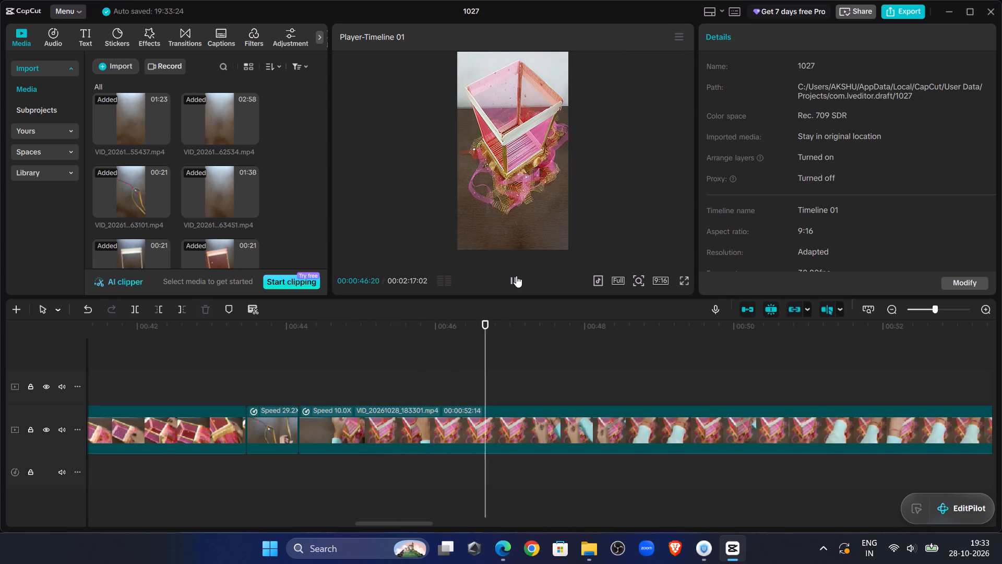
left_click(469, 424)
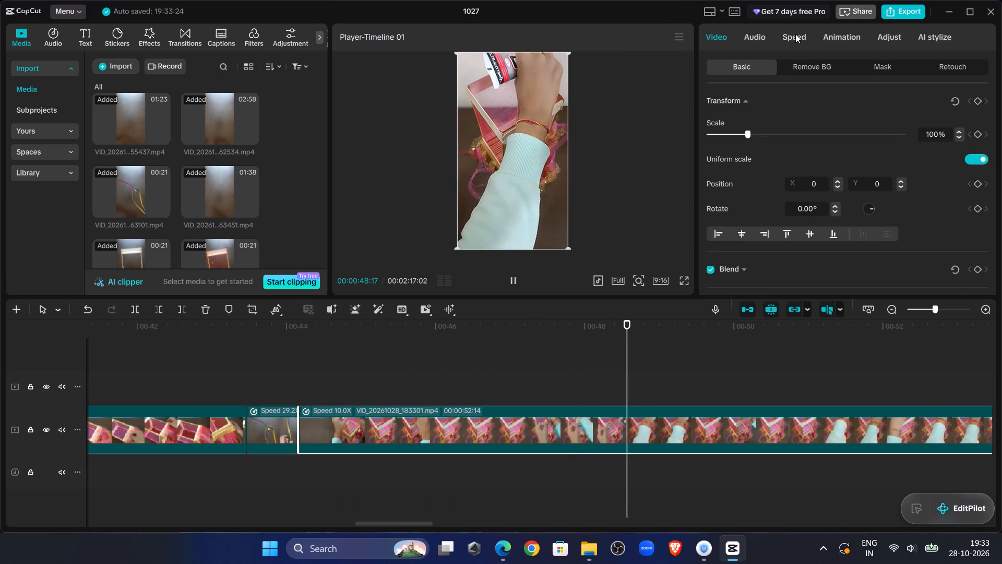
left_click(304, 372)
left_click(512, 272)
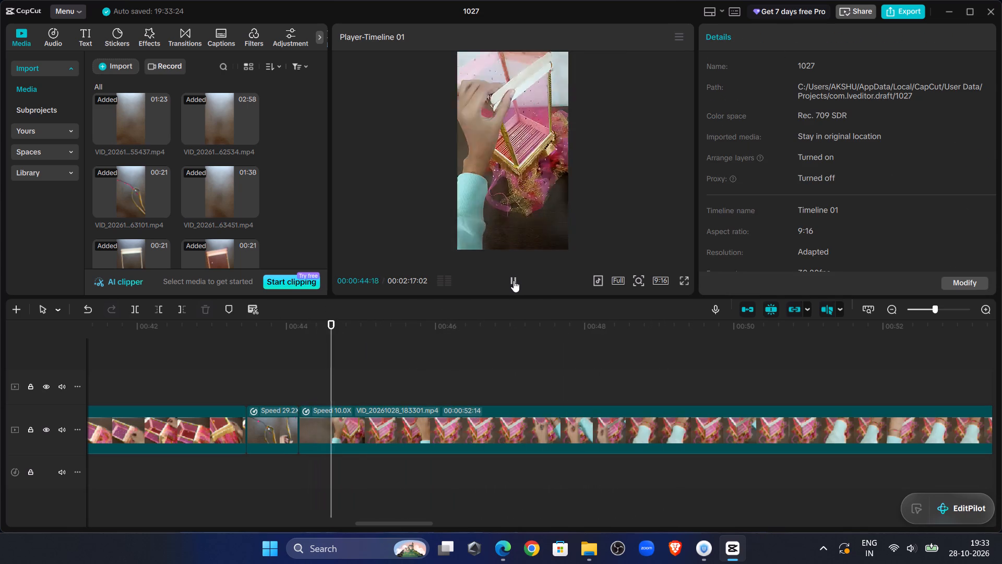
left_click(514, 280)
left_click(463, 431)
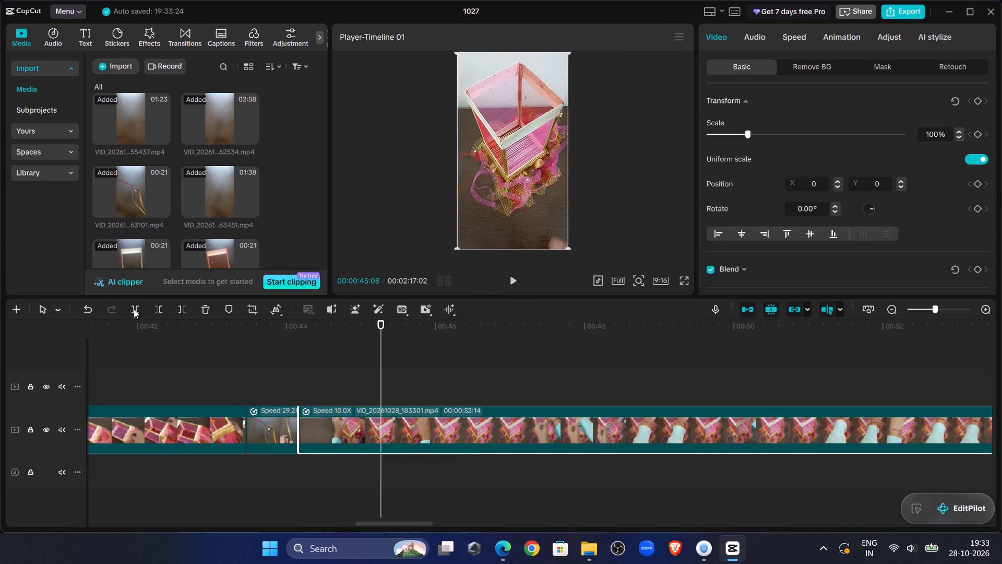
left_click(136, 317)
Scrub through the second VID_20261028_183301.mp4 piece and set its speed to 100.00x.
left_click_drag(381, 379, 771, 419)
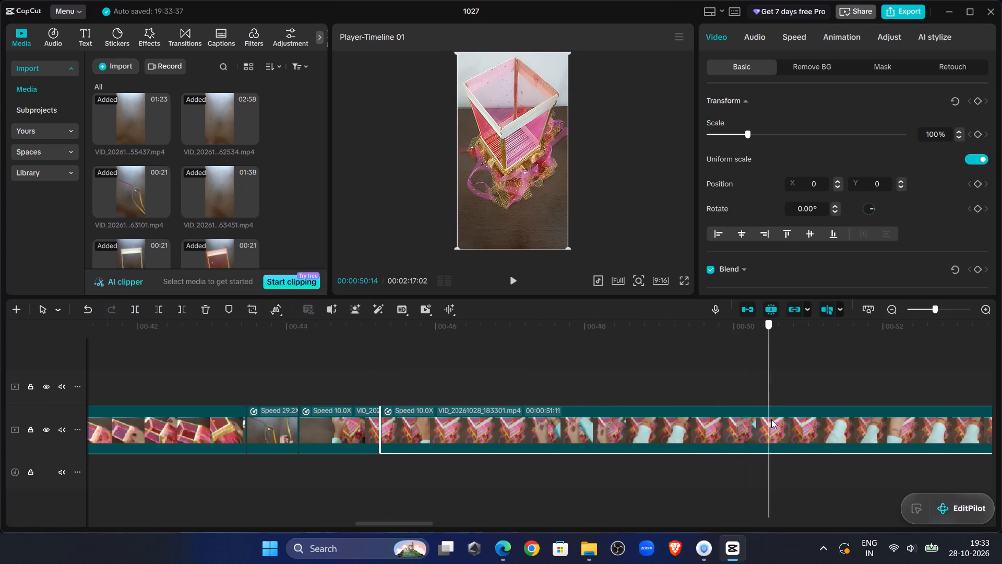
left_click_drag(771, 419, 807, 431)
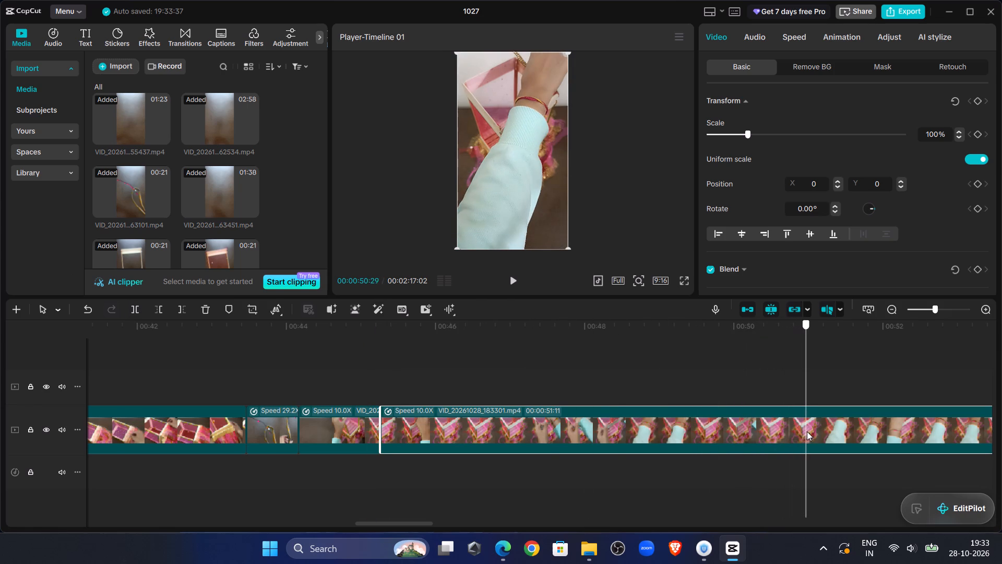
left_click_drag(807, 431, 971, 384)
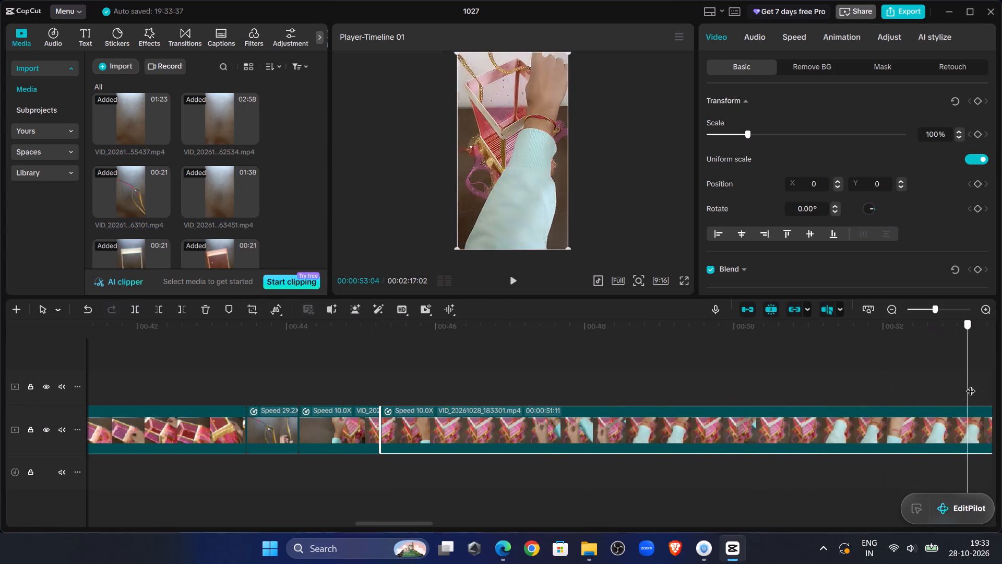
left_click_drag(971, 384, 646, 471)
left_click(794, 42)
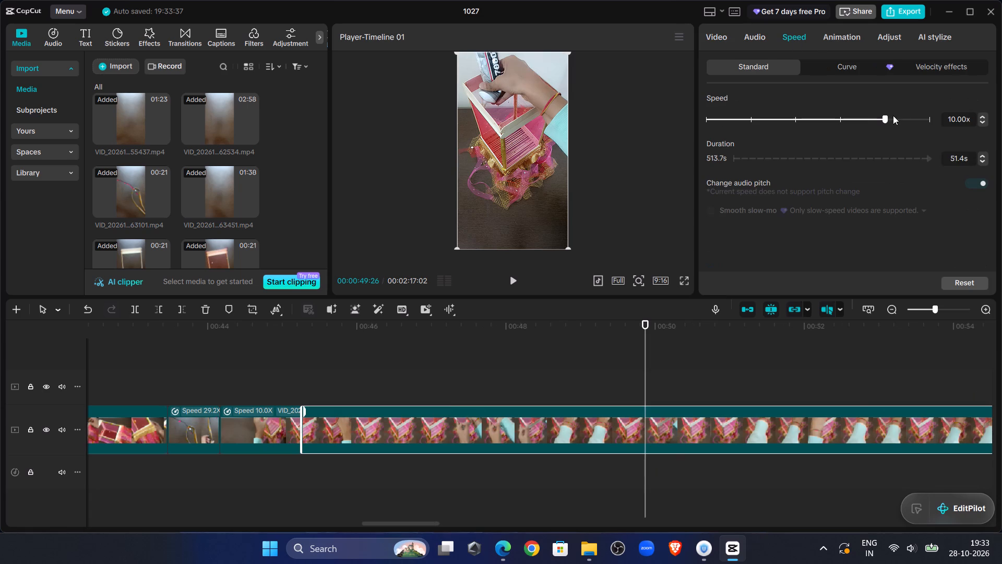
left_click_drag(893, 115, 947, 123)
Replay and scrub the second VID_20261028_183301.mp4 piece and set its speed to 52.37x.
left_click(287, 364)
left_click(509, 284)
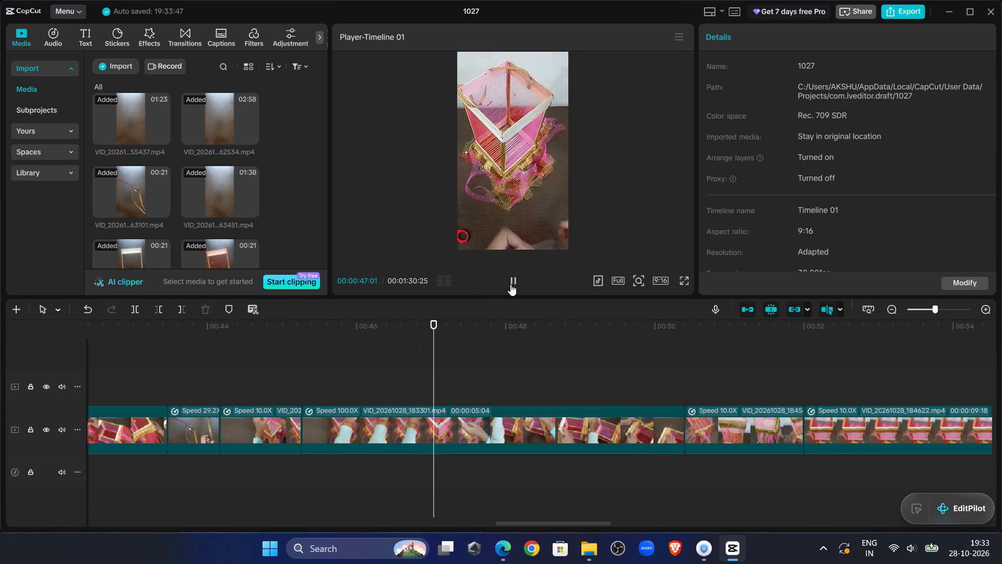
left_click(510, 284)
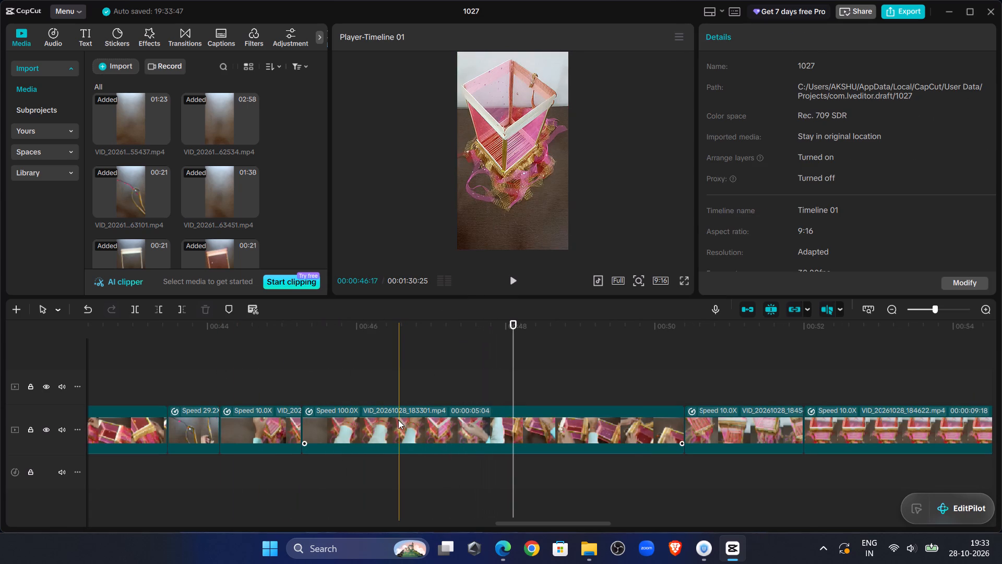
left_click(398, 420)
left_click_drag(513, 346, 564, 352)
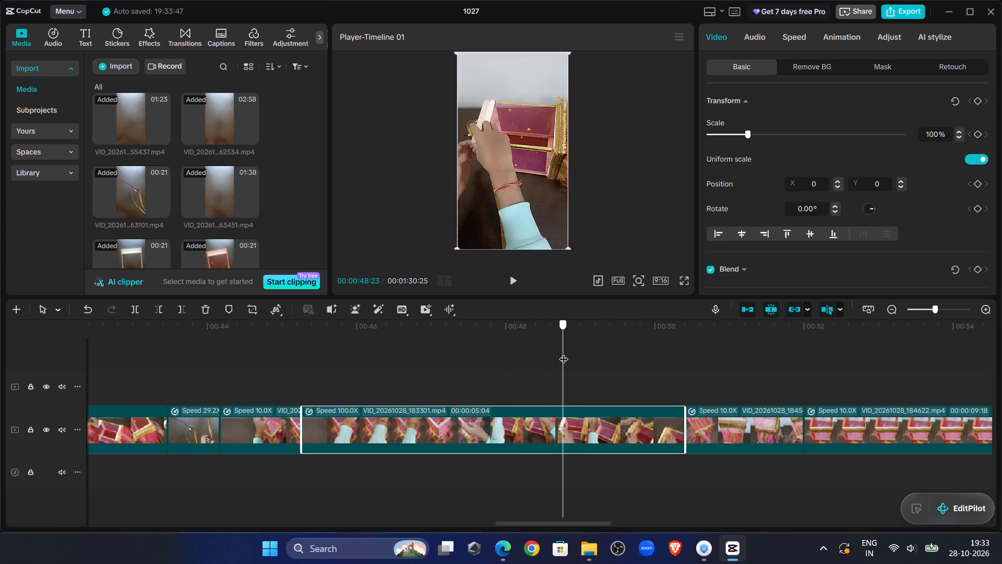
left_click_drag(564, 352, 395, 369)
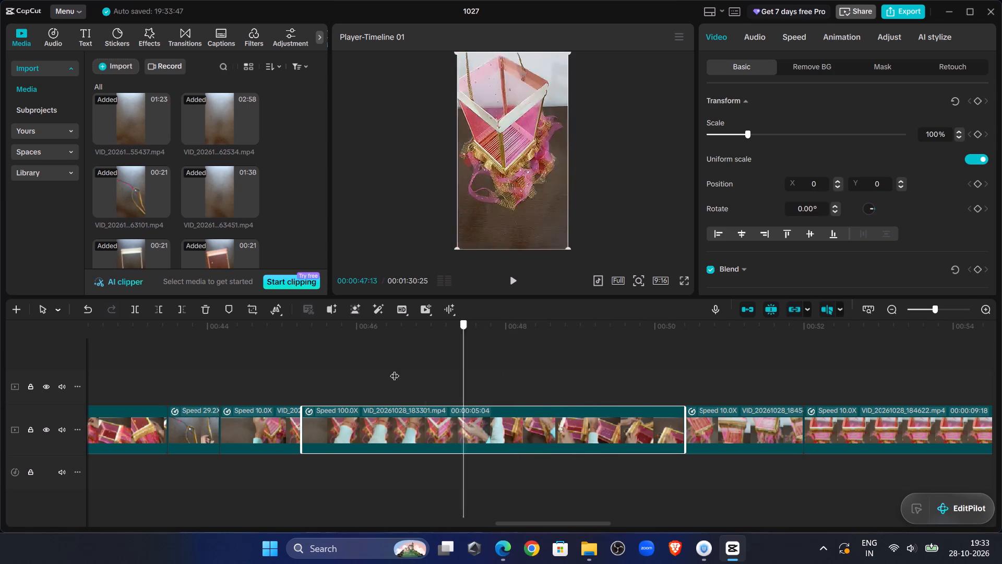
left_click_drag(395, 369, 305, 365)
left_click(512, 274)
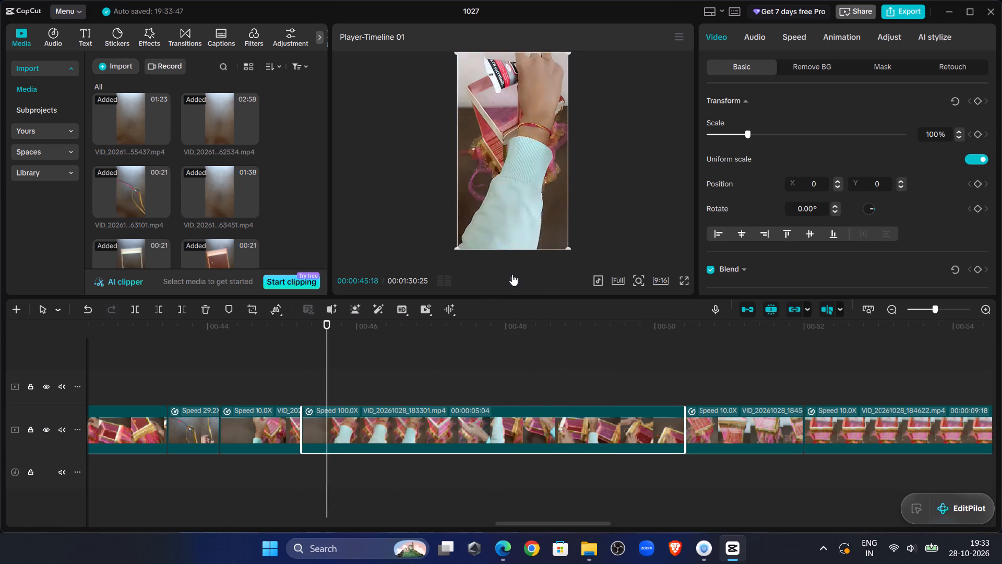
left_click(512, 274)
left_click(805, 33)
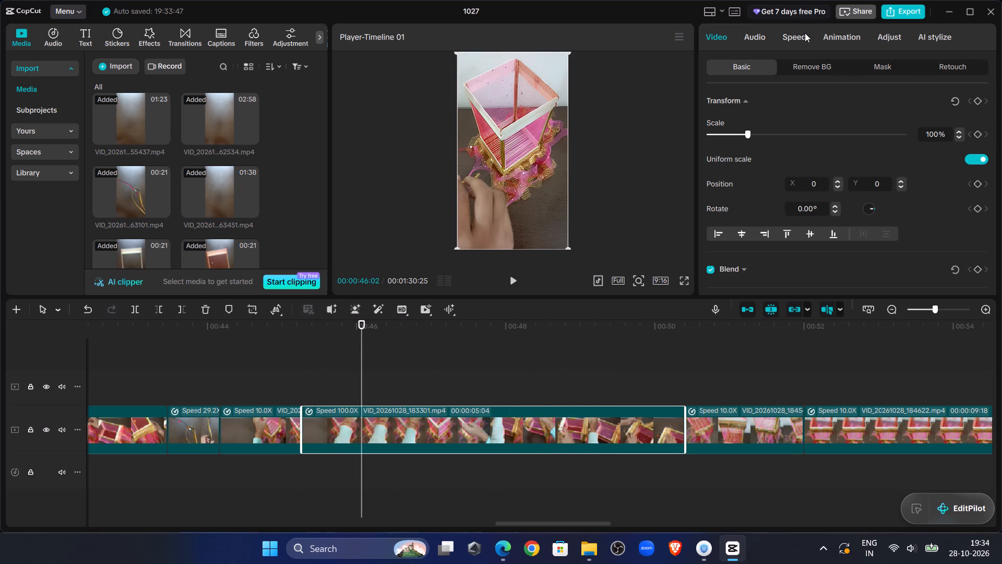
left_click(906, 120)
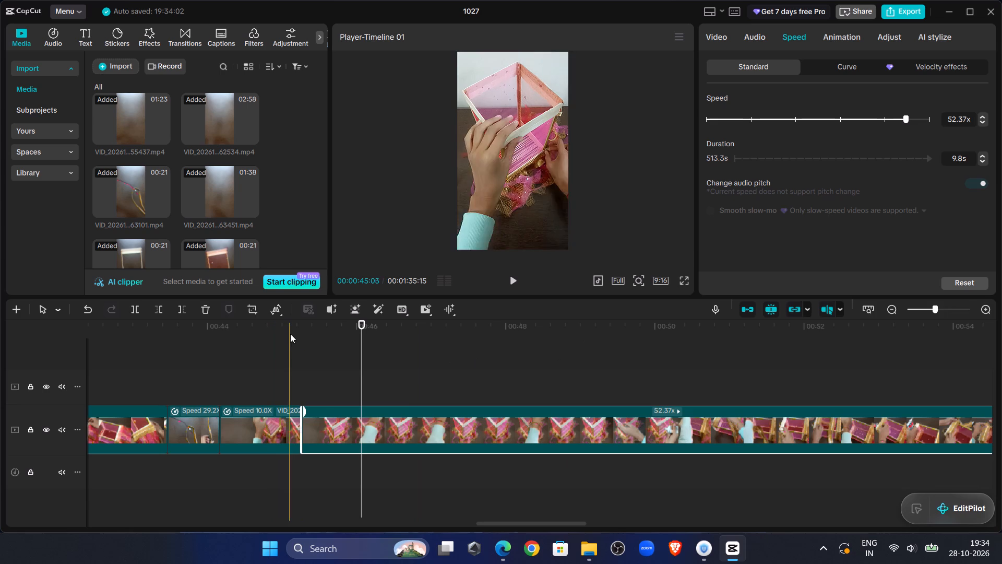
Replay the 52.37x VID_20261028_183301.mp4 piece from its start and split it at 00:00:47:05.
left_click(292, 332)
left_click(510, 281)
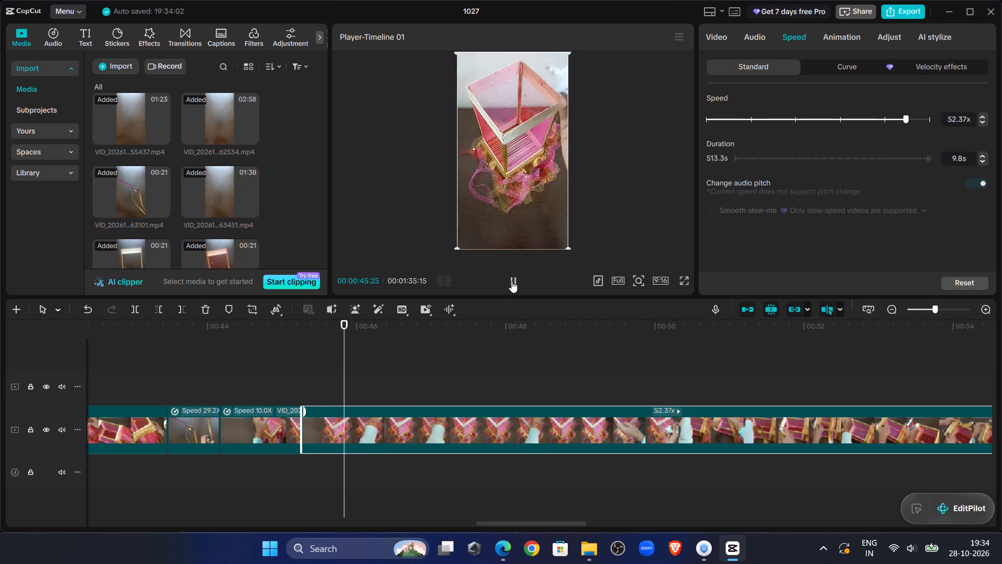
left_click(514, 281)
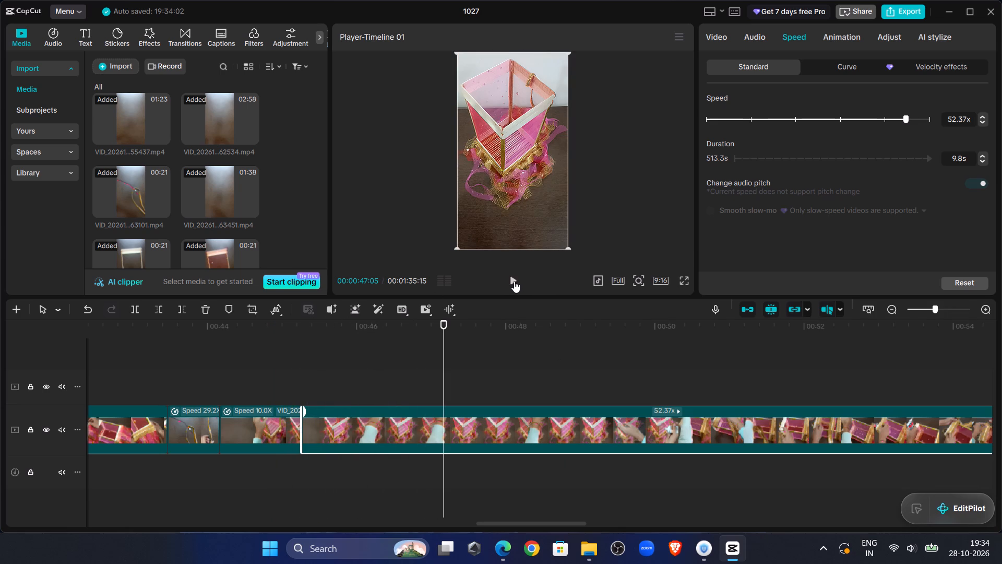
double_click(514, 281)
left_click(424, 345)
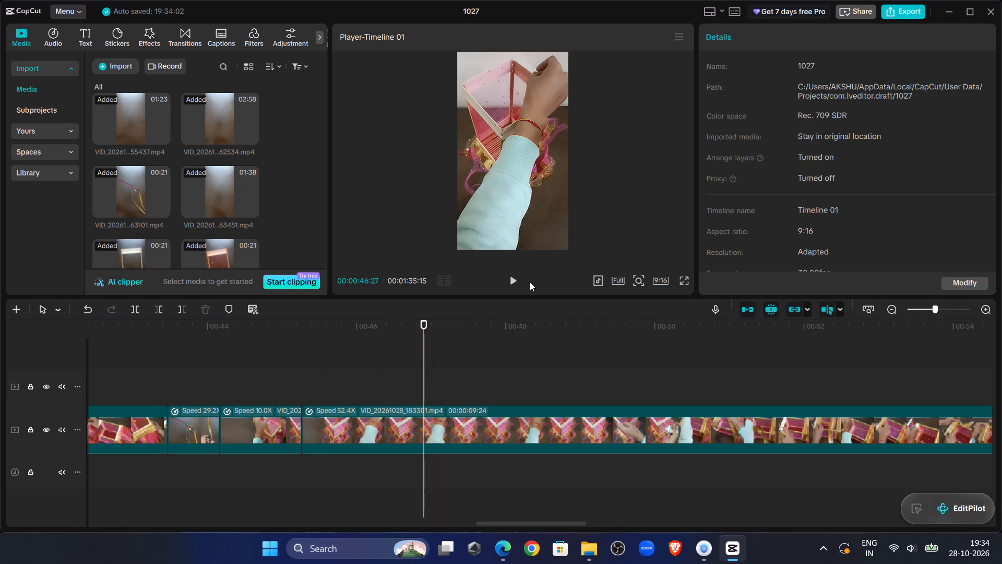
left_click(502, 282)
double_click(509, 279)
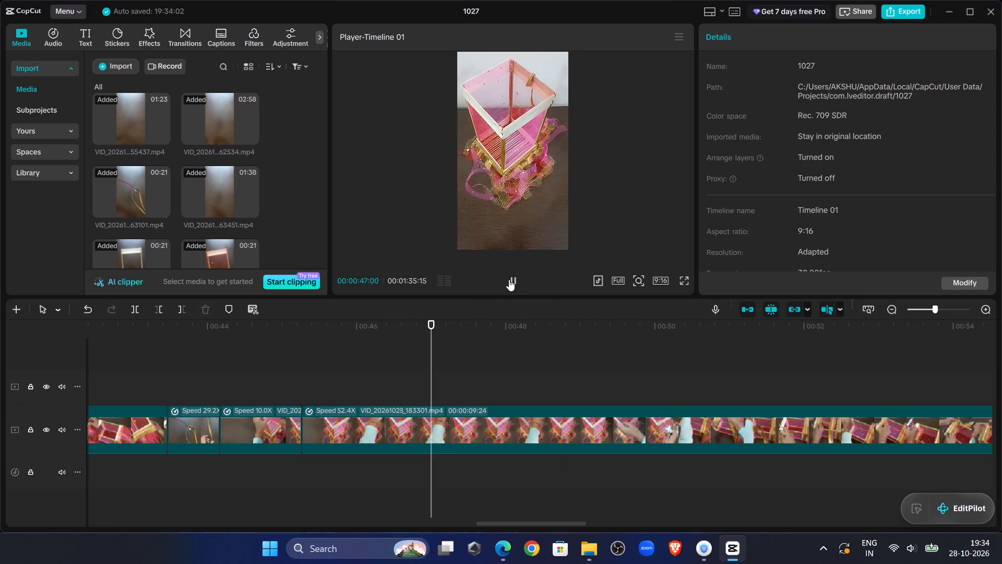
left_click(461, 418)
left_click(135, 305)
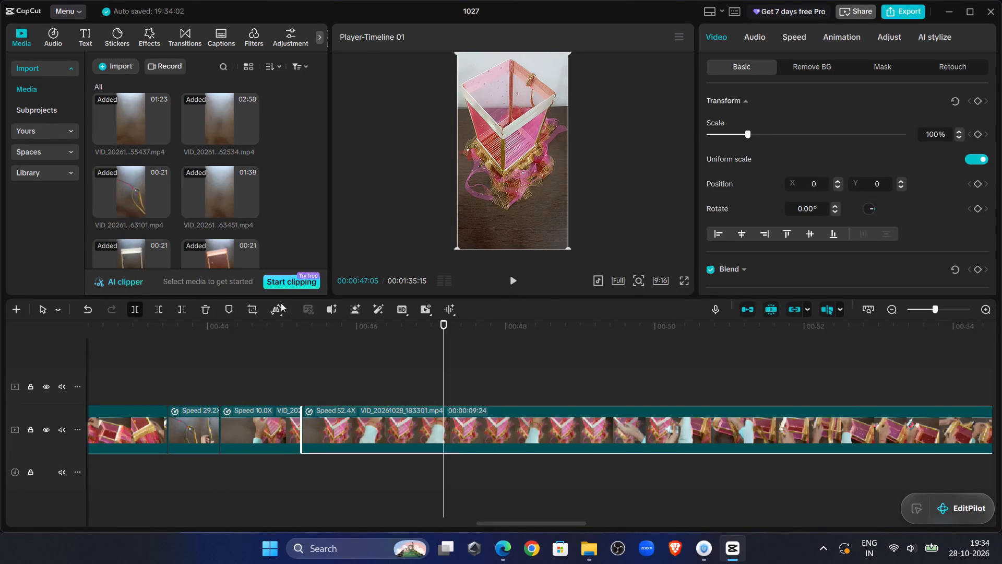
Scrub the last VID_20261028_183301.mp4 piece and trim off its start up to 00:00:47:20.
left_click(514, 276)
left_click(512, 276)
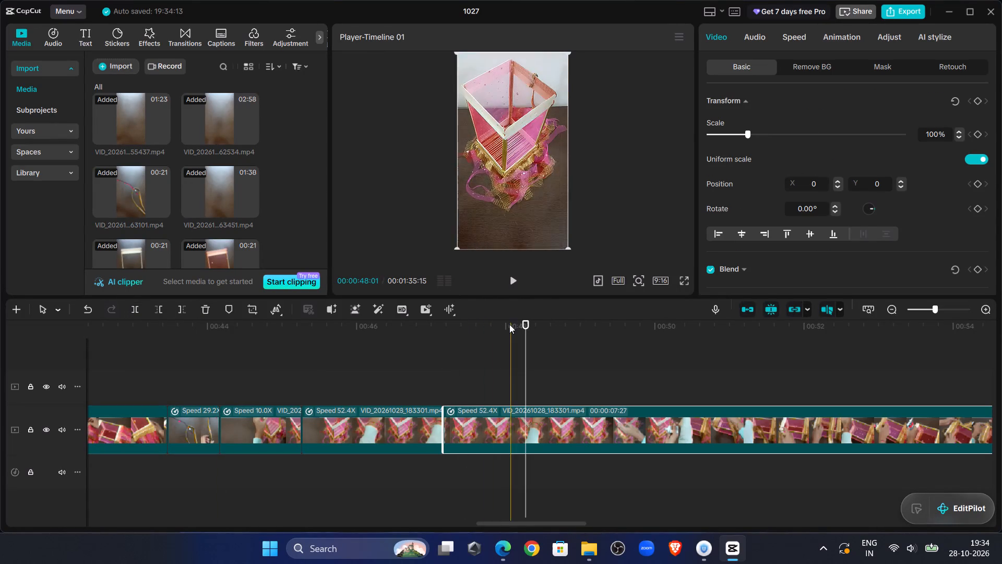
left_click_drag(526, 324, 496, 330)
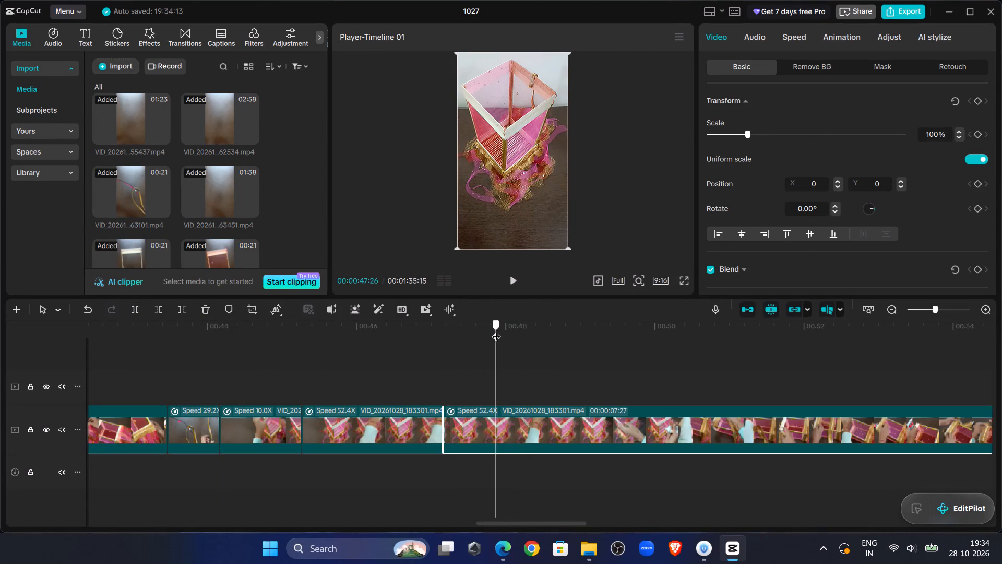
left_click_drag(496, 330, 481, 328)
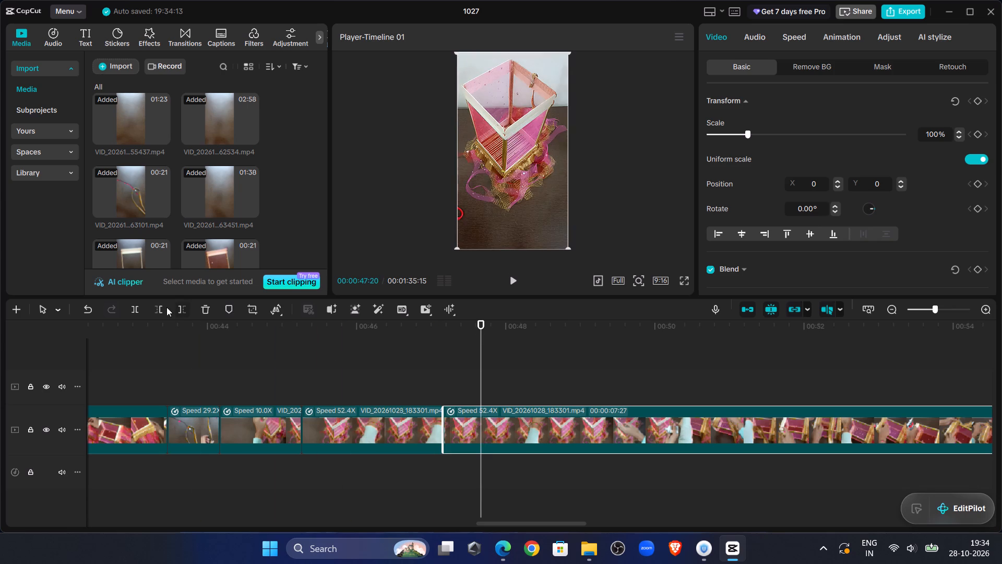
left_click(165, 307)
Replay across the new cut and split the last VID_20261028_183301.mp4 piece at 00:00:50:11.
left_click(416, 378)
left_click(509, 283)
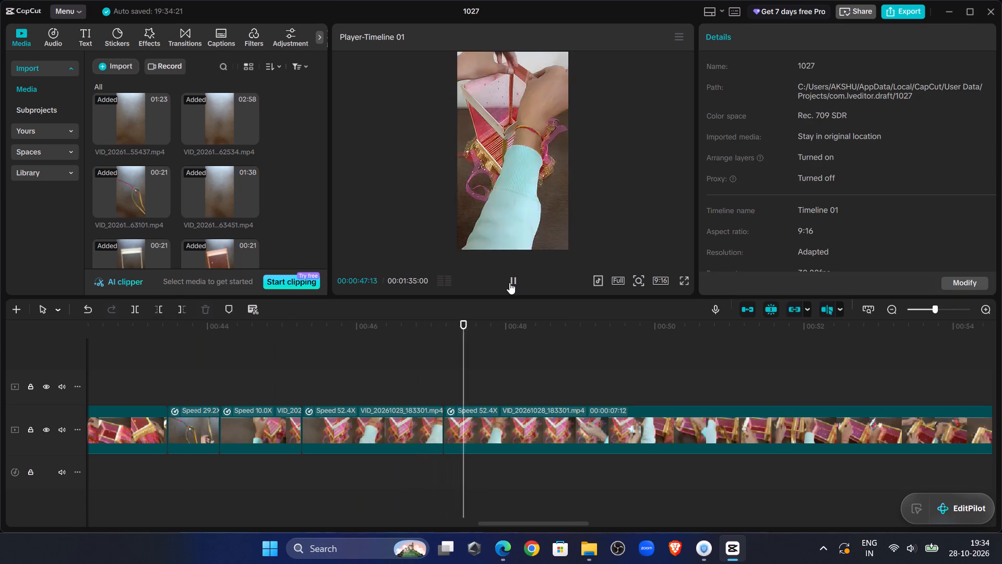
left_click(511, 282)
left_click(511, 282)
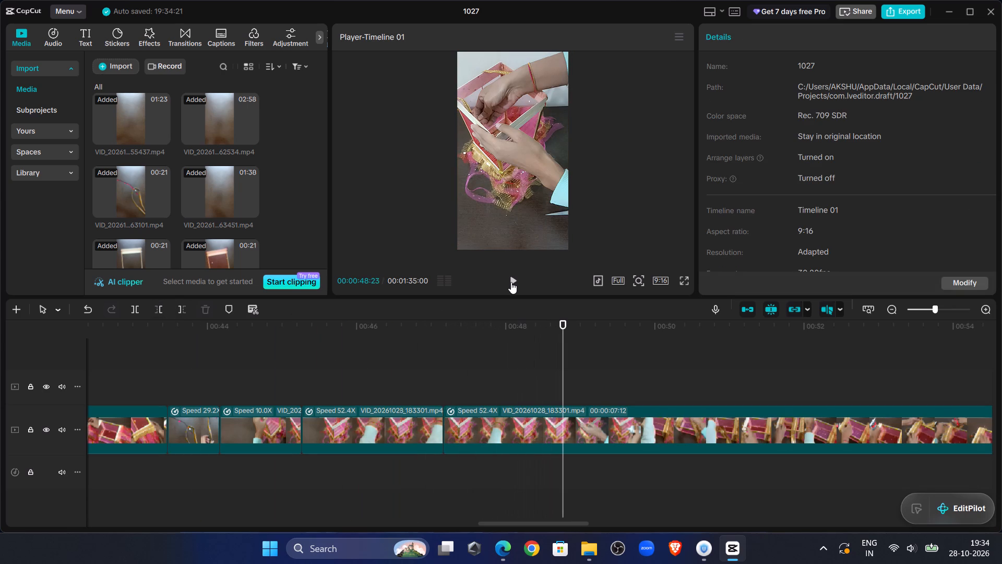
left_click(511, 282)
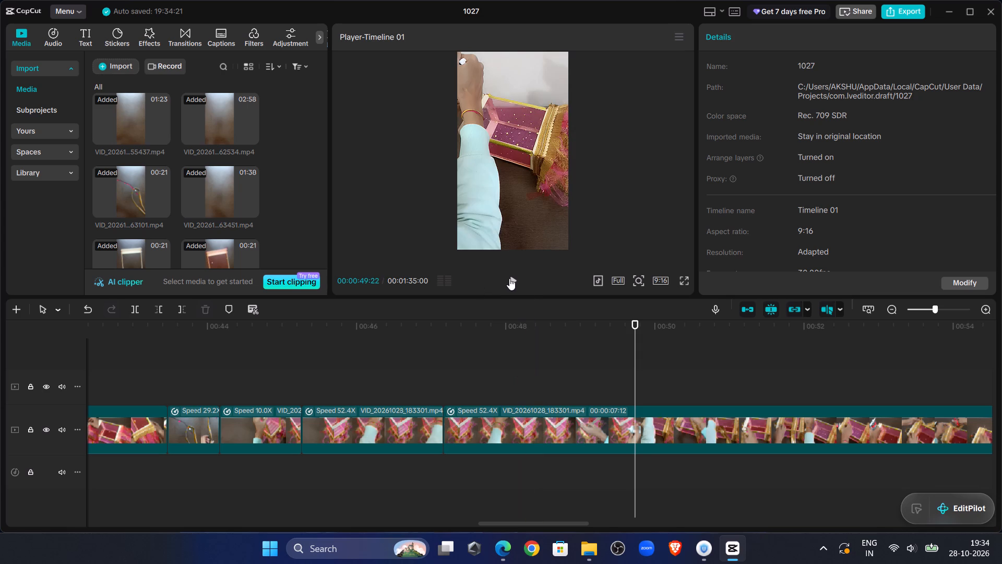
left_click(509, 278)
left_click(509, 278)
left_click(683, 418)
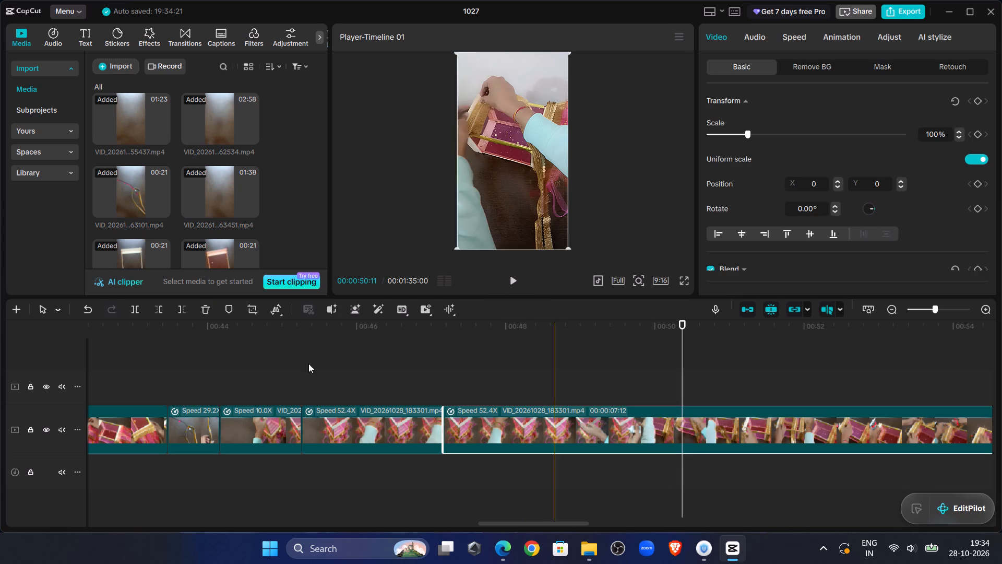
left_click(140, 308)
Play on through the last VID_20261028_183301.mp4 piece, split it at 00:00:54:09 and delete the short remainder.
left_click(514, 275)
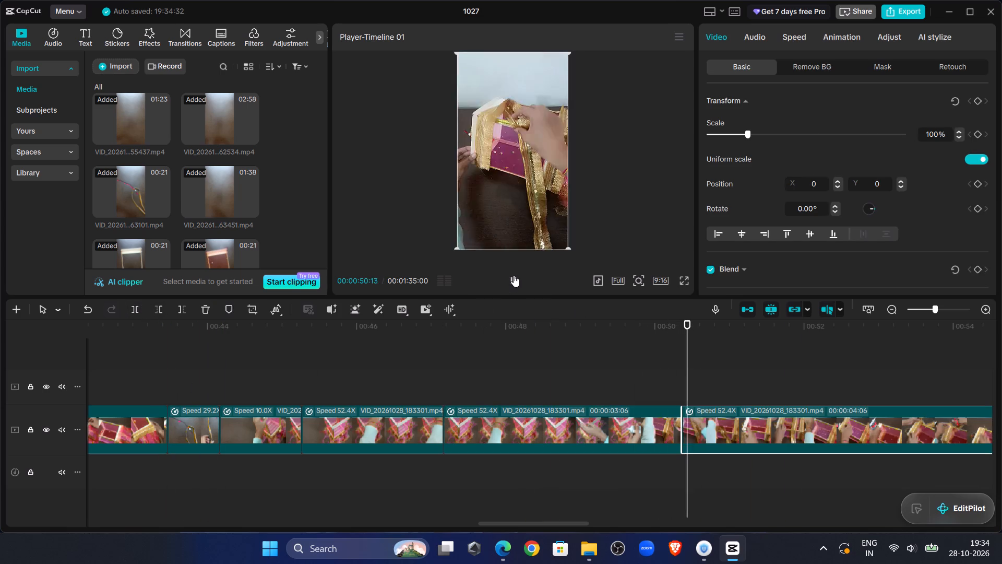
left_click(514, 275)
left_click(514, 275)
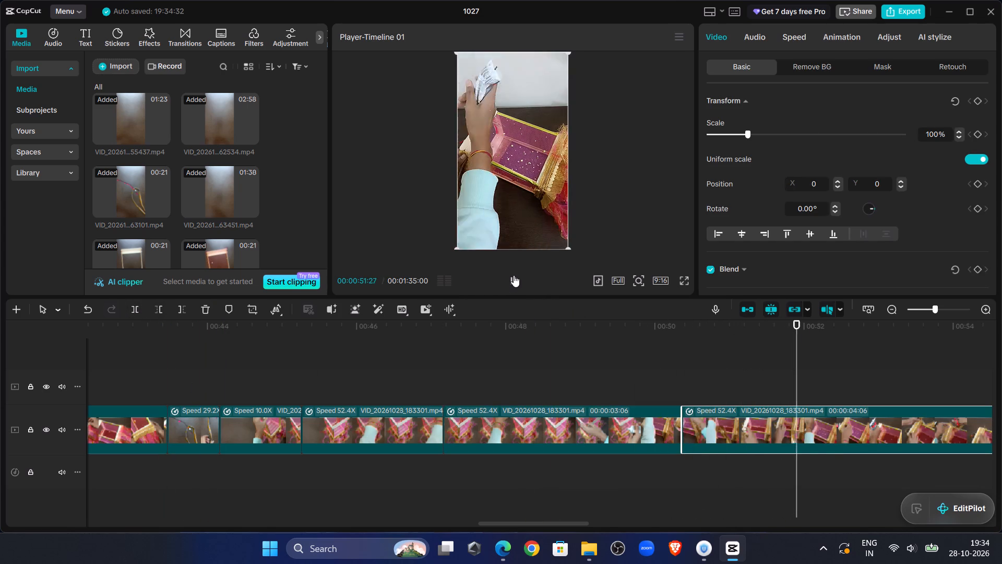
left_click(514, 275)
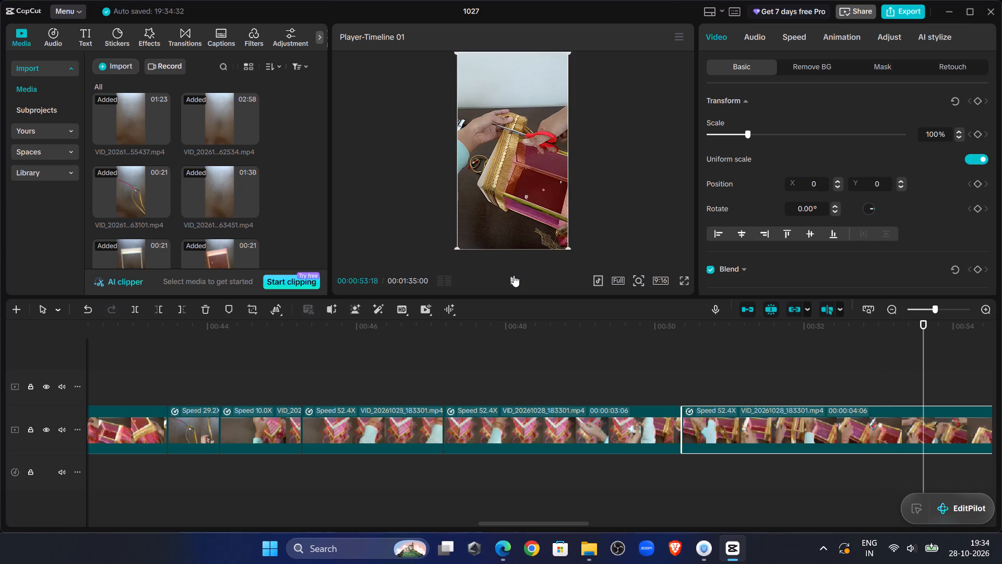
left_click(514, 275)
left_click(514, 275)
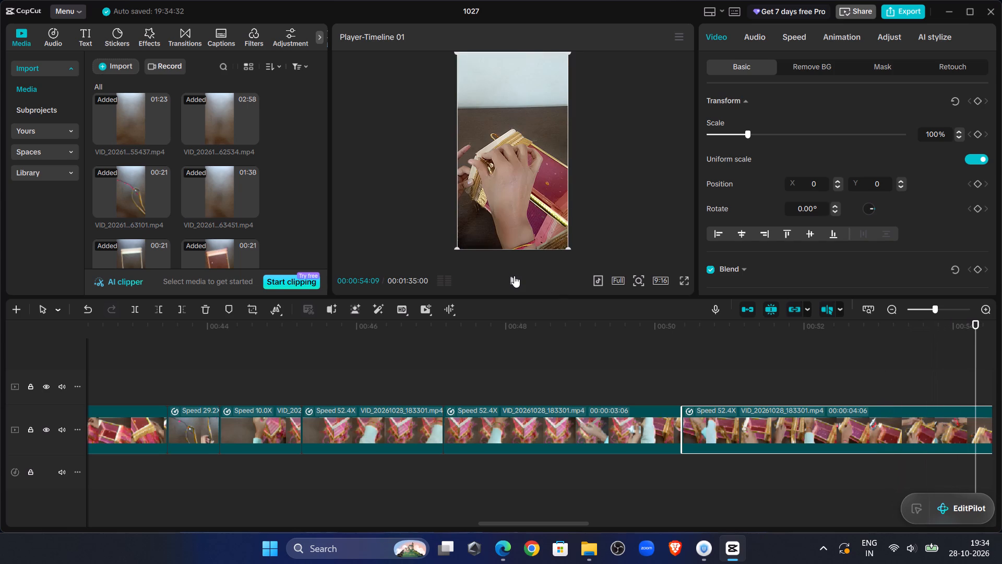
left_click(896, 446)
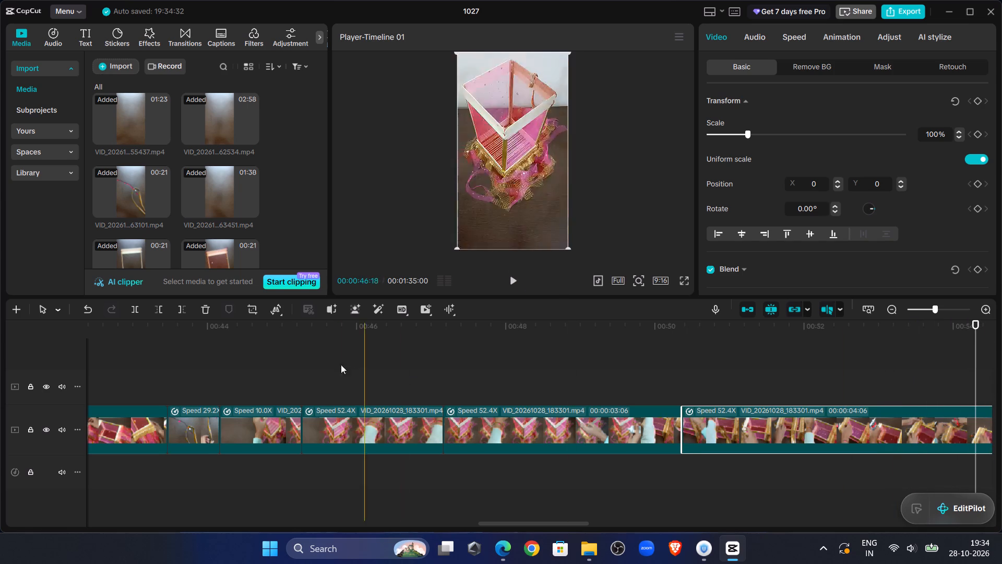
left_click(133, 309)
left_click_drag(514, 523, 602, 533)
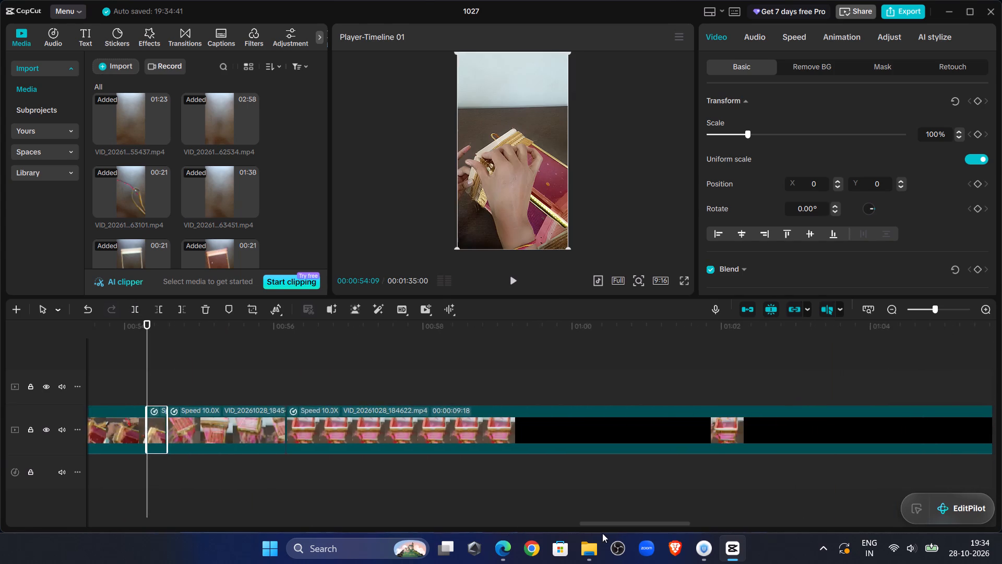
left_click_drag(602, 533, 588, 533)
key("Delete")
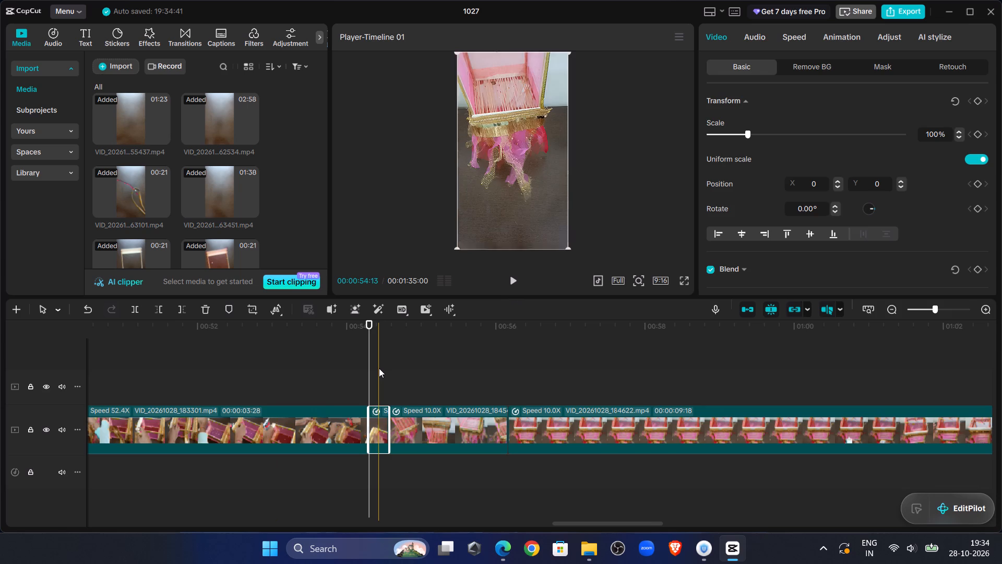
Scrub through the 10x VID_20261028_184622.mp4 clip and trim off its start up to 00:01:02:08.
left_click(511, 274)
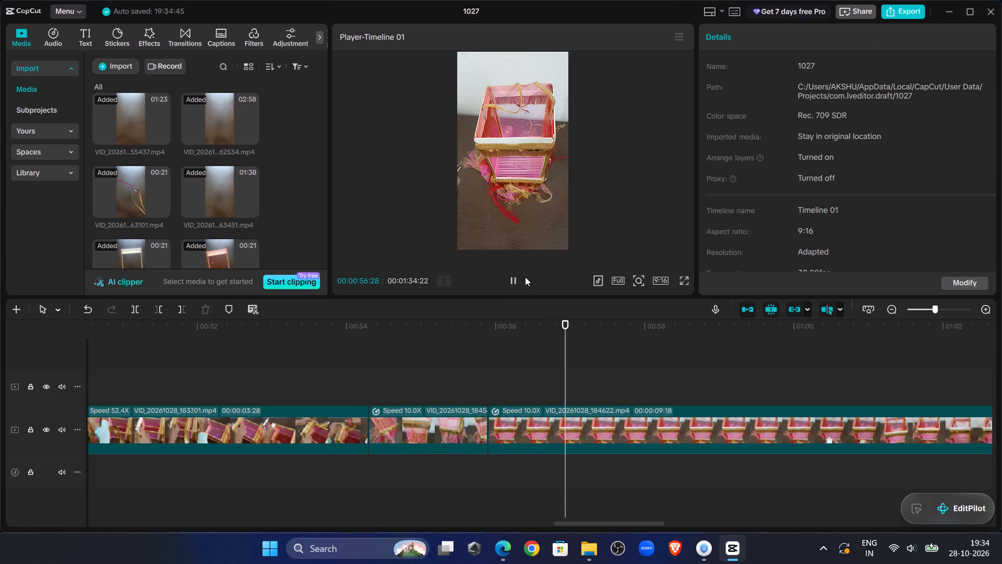
left_click(616, 360)
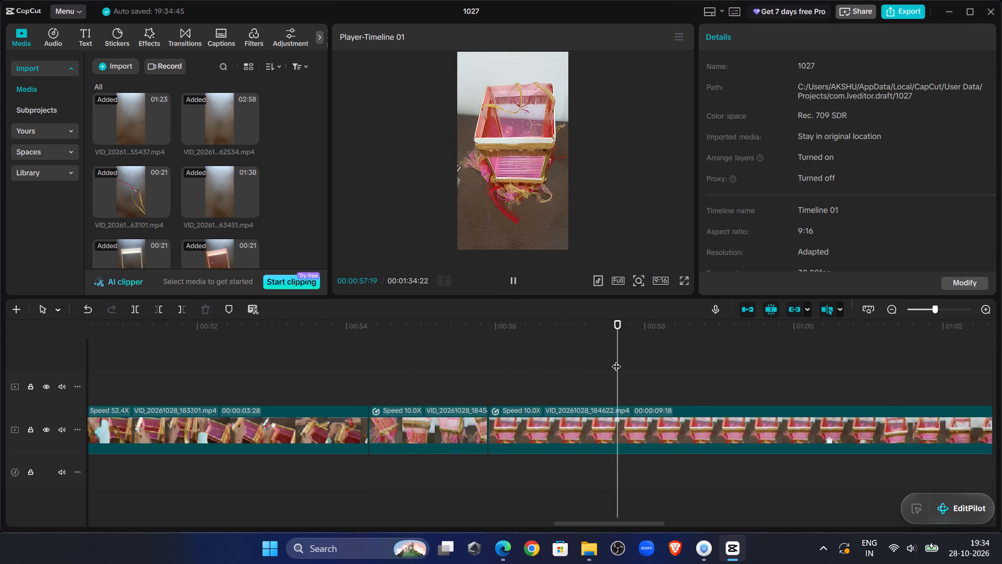
left_click_drag(616, 360, 789, 386)
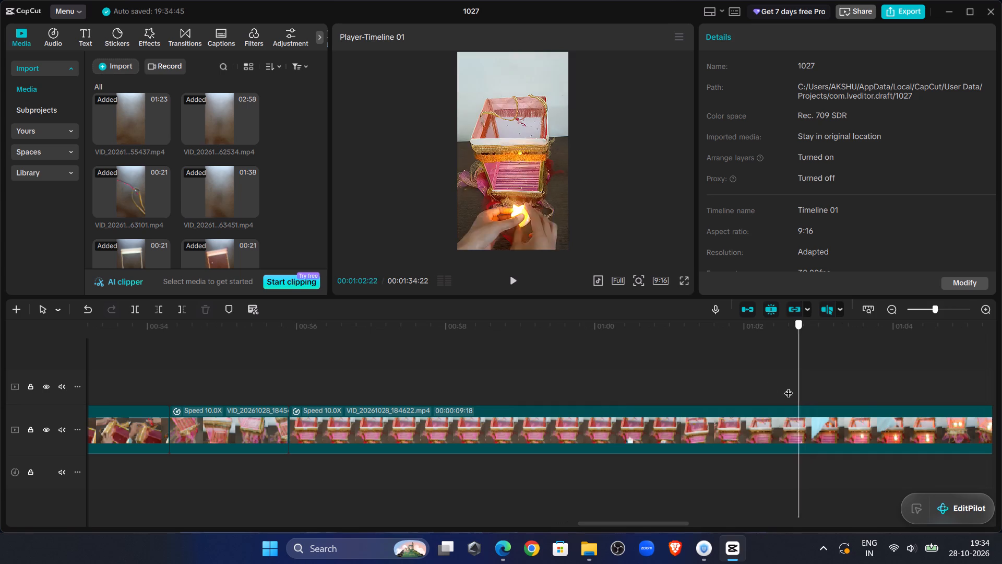
left_click_drag(789, 386, 828, 411)
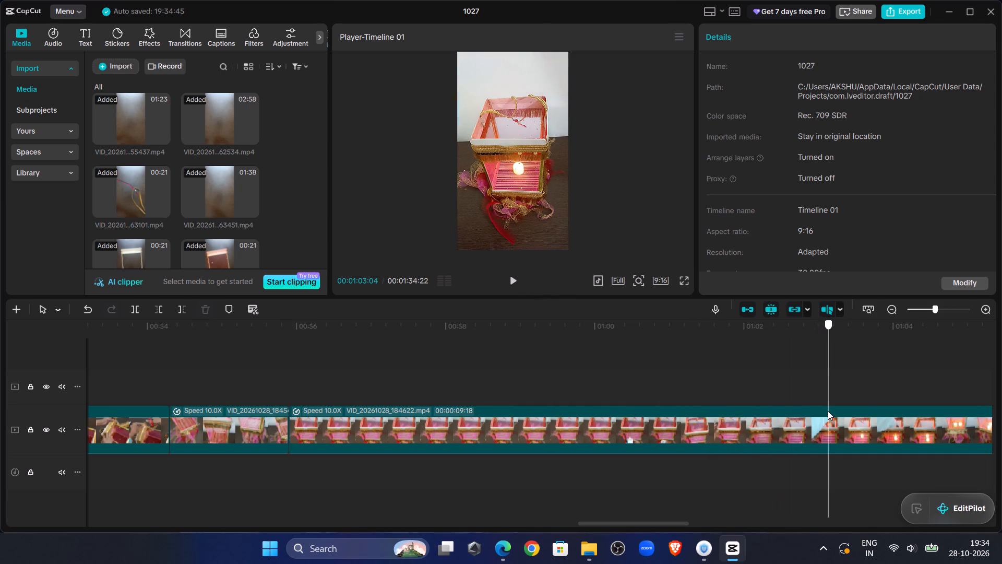
left_click_drag(828, 411, 761, 406)
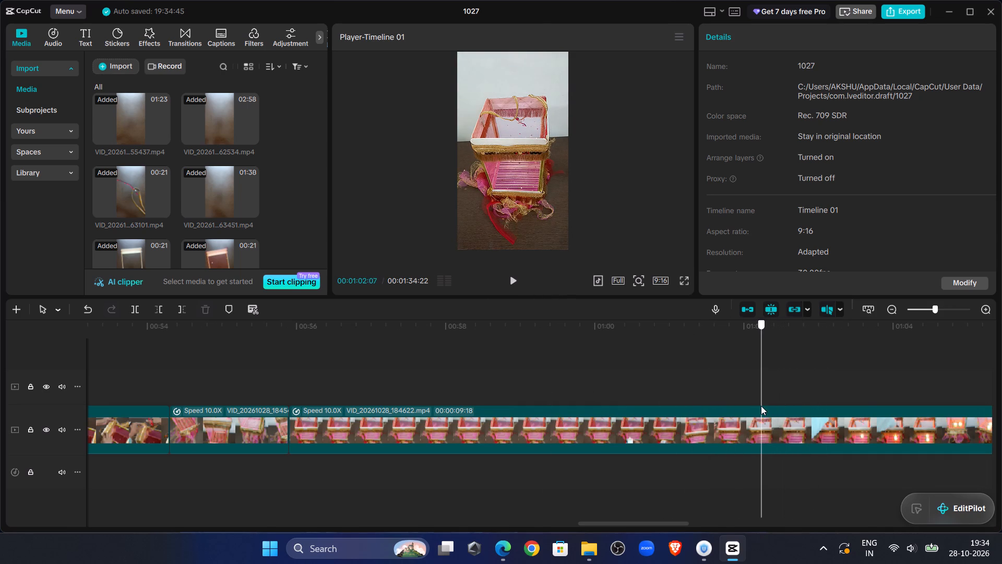
left_click_drag(761, 406, 764, 407)
left_click(766, 446)
left_click(158, 308)
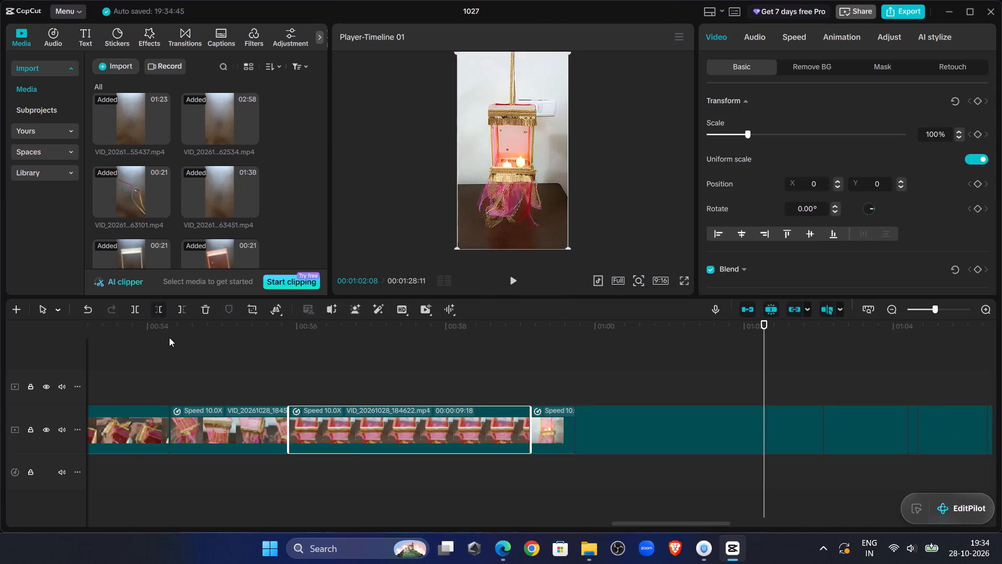
Replay the timeline from about 00:00:54 across the trimmed VID_20261028_184622.mp4 clip and the lit-lamp clips to about 00:01:03.
left_click(138, 346)
left_click(510, 281)
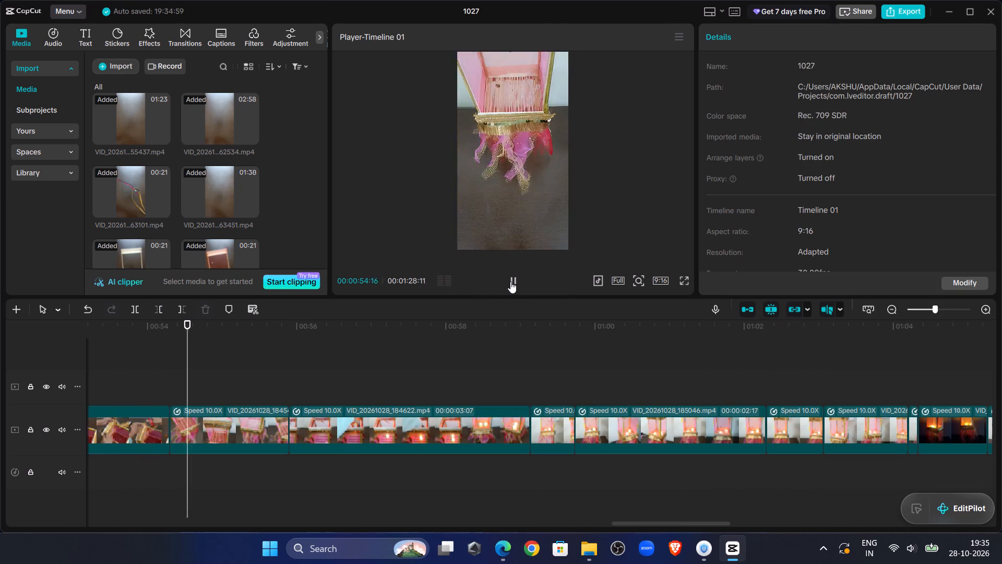
left_click(510, 281)
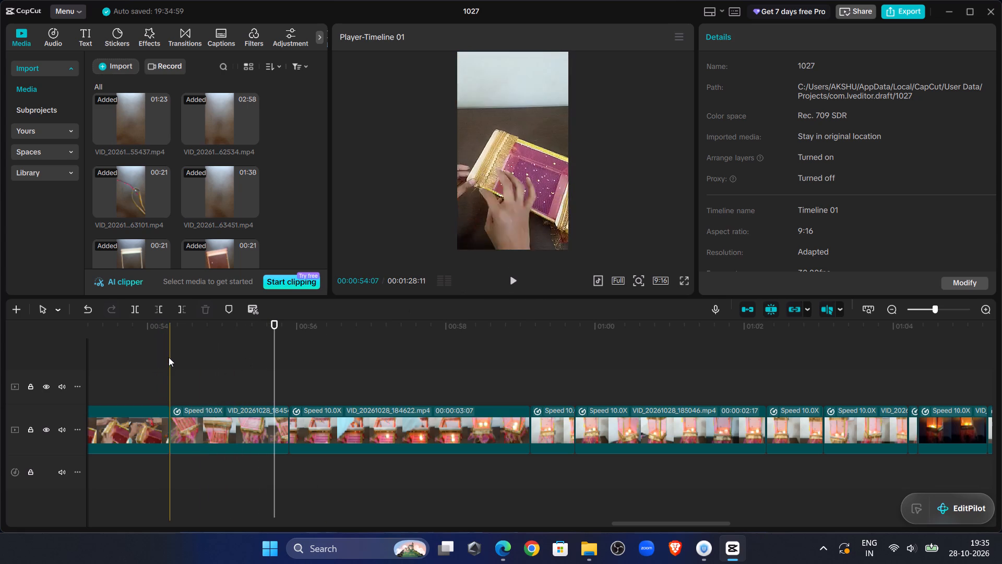
left_click(169, 357)
left_click_drag(169, 357, 235, 360)
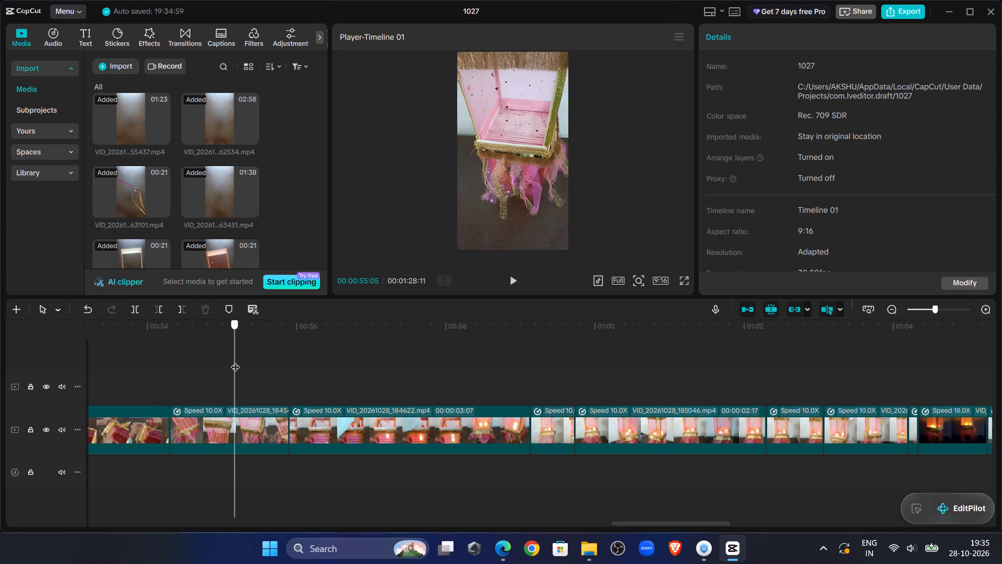
left_click_drag(235, 360, 375, 388)
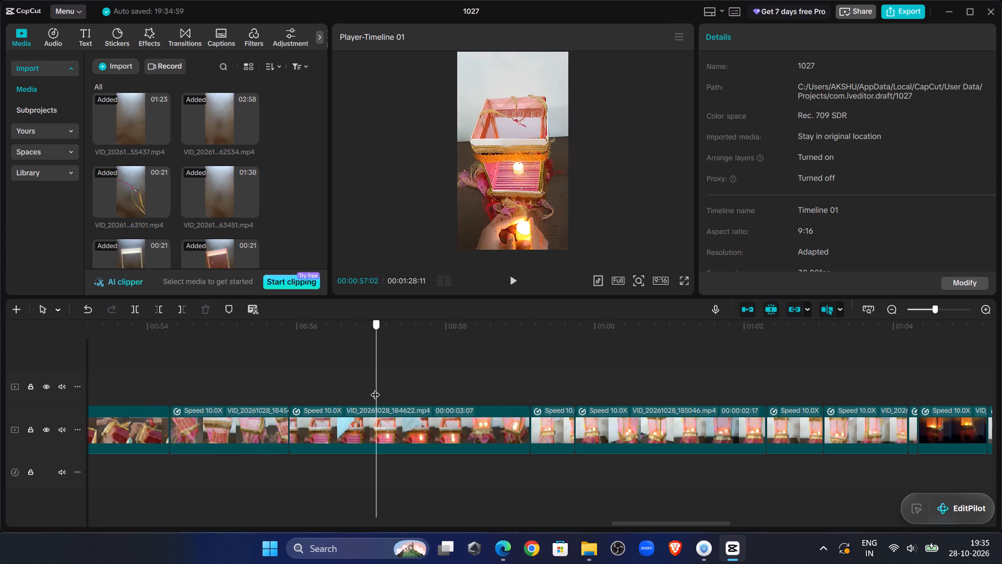
left_click_drag(375, 388, 283, 366)
left_click(514, 278)
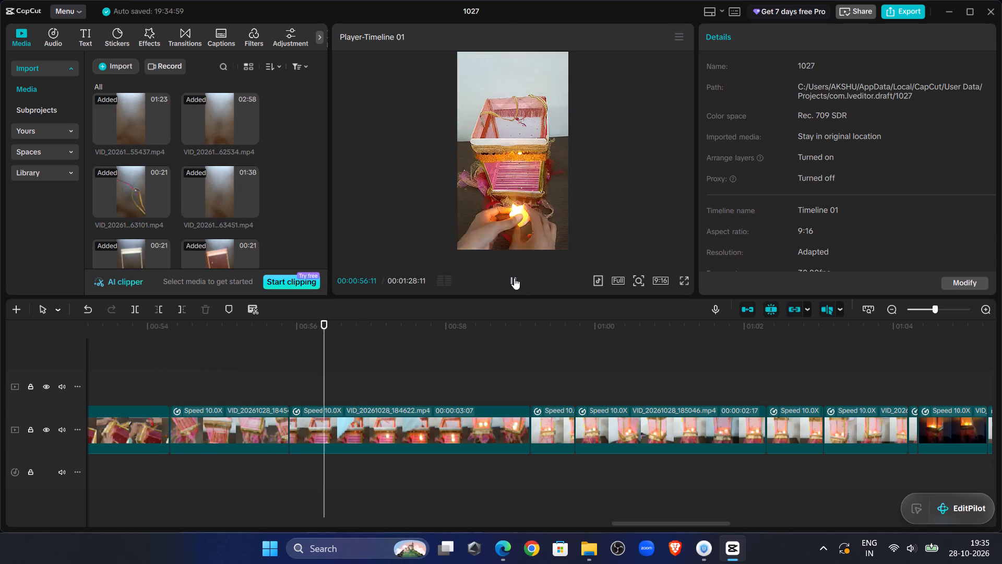
left_click(514, 278)
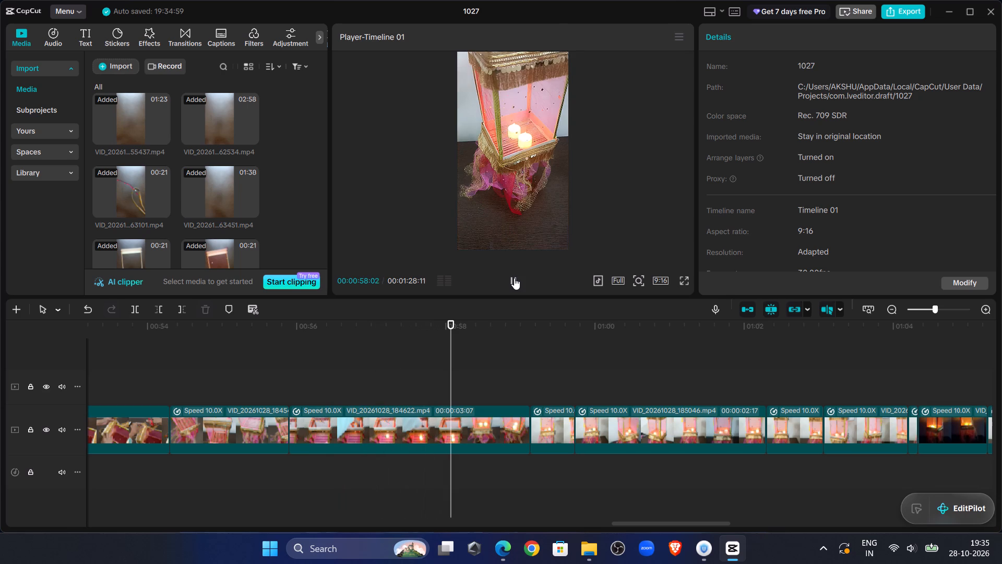
left_click(514, 278)
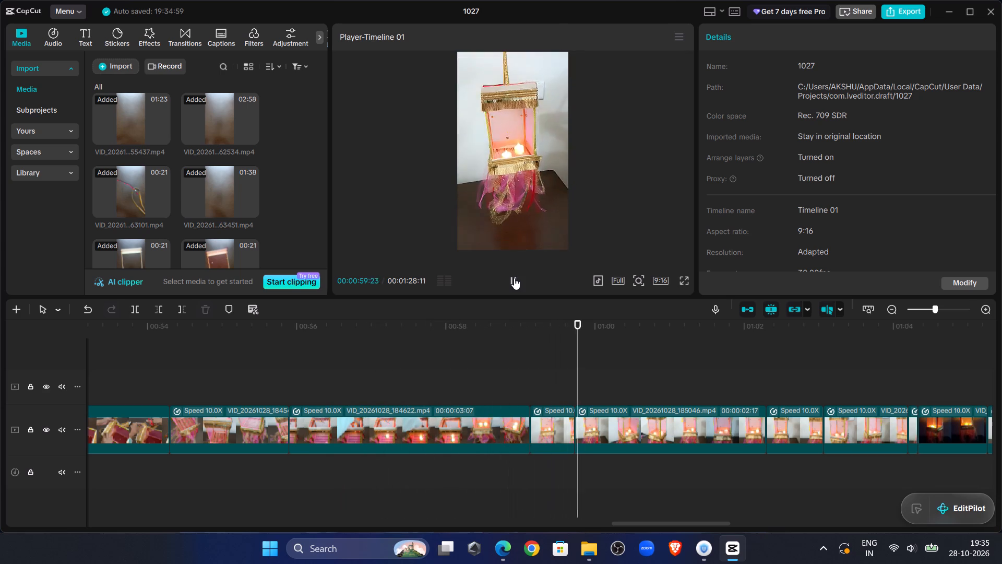
left_click(514, 278)
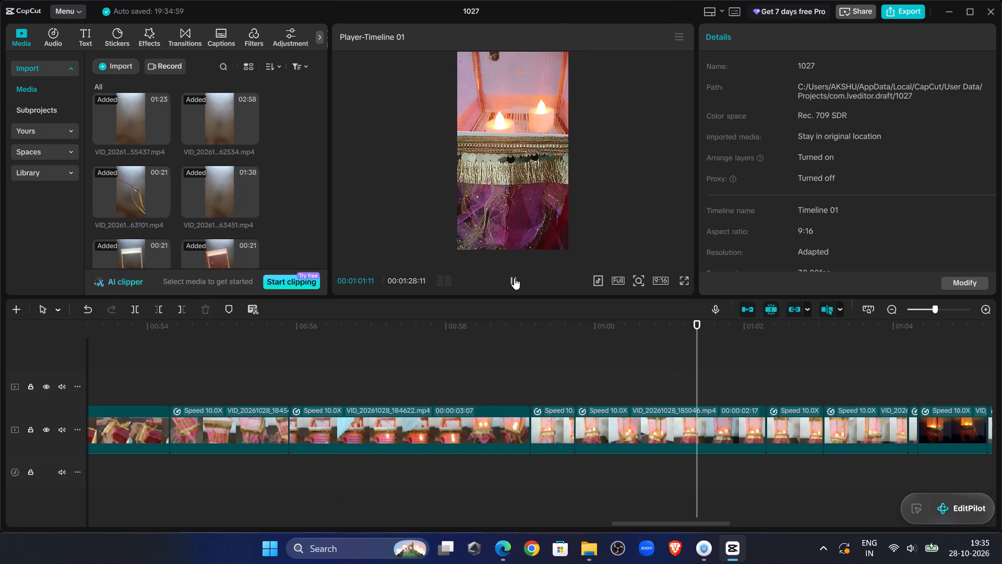
left_click(514, 278)
left_click(514, 278)
left_click(514, 278)
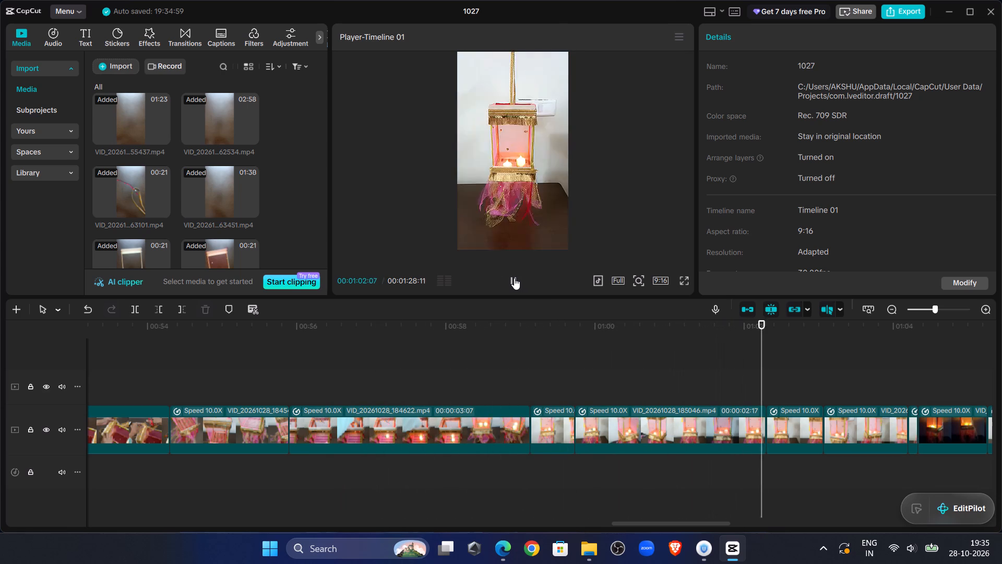
left_click(514, 278)
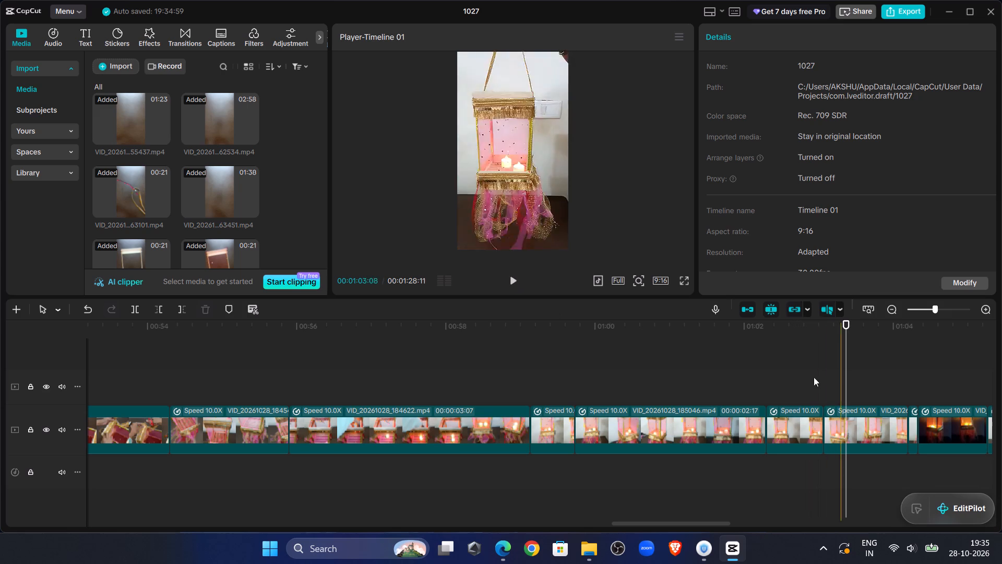
Scrub through the remaining finished-lamp clips and delete the trailing VID_20261028_162534.mp4 clip at the timeline's end.
left_click(665, 380)
left_click_drag(665, 380, 964, 408)
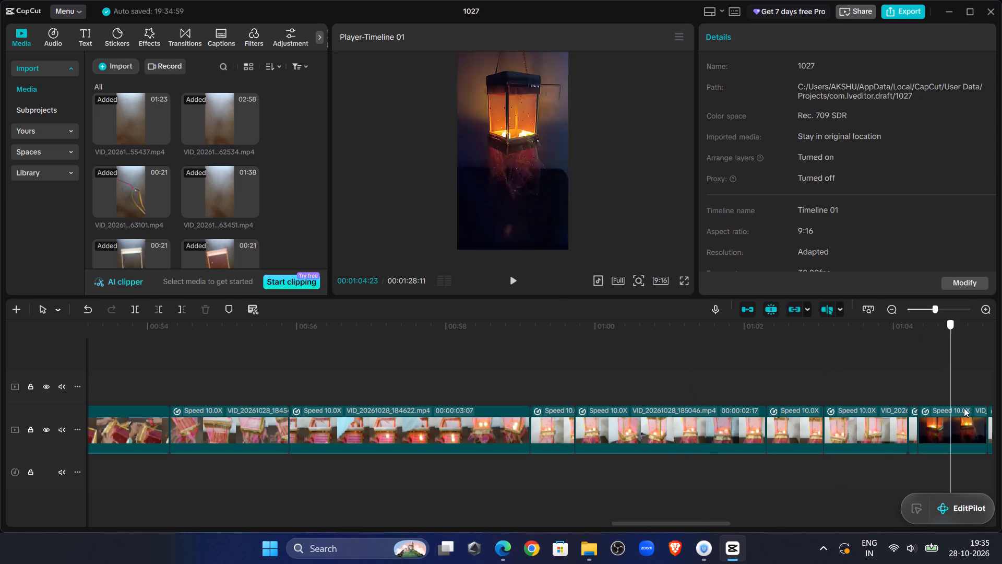
left_click_drag(964, 408, 777, 399)
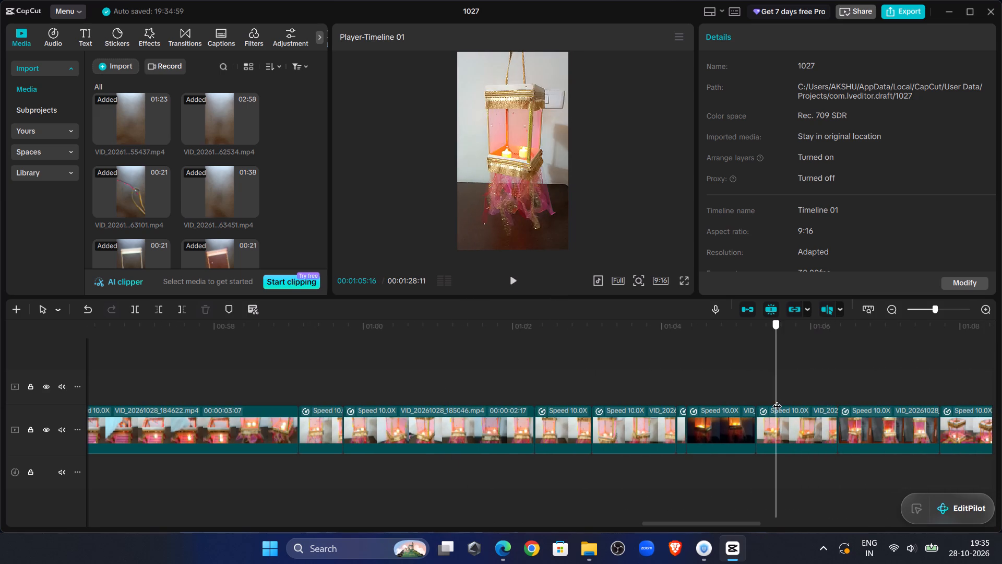
left_click_drag(777, 399, 848, 409)
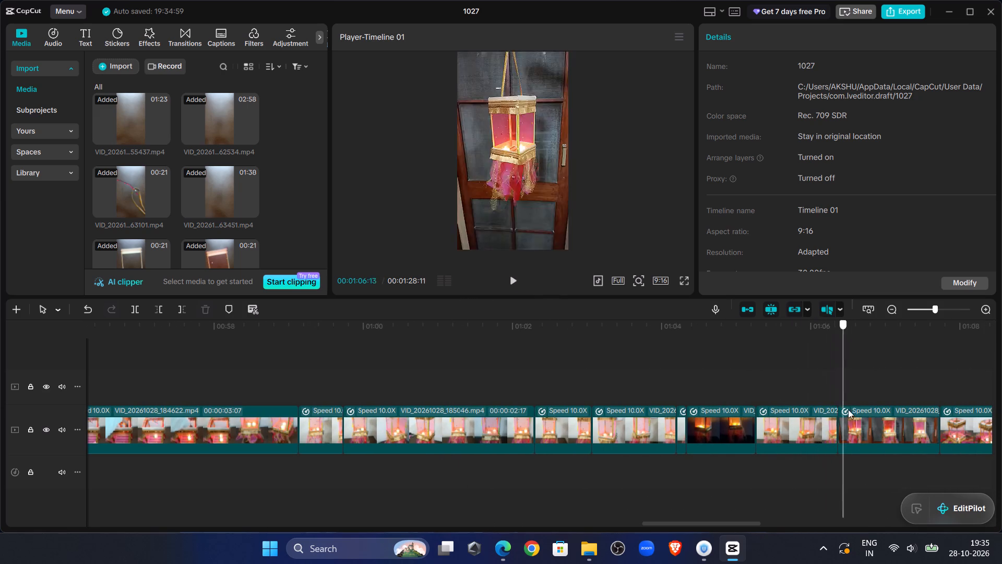
left_click_drag(848, 409, 703, 412)
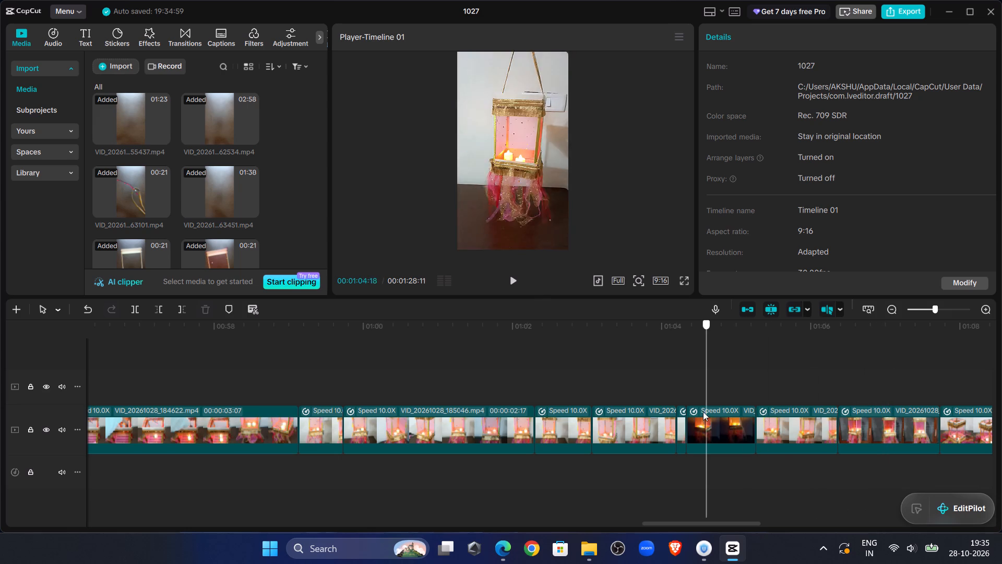
left_click_drag(703, 412, 979, 432)
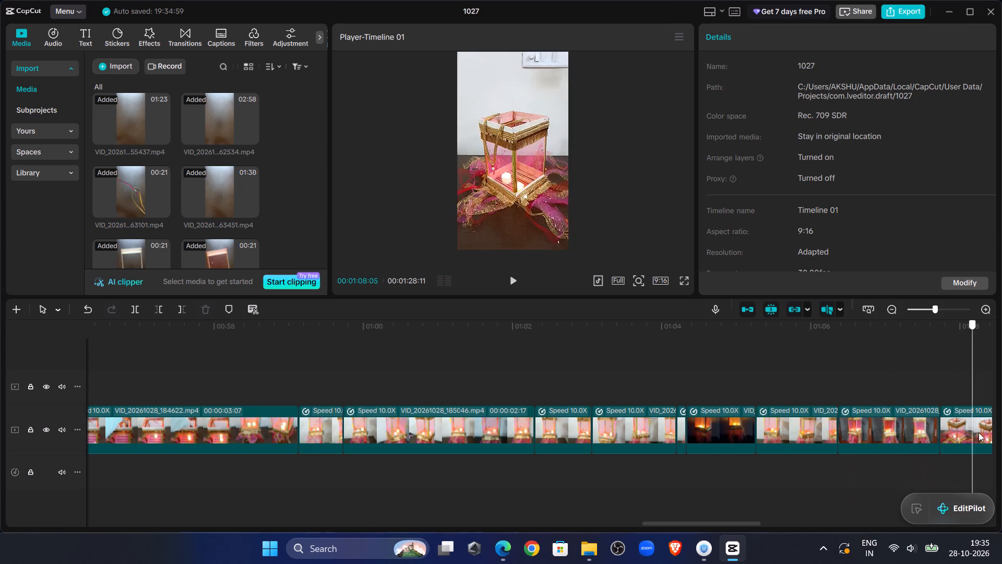
left_click_drag(979, 432, 934, 420)
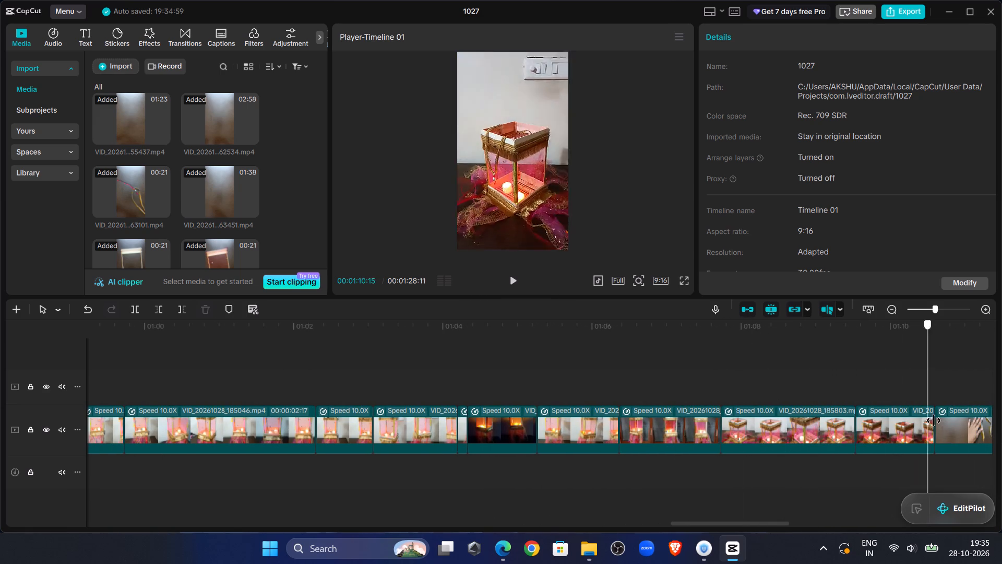
left_click_drag(934, 420, 951, 407)
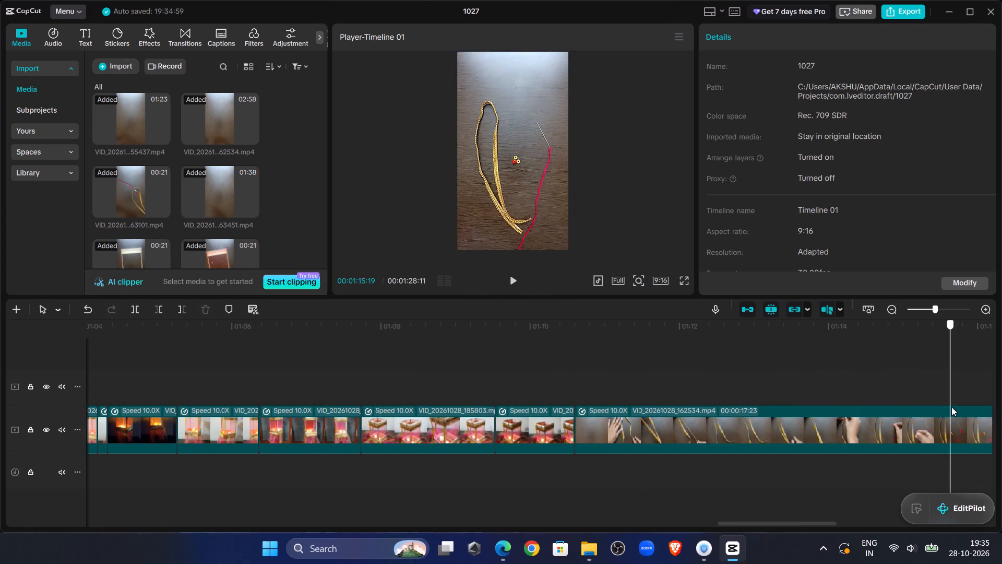
left_click_drag(951, 407, 794, 413)
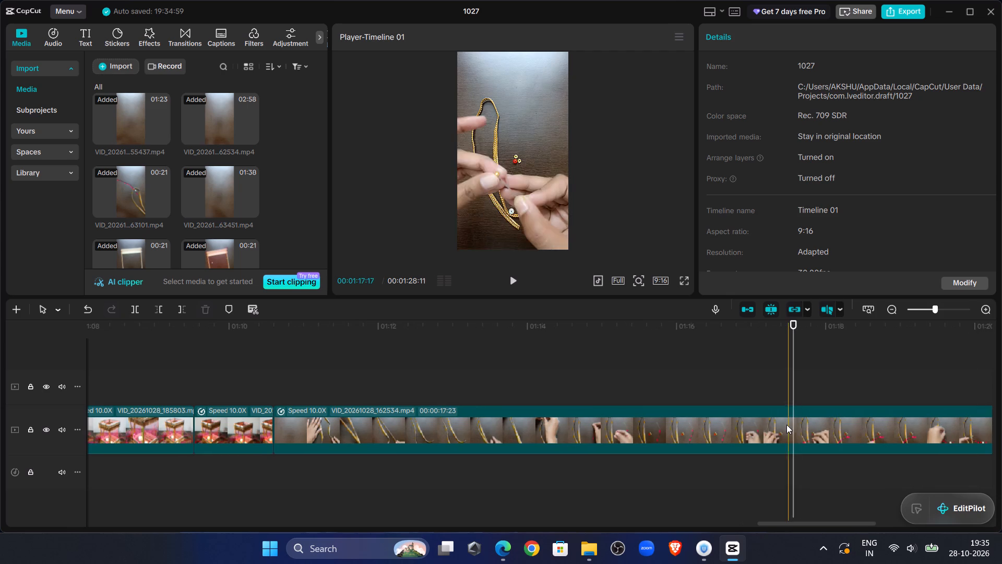
left_click(786, 425)
left_click(914, 310)
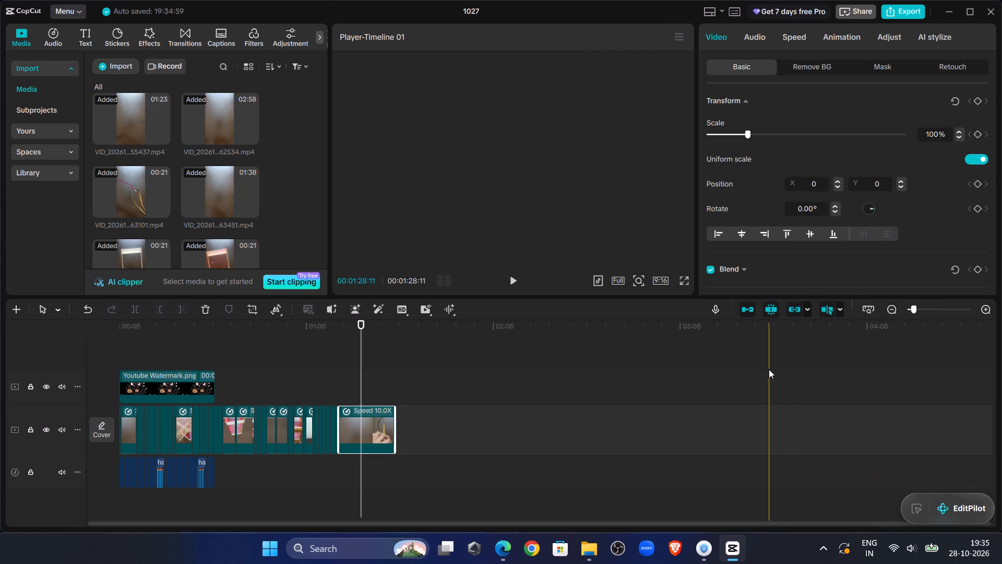
key("Delete")
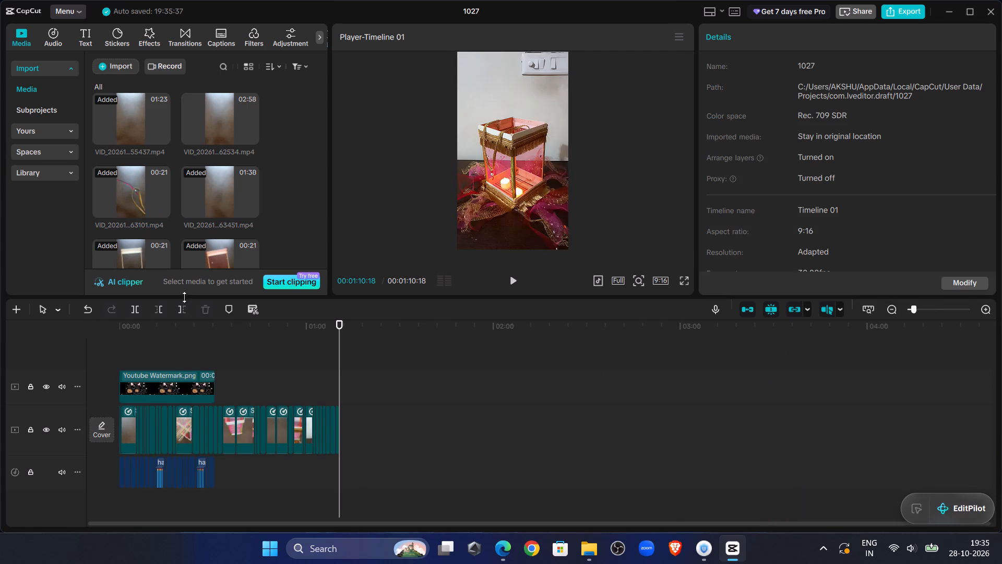
Replay the opening from the timeline's start and set the speed of the second VID_20261028_155437.mp4 piece to 10x.
left_click(254, 344)
left_click_drag(254, 344, 3, 351)
left_click(508, 276)
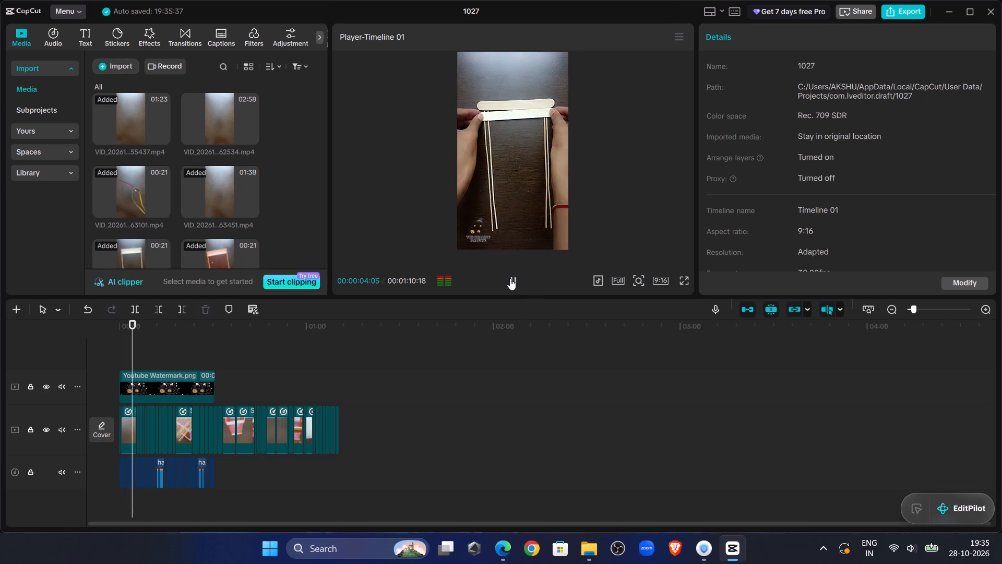
left_click(510, 278)
left_click(929, 310)
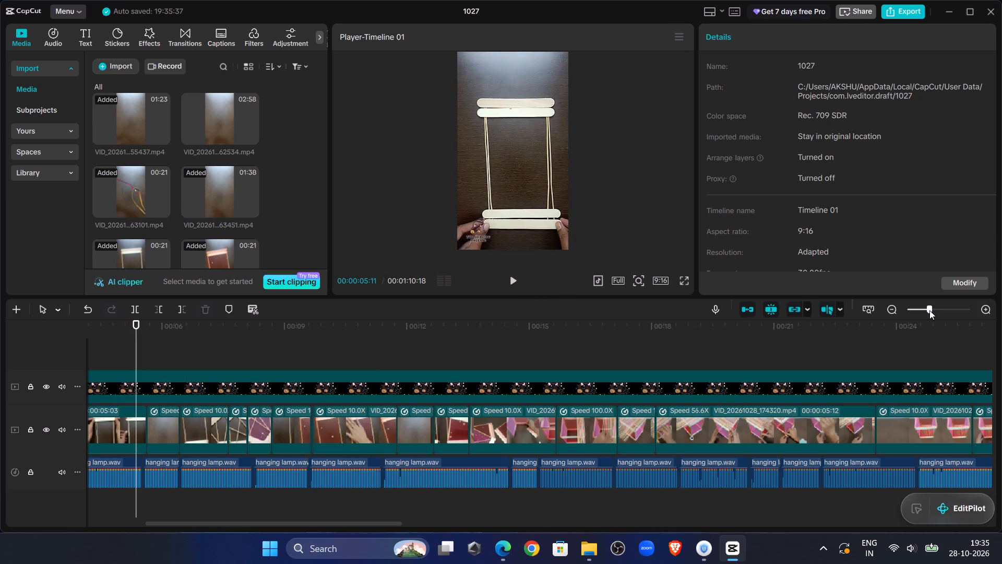
left_click(255, 332)
left_click_drag(255, 332, 0, 362)
left_click(290, 424)
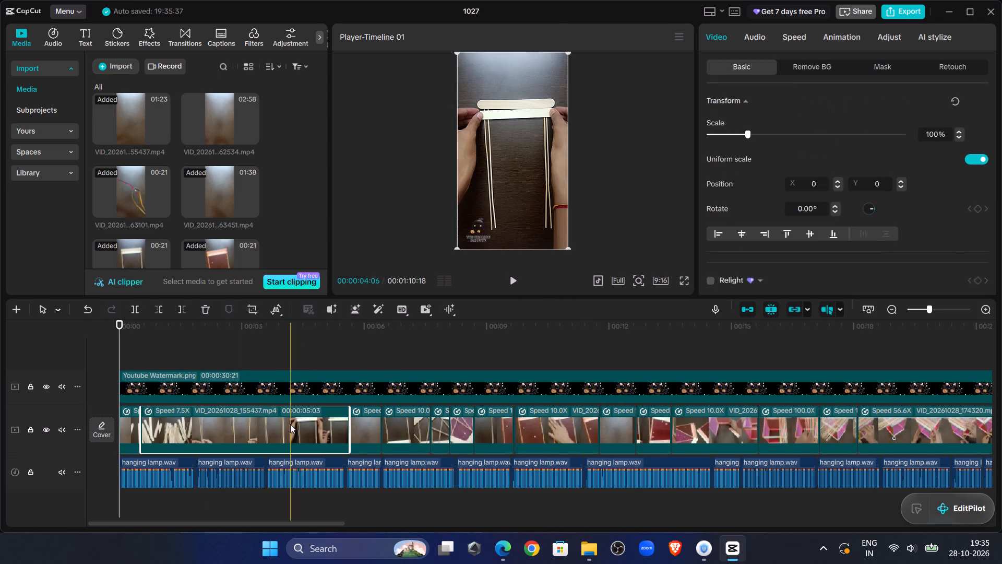
left_click(795, 43)
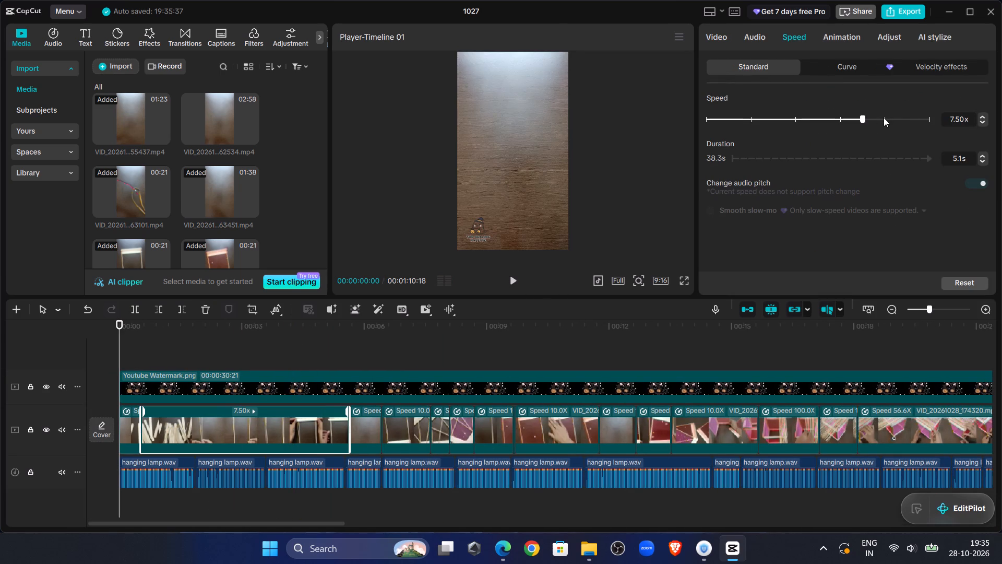
left_click(884, 118)
Replay the timeline from its start to about 00:00:09 and check the speed of the first several craft clips.
left_click(133, 426)
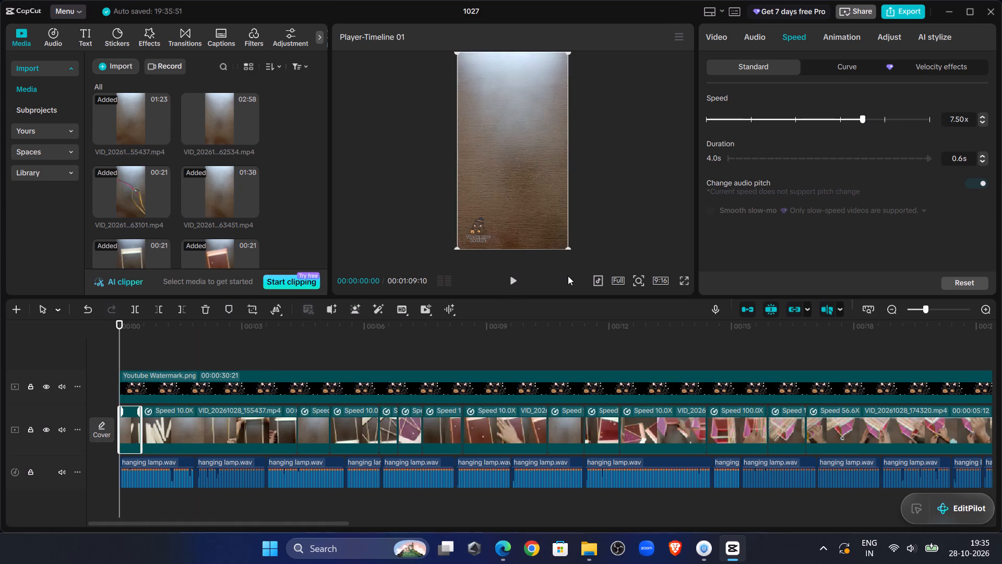
left_click(507, 282)
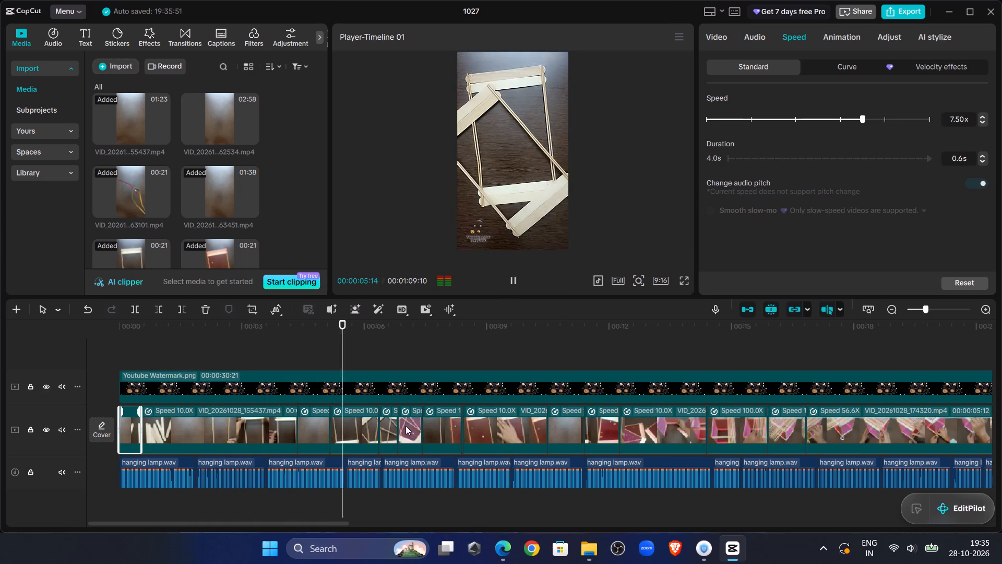
left_click(314, 420)
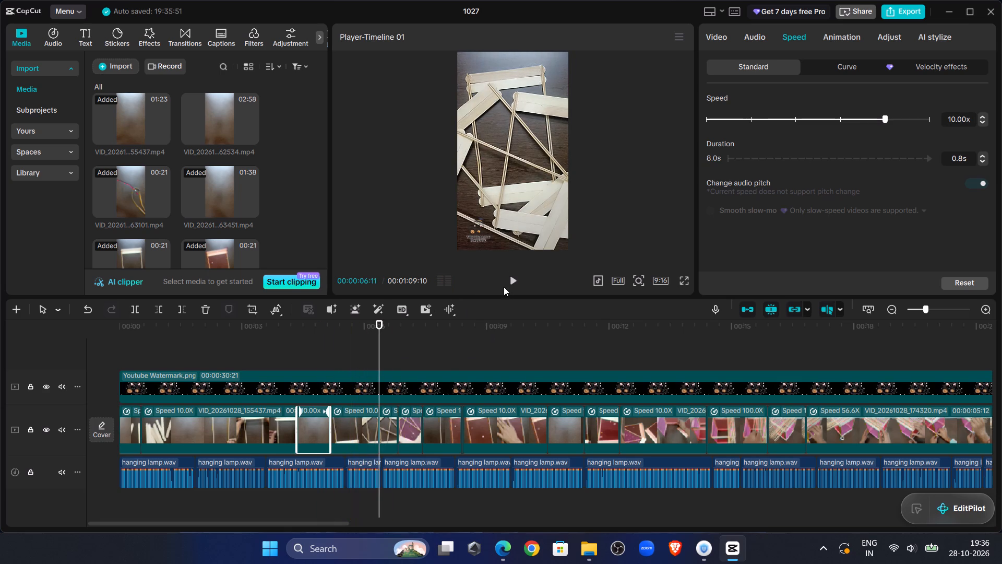
left_click(375, 425)
left_click(514, 283)
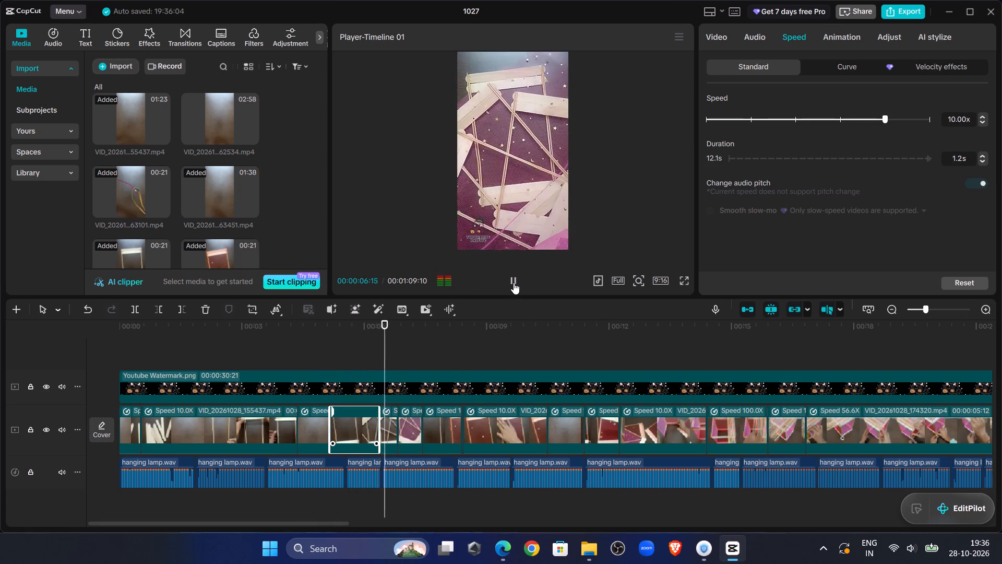
left_click(514, 283)
left_click(387, 420)
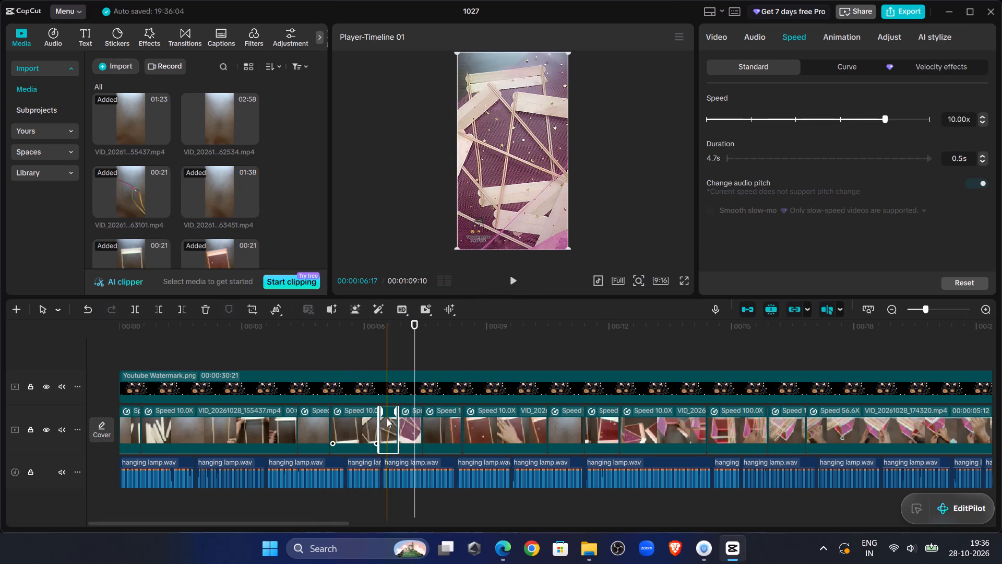
left_click(416, 418)
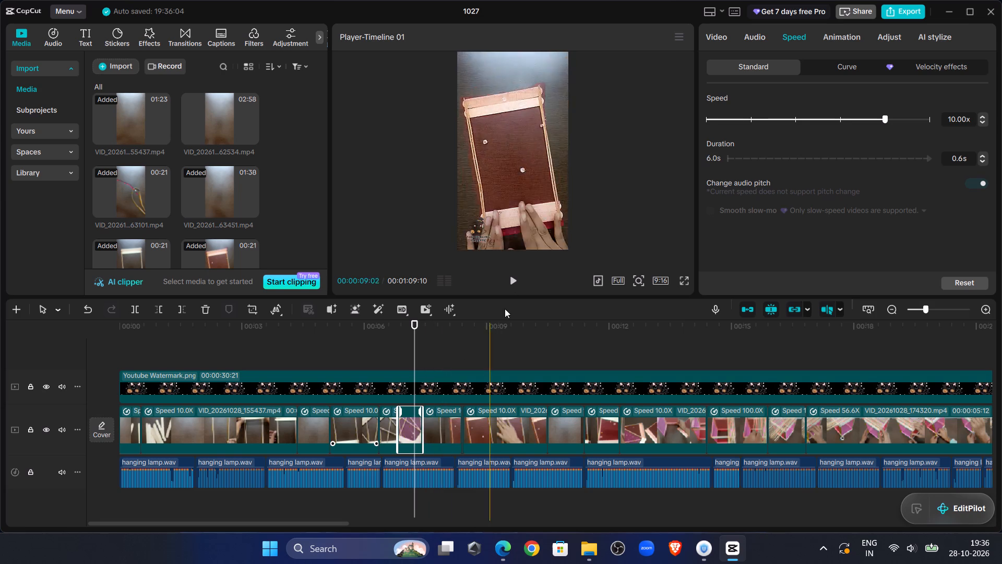
left_click(515, 276)
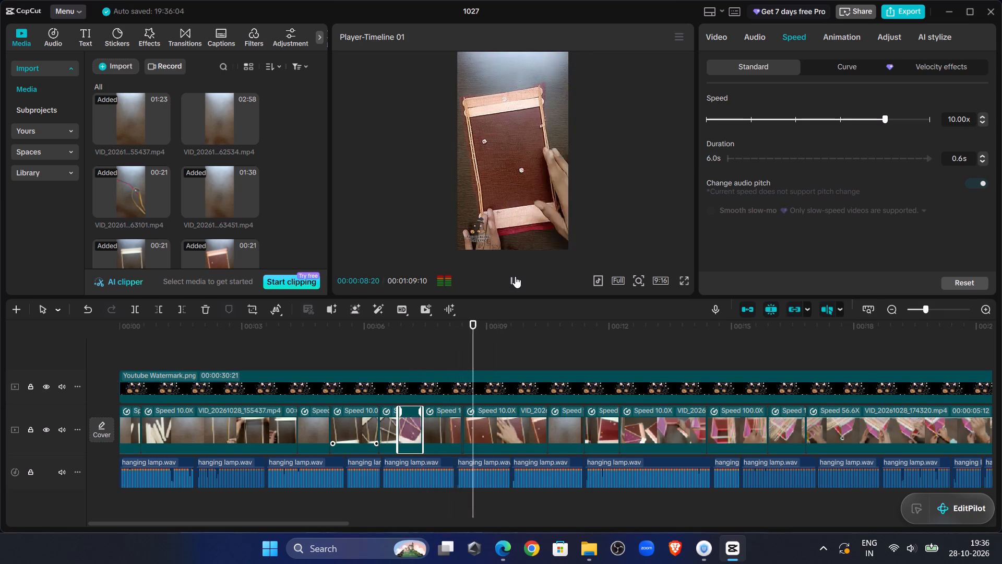
left_click(515, 276)
Check the 10x red-panel clip spanning about 00:00:08 to 00:00:10 in playback and delete it from the timeline.
left_click(515, 420)
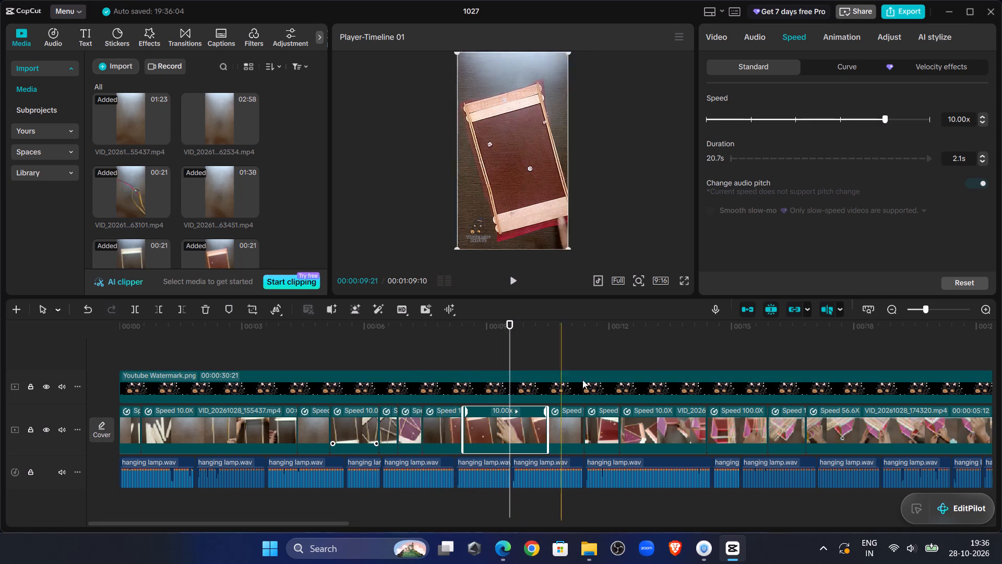
left_click(462, 358)
left_click(512, 280)
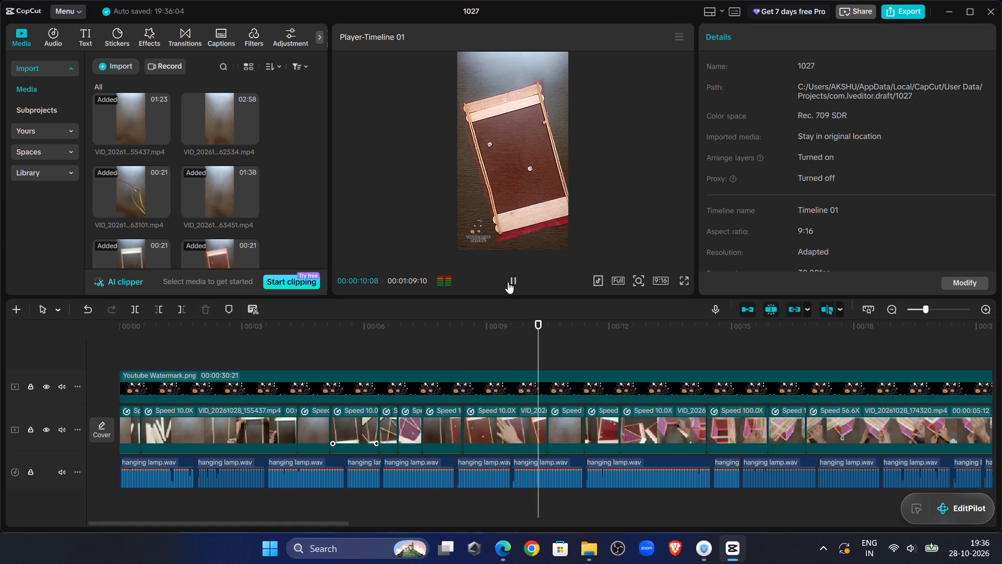
left_click(508, 282)
left_click(506, 413)
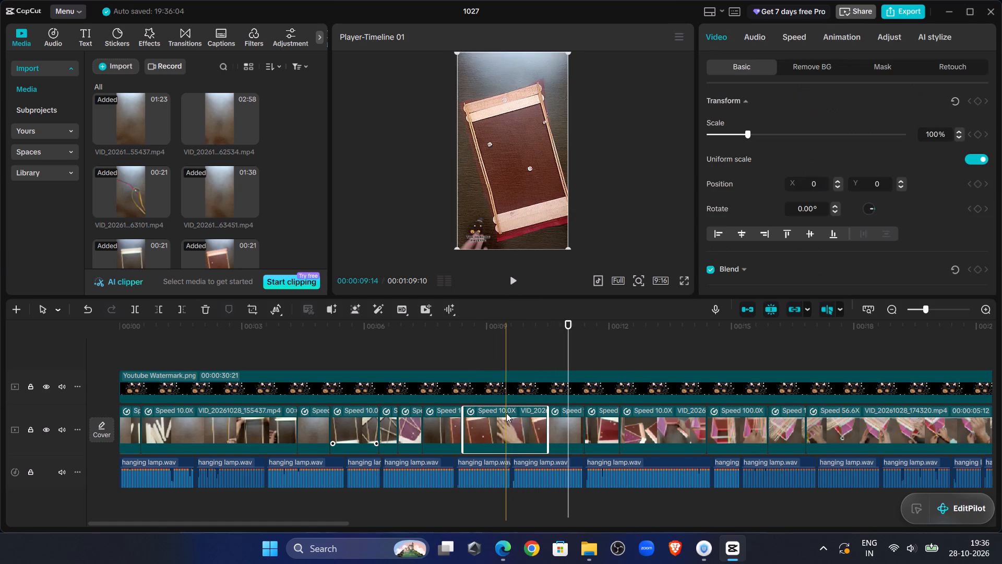
key("Delete")
left_click(418, 345)
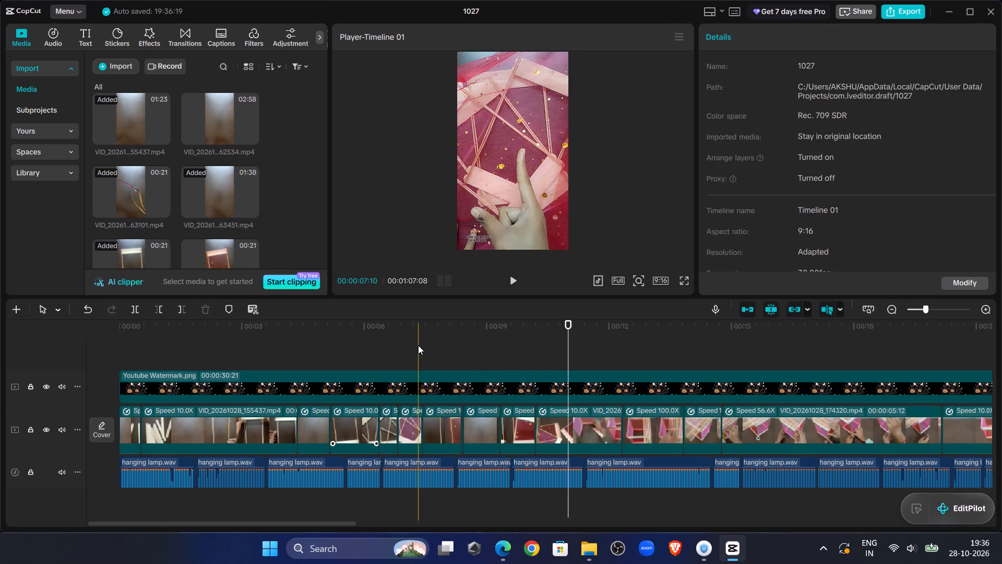
Replay from about 00:00:11 to 00:00:15 and set the speed of the 56.58x VID_20261028_174320.mp4 clip to 100x.
left_click(521, 276)
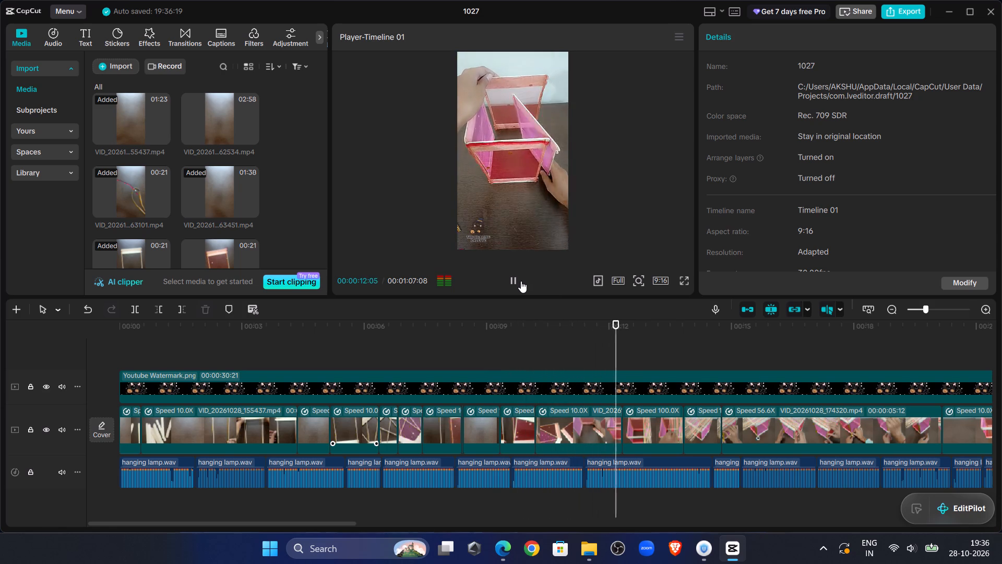
left_click(521, 281)
left_click(592, 433)
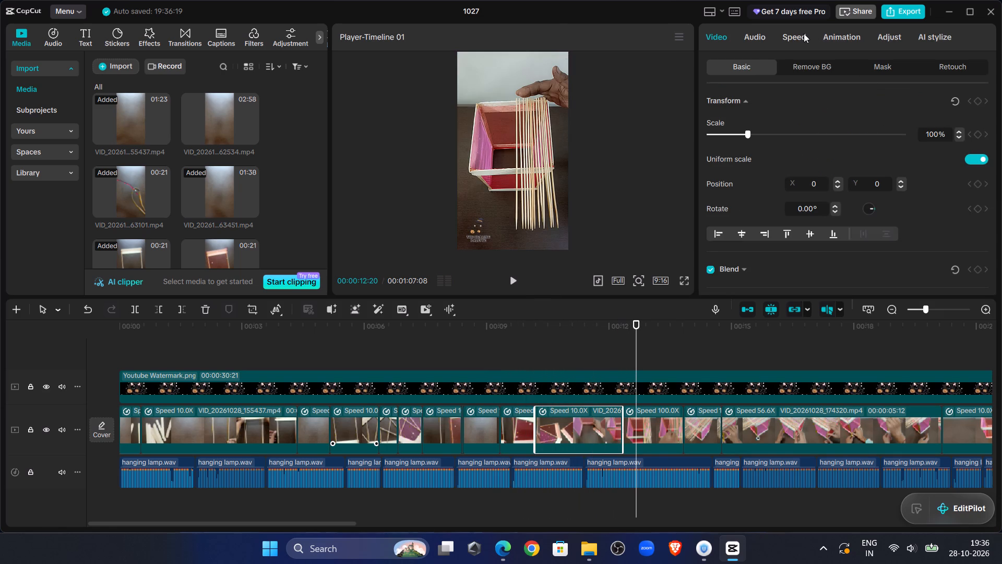
left_click(804, 33)
left_click(506, 275)
left_click(509, 276)
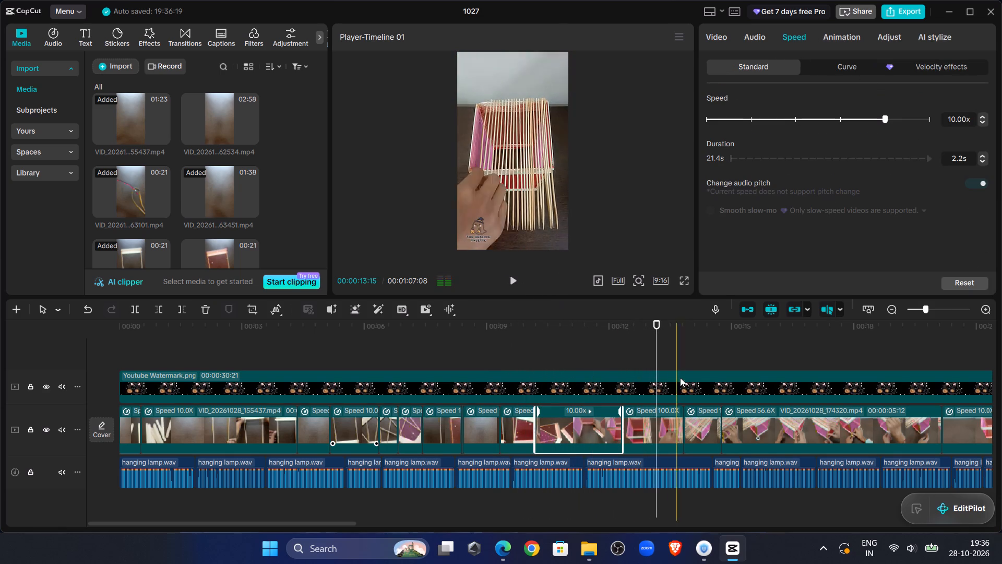
left_click(512, 278)
left_click(512, 278)
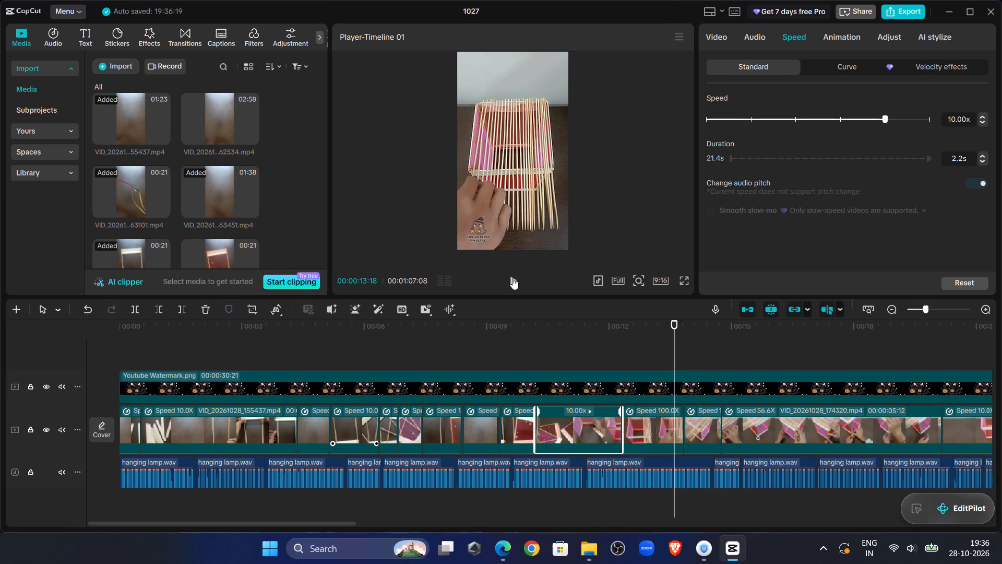
left_click(512, 278)
left_click(512, 278)
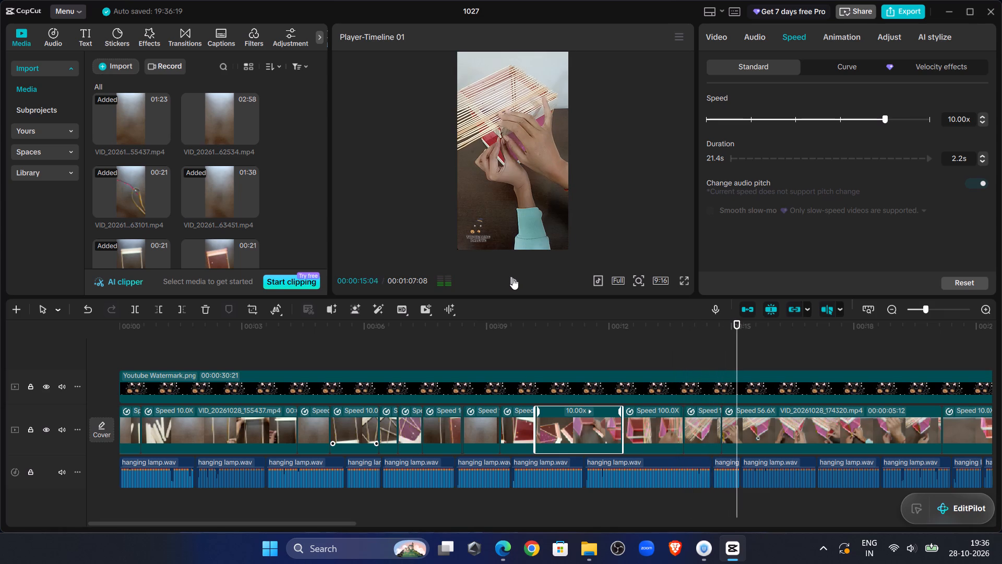
left_click(766, 420)
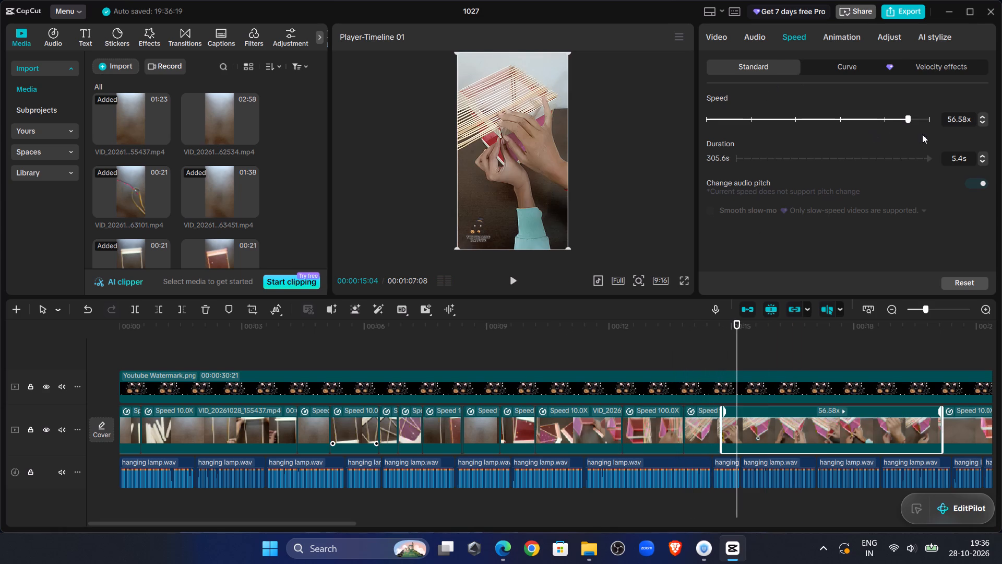
left_click(928, 120)
left_click(722, 356)
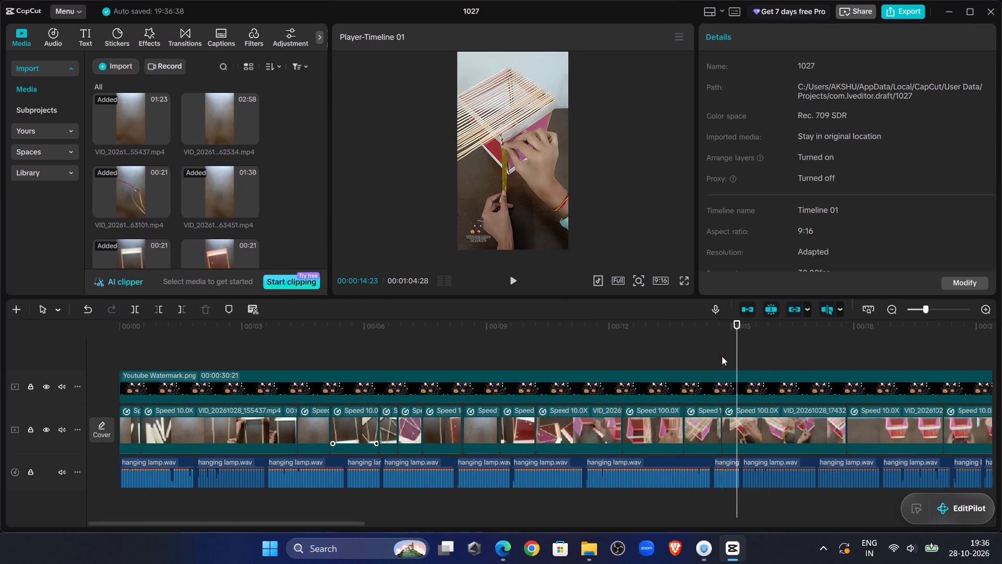
Replay from about 00:00:15 to 00:00:21 and delete the 10x clip starting at about 00:00:20.
left_click(504, 279)
left_click(515, 280)
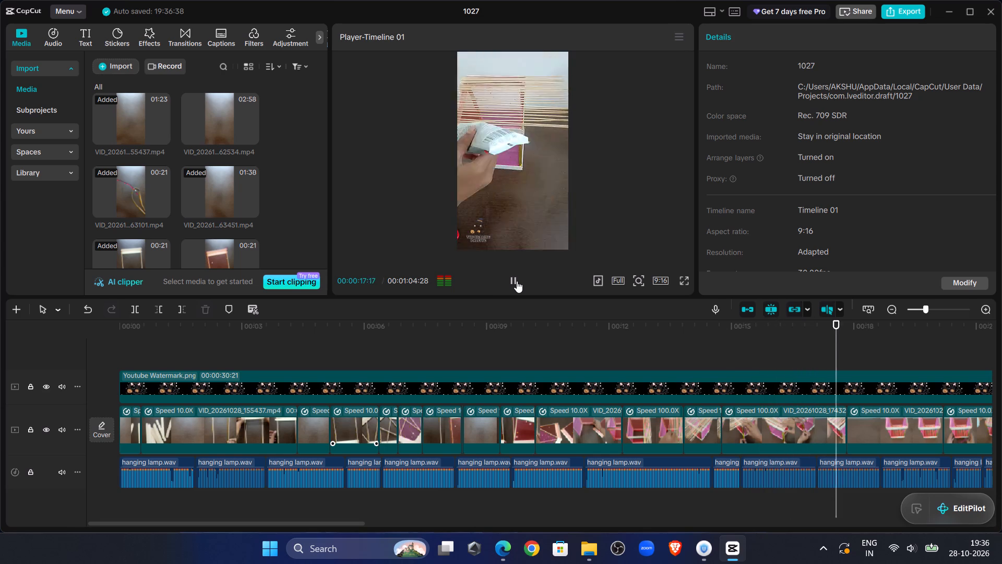
left_click(517, 281)
left_click(891, 425)
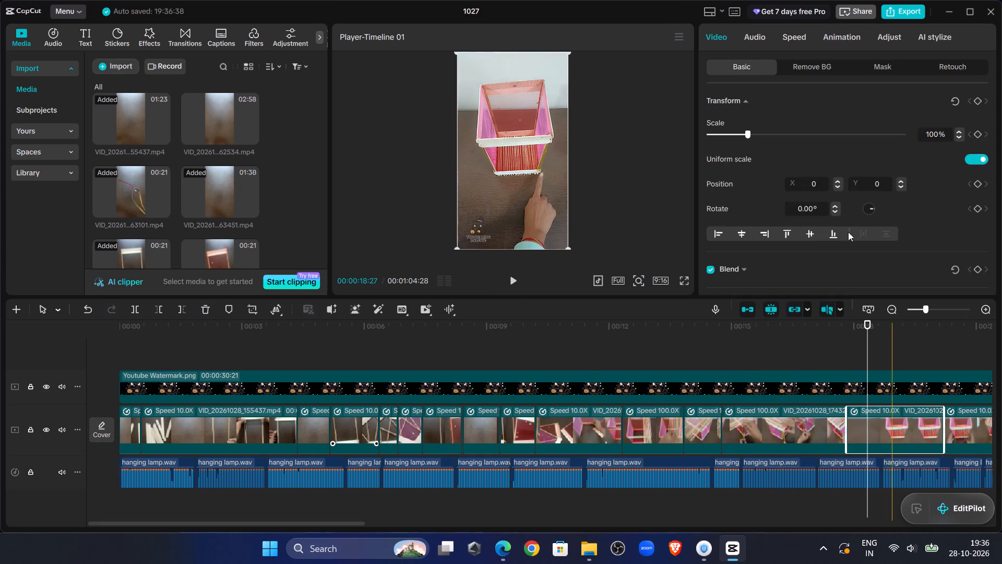
left_click(801, 38)
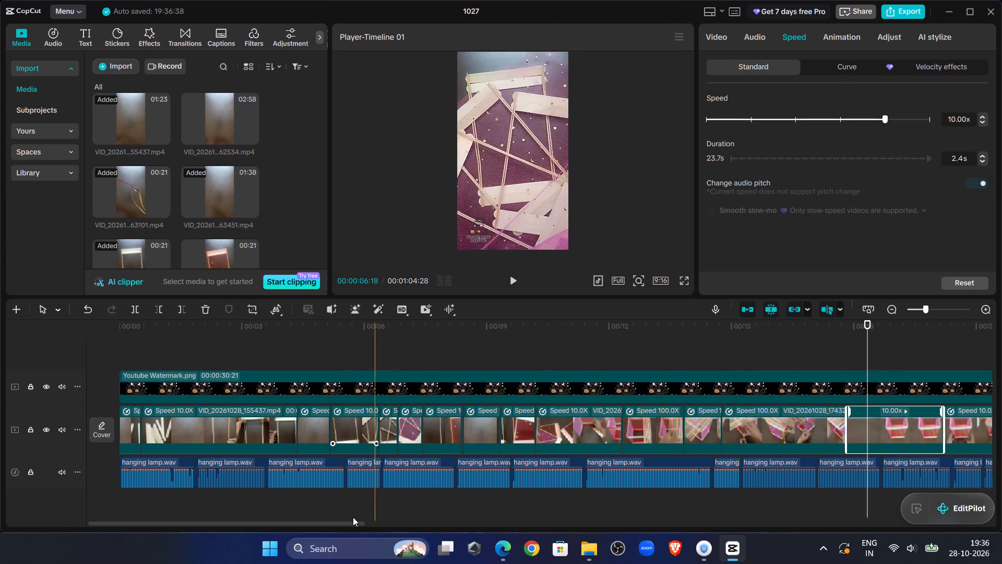
left_click_drag(352, 521, 444, 534)
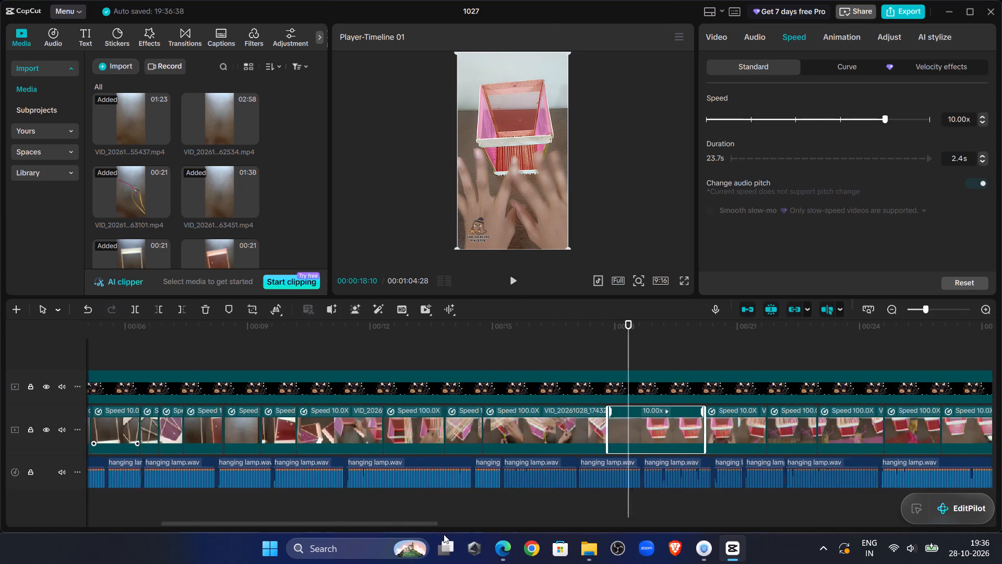
left_click_drag(444, 534, 452, 535)
left_click(516, 278)
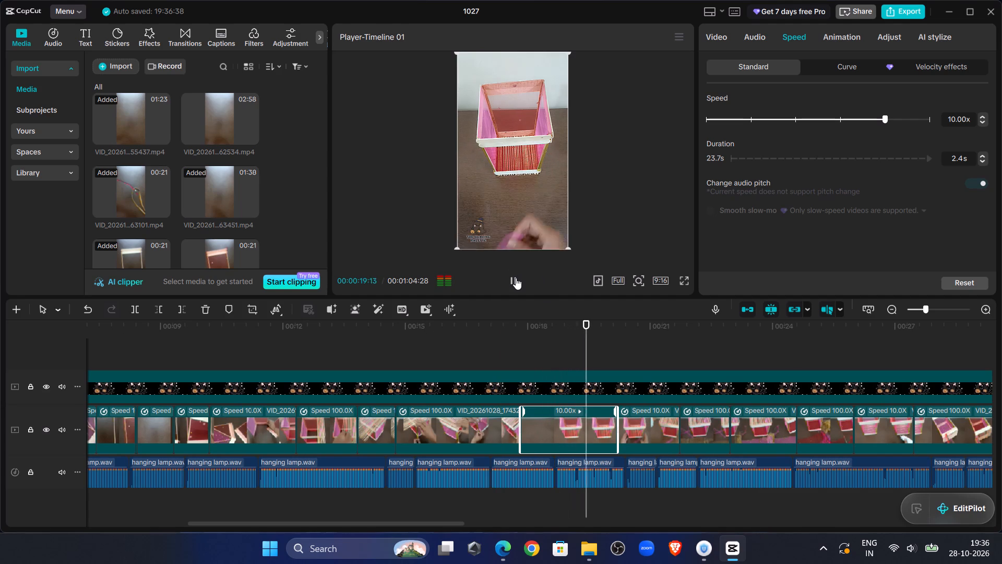
left_click(516, 278)
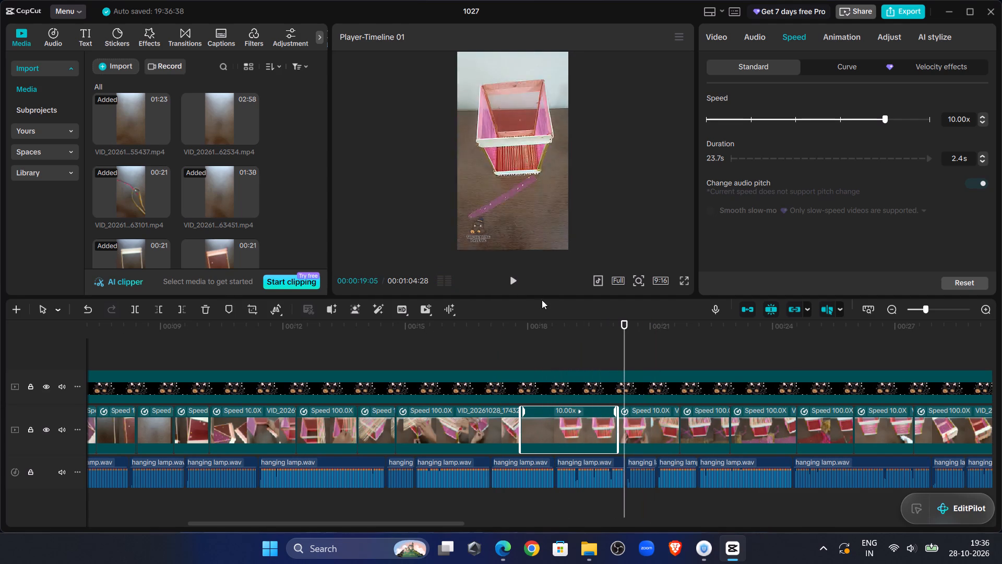
left_click(514, 286)
left_click(514, 286)
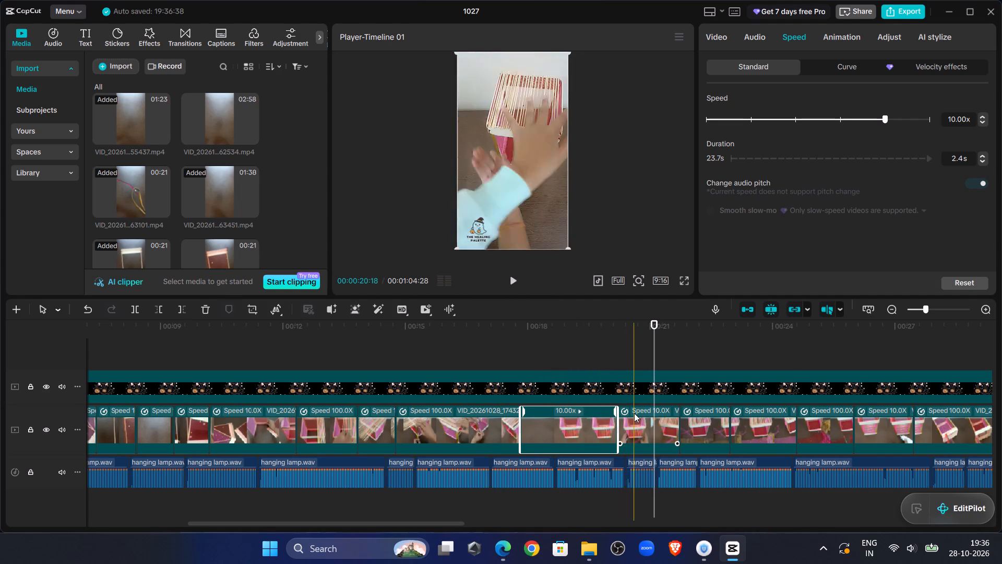
left_click(653, 432)
key("Delete")
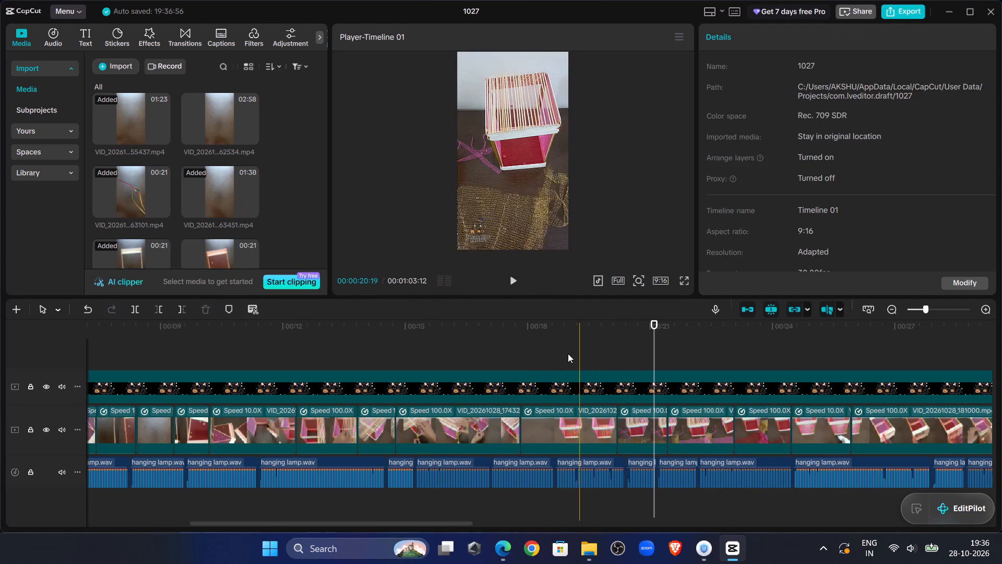
left_click(533, 345)
Replay the 100x golden-net clip starting at about 00:00:20 and trim off its end from 00:00:21:02.
left_click(515, 283)
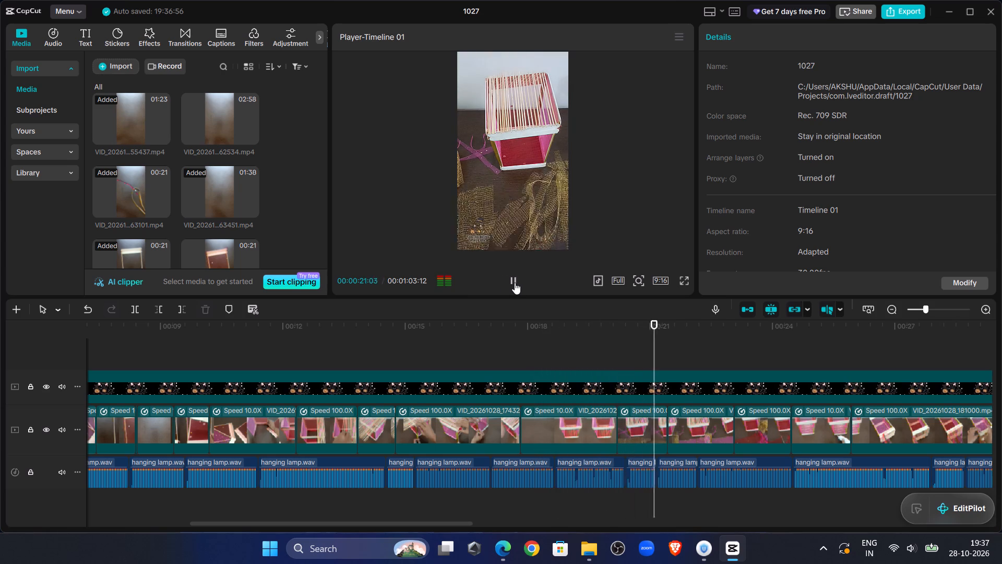
left_click(515, 283)
left_click(618, 353)
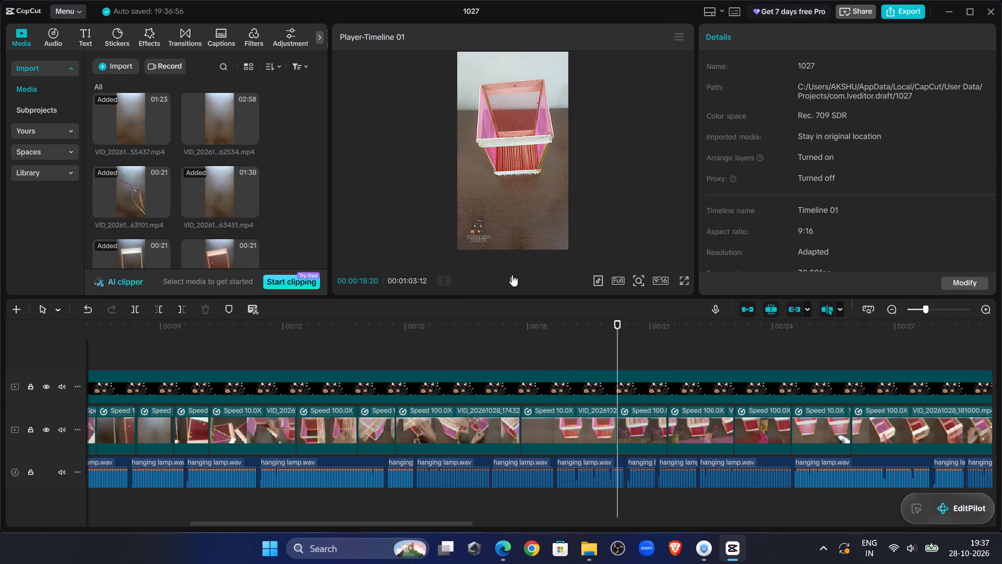
left_click(509, 267)
left_click(509, 286)
left_click(510, 287)
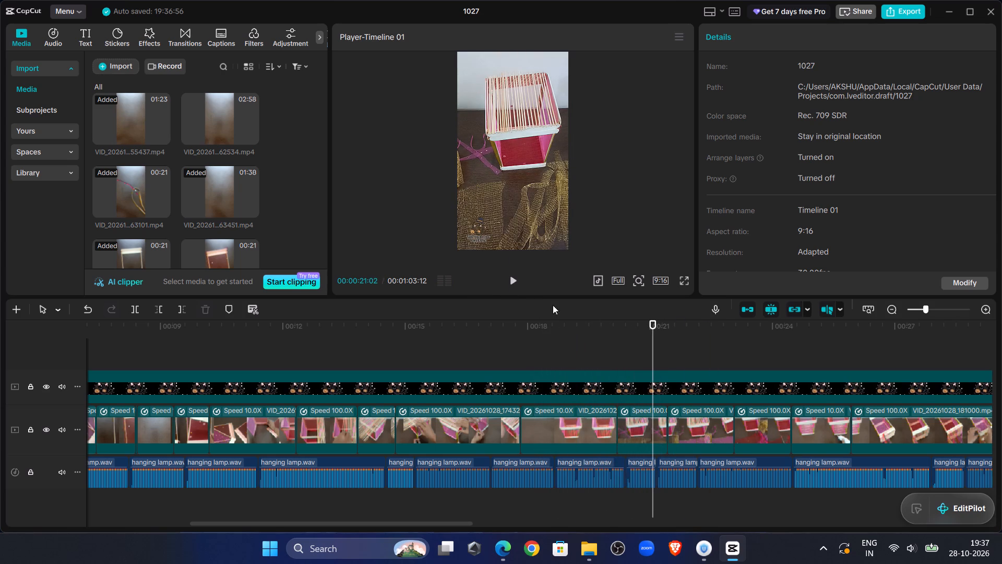
left_click(653, 431)
left_click(184, 309)
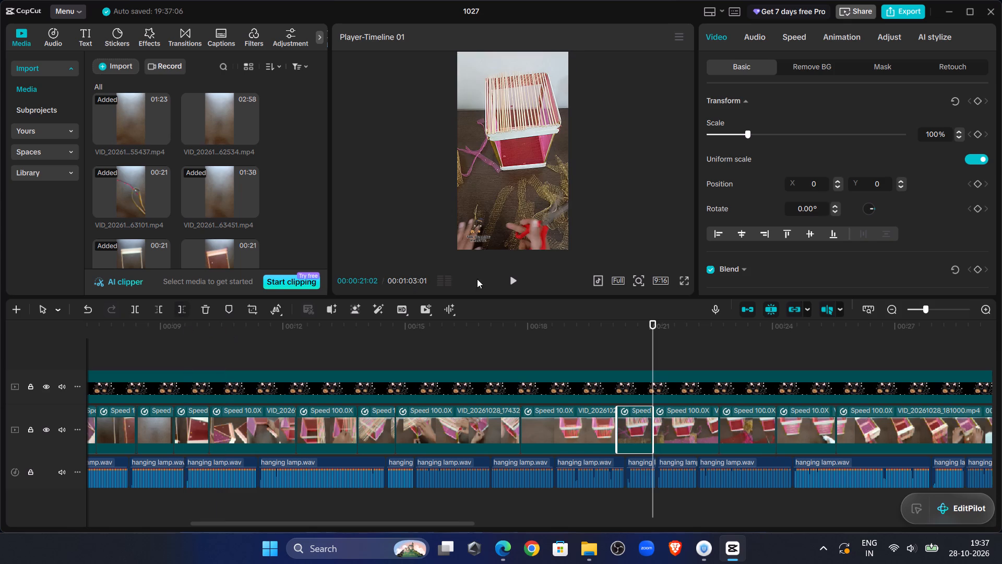
Play and scrub through the following 100x purple-fabric clip and trim off its start up to 00:00:21:19.
left_click(507, 283)
left_click(507, 283)
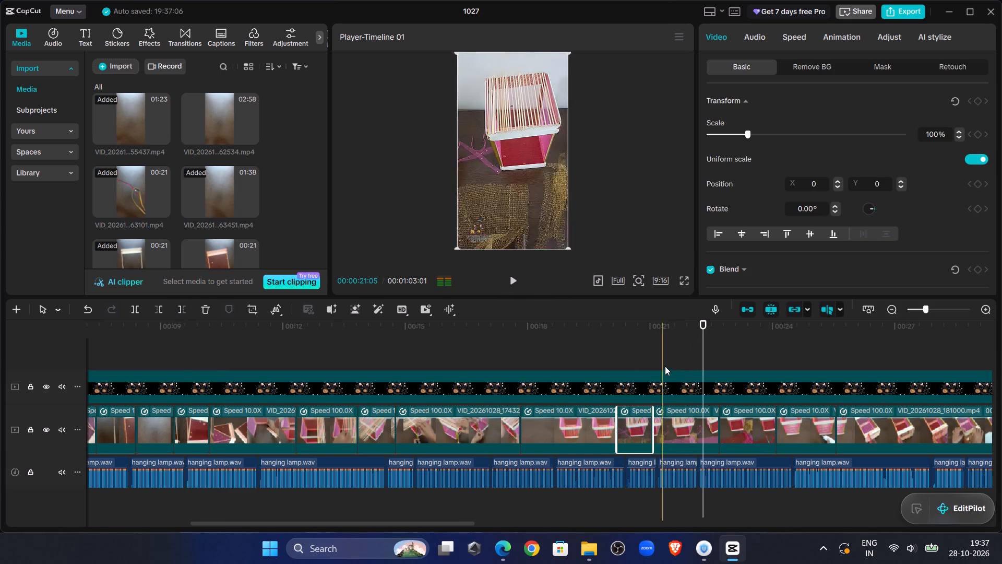
left_click(654, 344)
left_click_drag(654, 344, 668, 350)
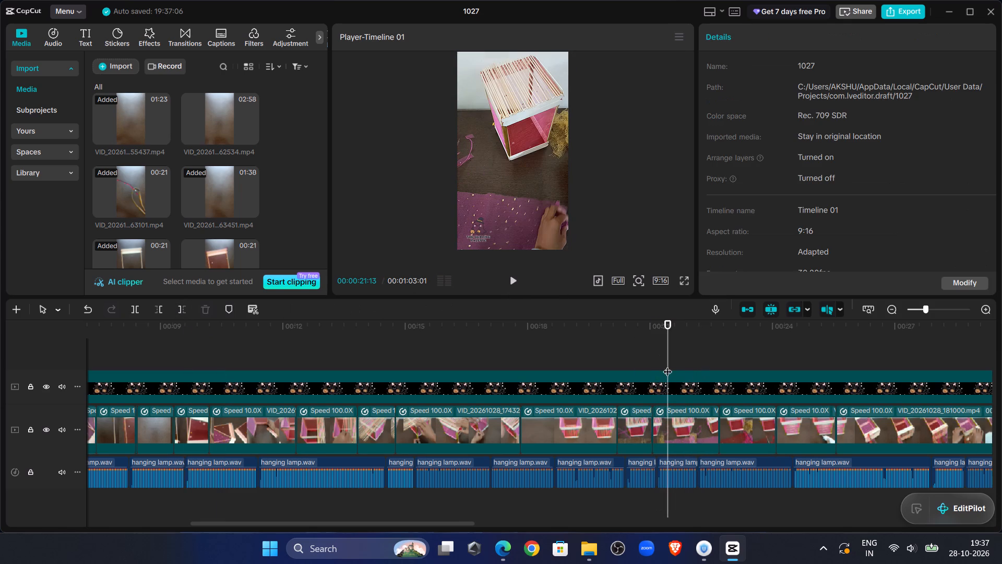
left_click_drag(667, 346, 676, 348)
left_click(678, 427)
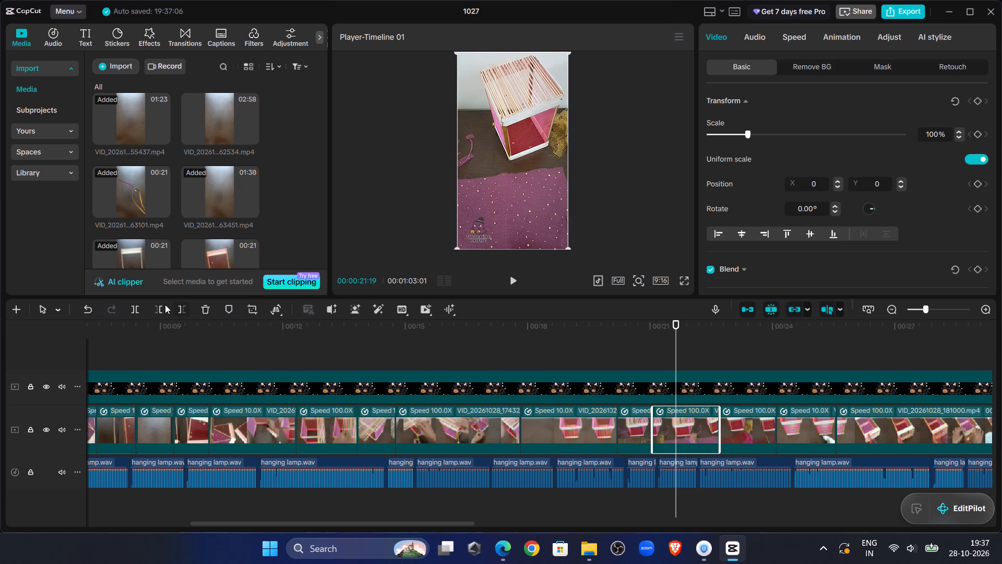
left_click(163, 304)
Replay from 00:00:20:17 and trim off the end of the 100x purple-fabric clip from 00:00:22:00.
left_click(633, 361)
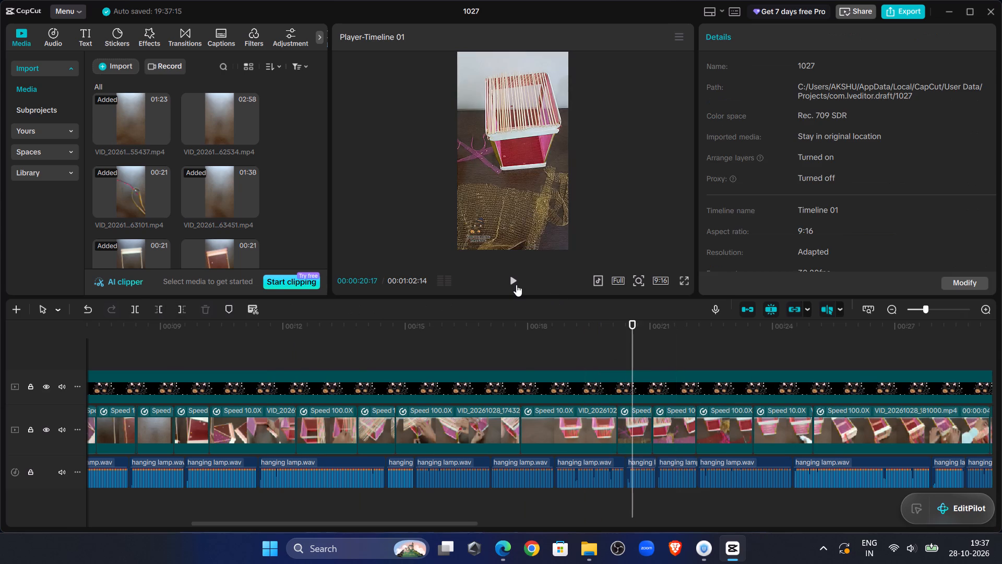
left_click(514, 284)
left_click(514, 284)
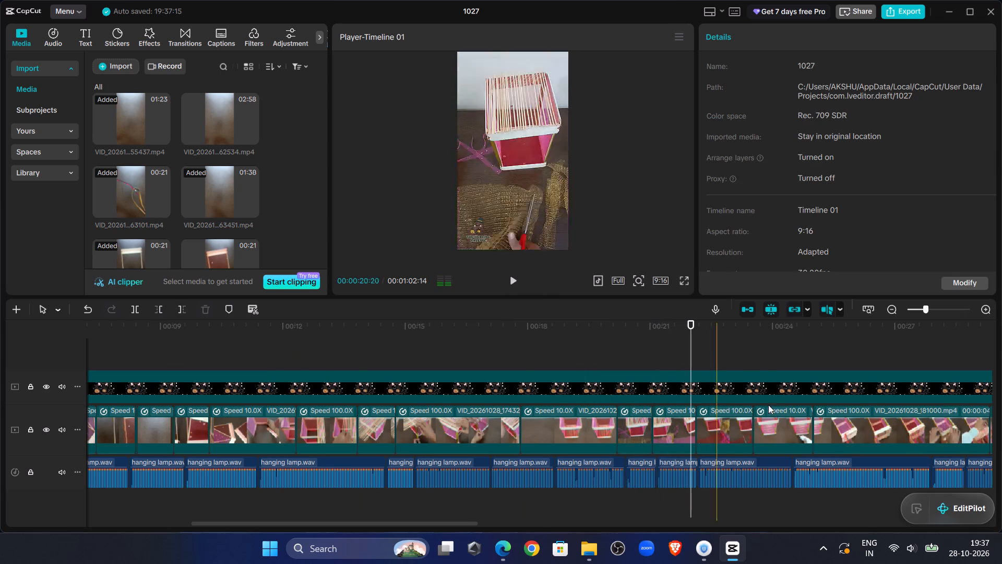
left_click(670, 428)
left_click(177, 310)
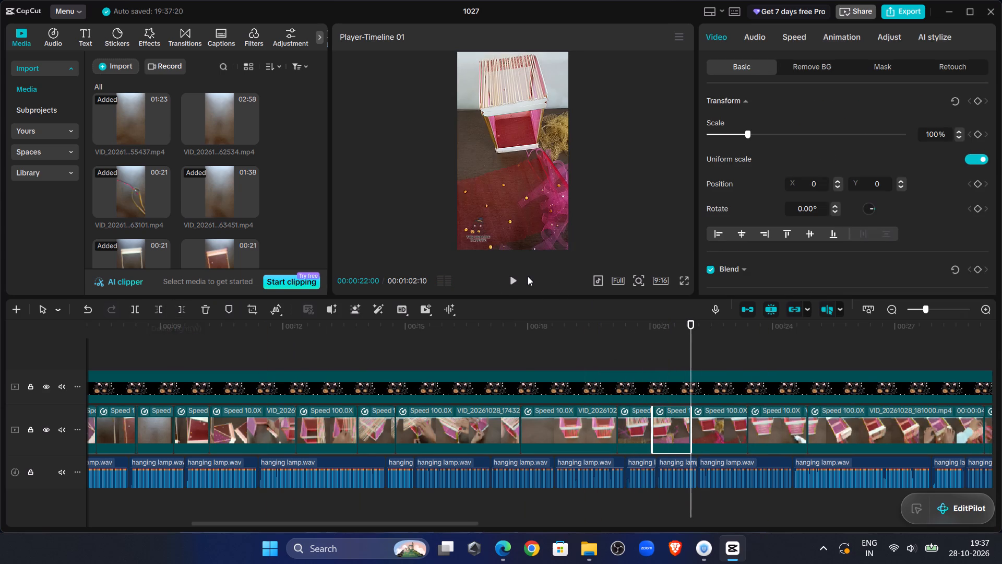
Play on and trim off the end of the following 100x red-fabric clip from just before 00:00:23.
left_click(509, 275)
left_click(509, 275)
left_click(719, 418)
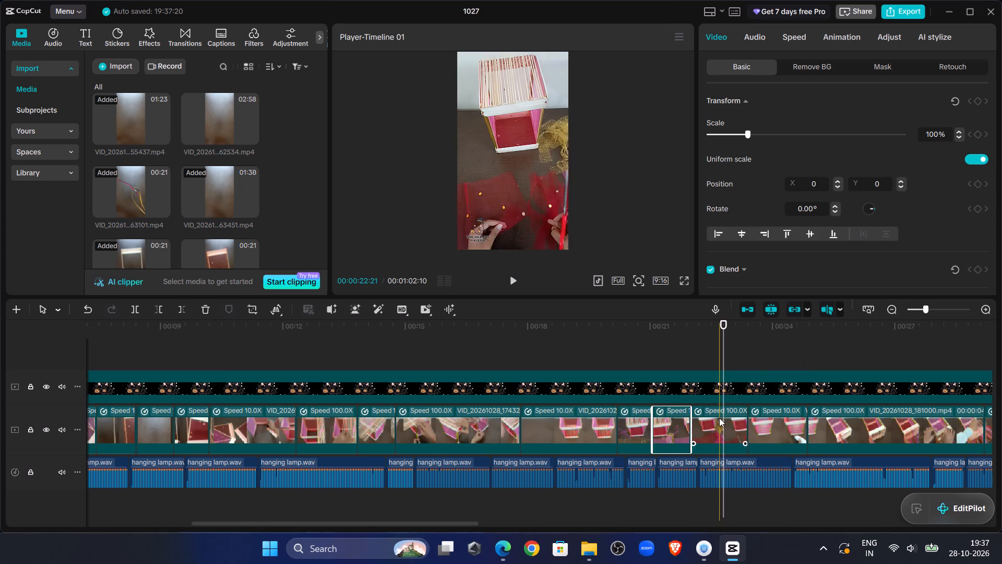
left_click(181, 311)
Play on to about 00:00:24 and delete the 10x clip starting at about 00:00:23.
left_click(512, 278)
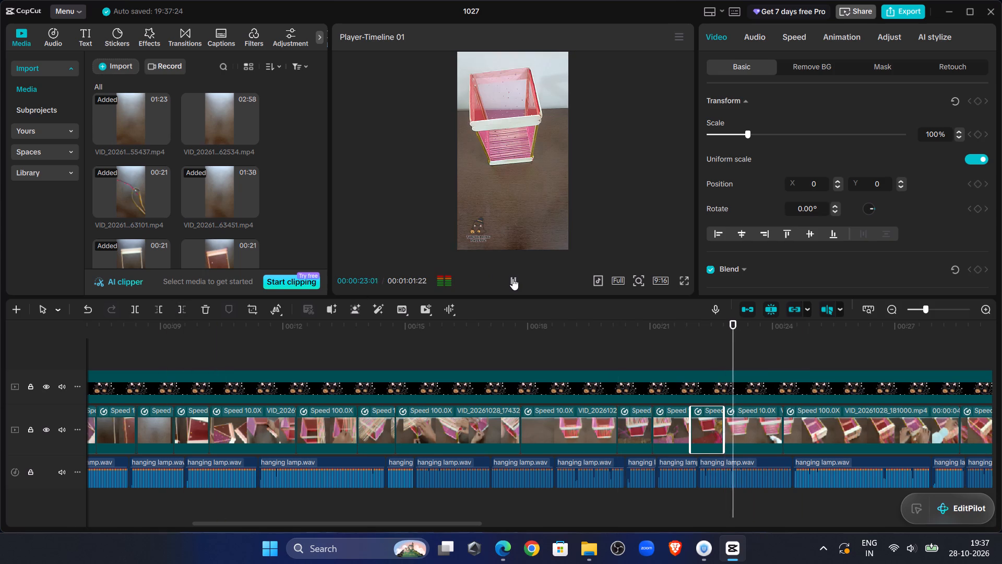
left_click(512, 278)
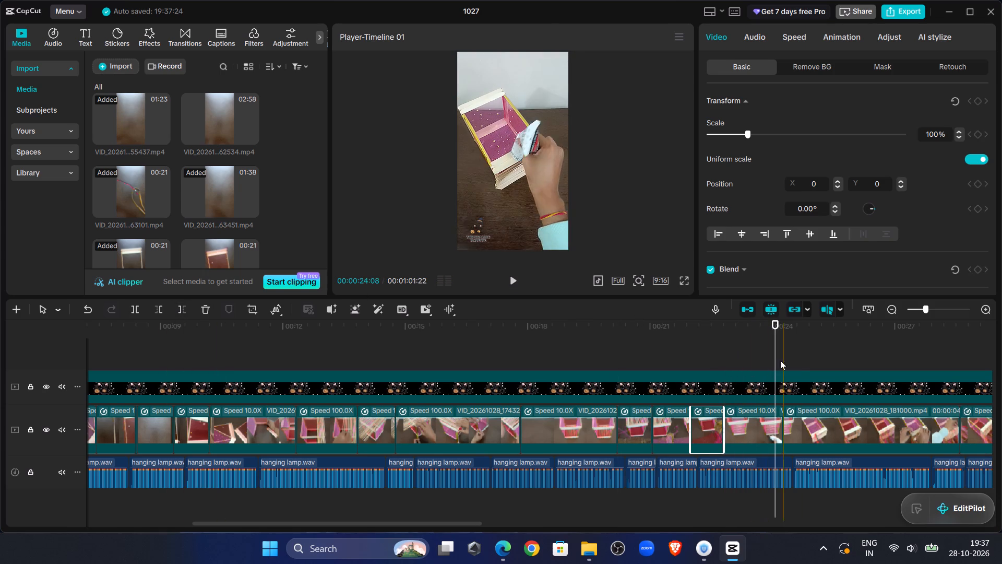
left_click_drag(778, 350, 762, 357)
left_click(760, 420)
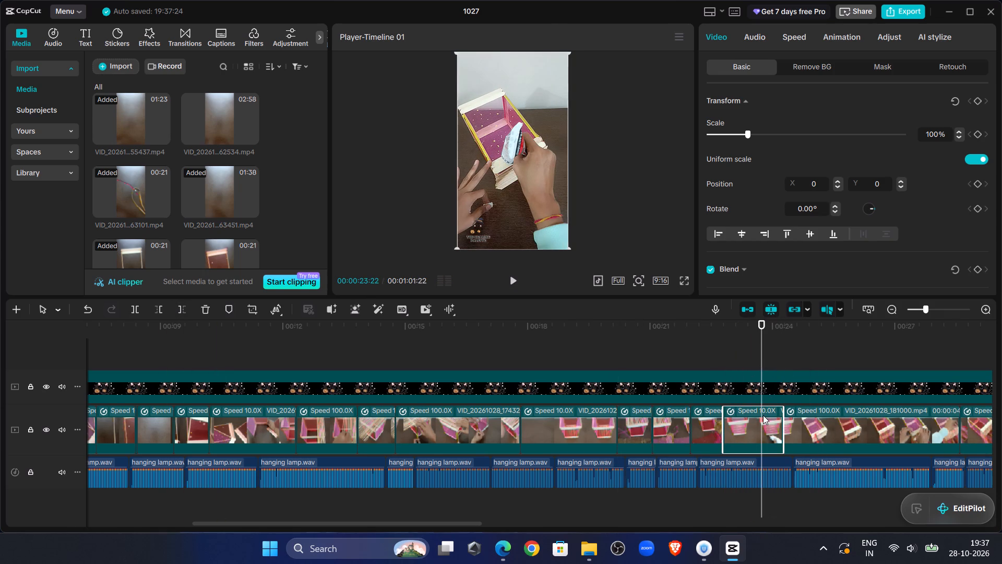
key("Delete")
Play and scrub from about 00:00:22 to 00:00:31 to review the two 100x VID_20261028_181000.mp4 clips against the voiceover.
left_click(710, 360)
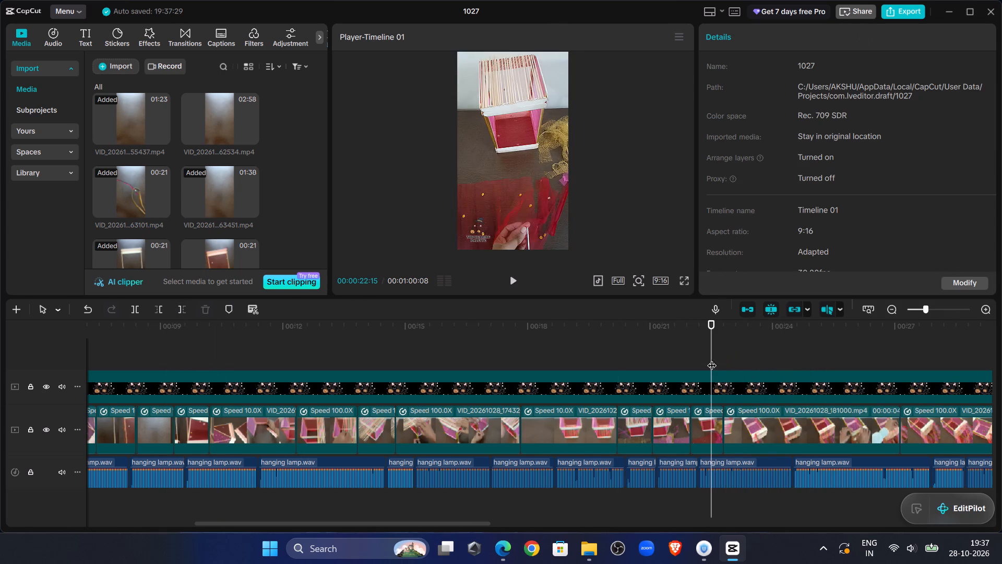
left_click(517, 277)
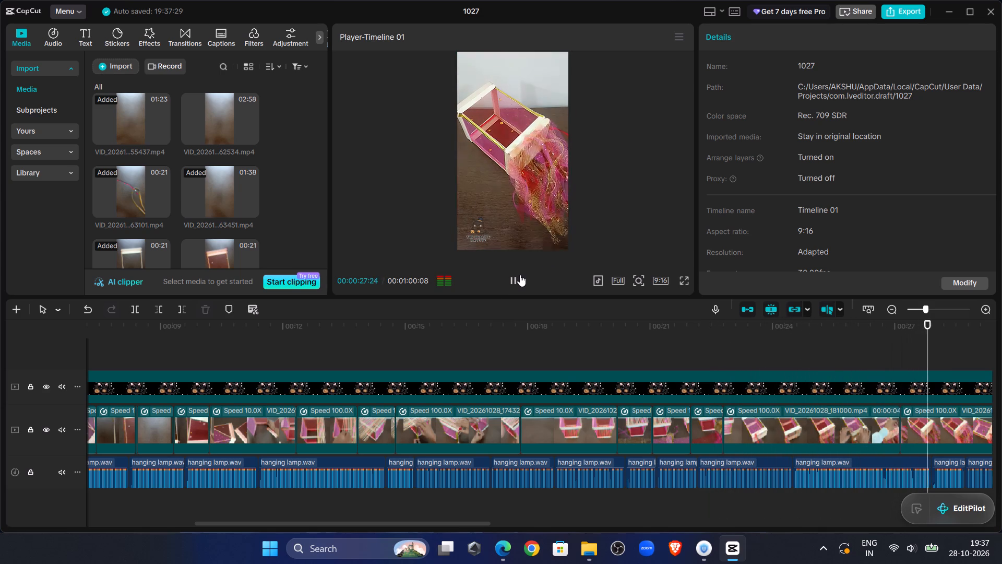
left_click(520, 275)
left_click(520, 275)
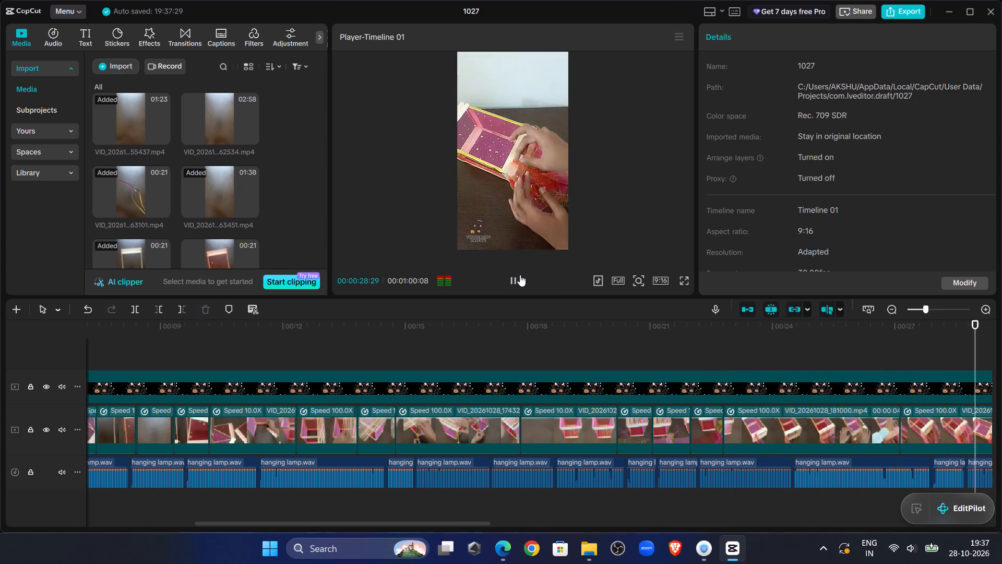
left_click(528, 272)
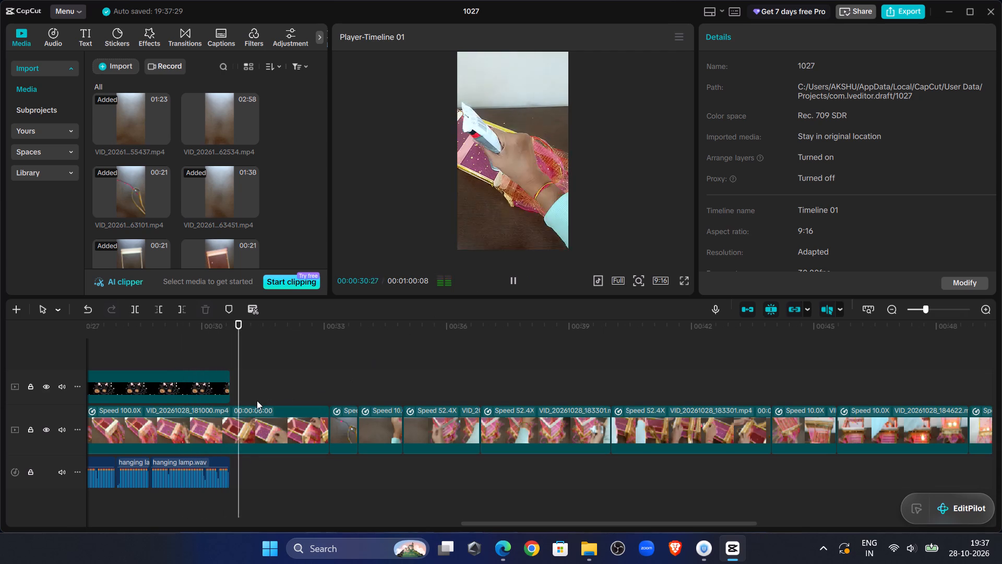
left_click(251, 363)
left_click_drag(251, 363, 258, 398)
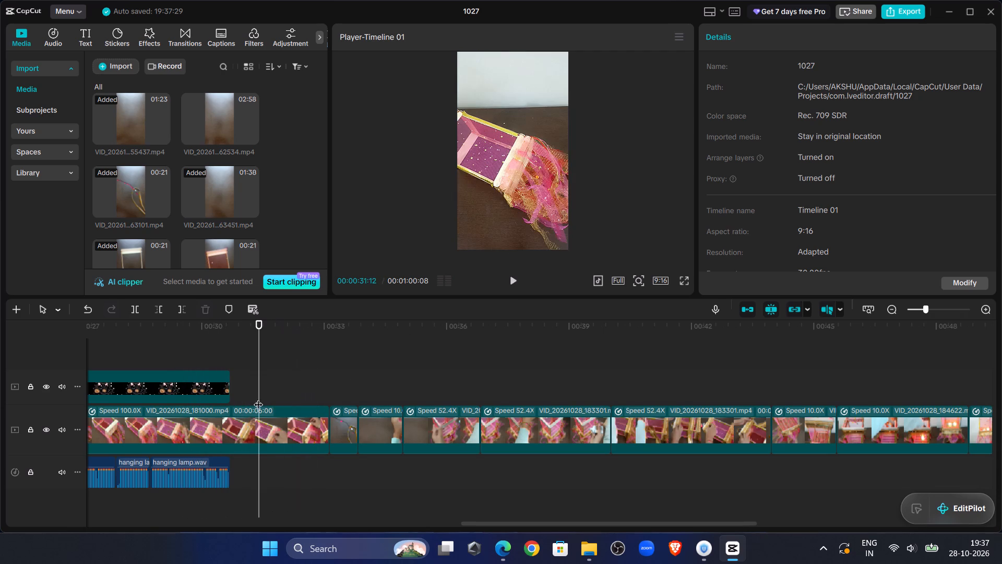
left_click(261, 425)
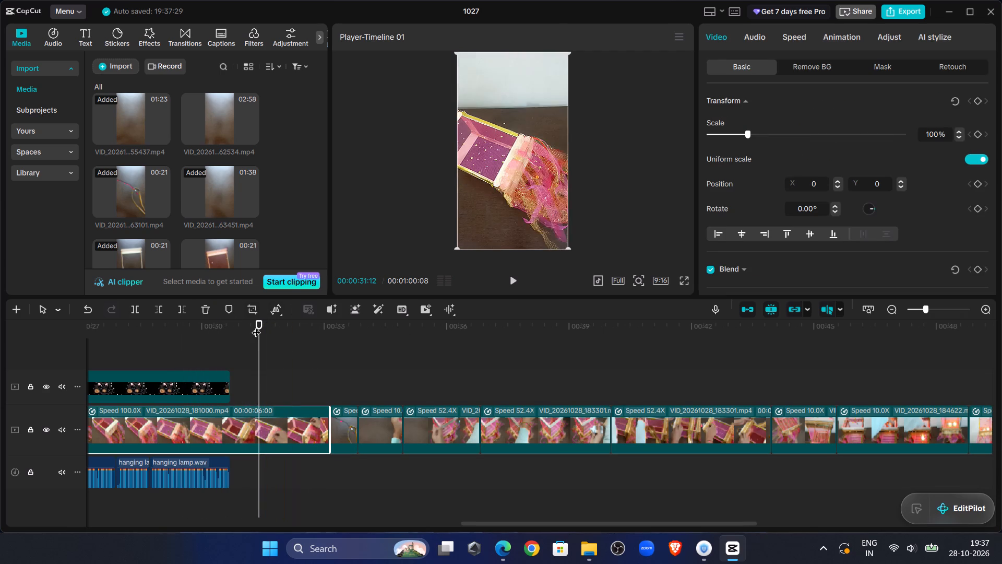
left_click_drag(257, 332, 221, 380)
left_click(509, 281)
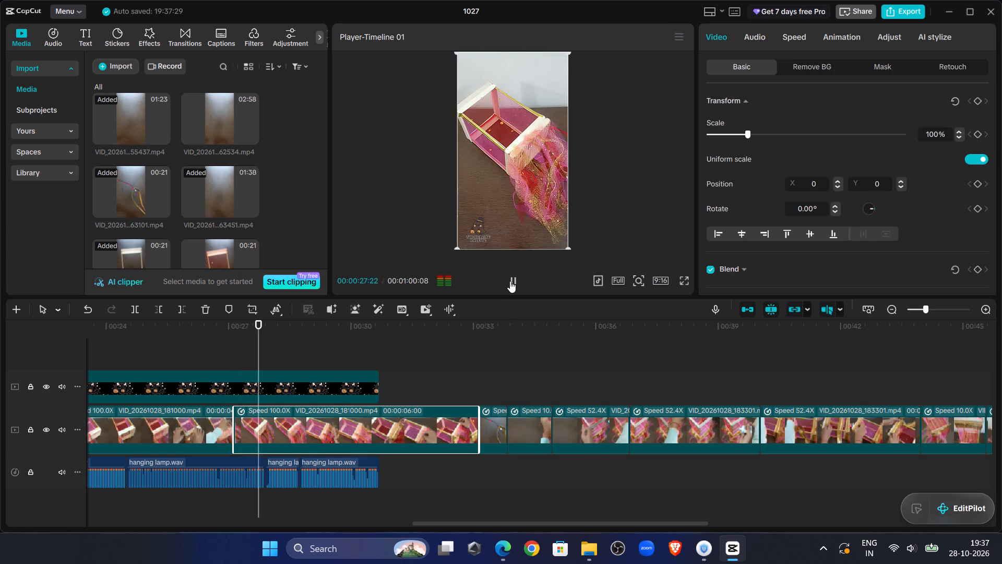
left_click(510, 281)
Replay from about 00:00:22 and trim off the end of the first 100x VID_20261028_181000.mp4 clip from 00:00:25:14.
left_click(207, 345)
left_click_drag(207, 345, 257, 351)
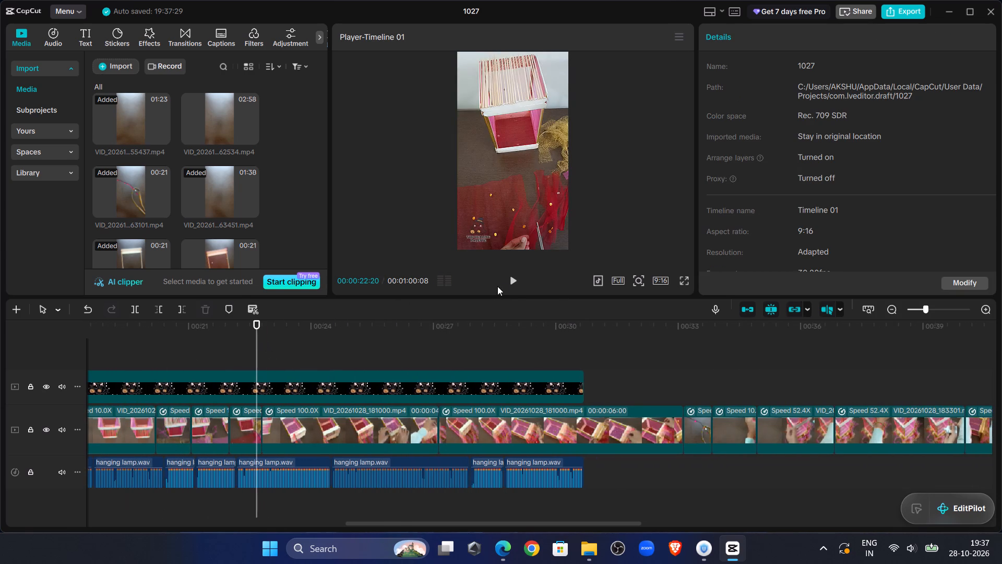
left_click(503, 284)
left_click(518, 281)
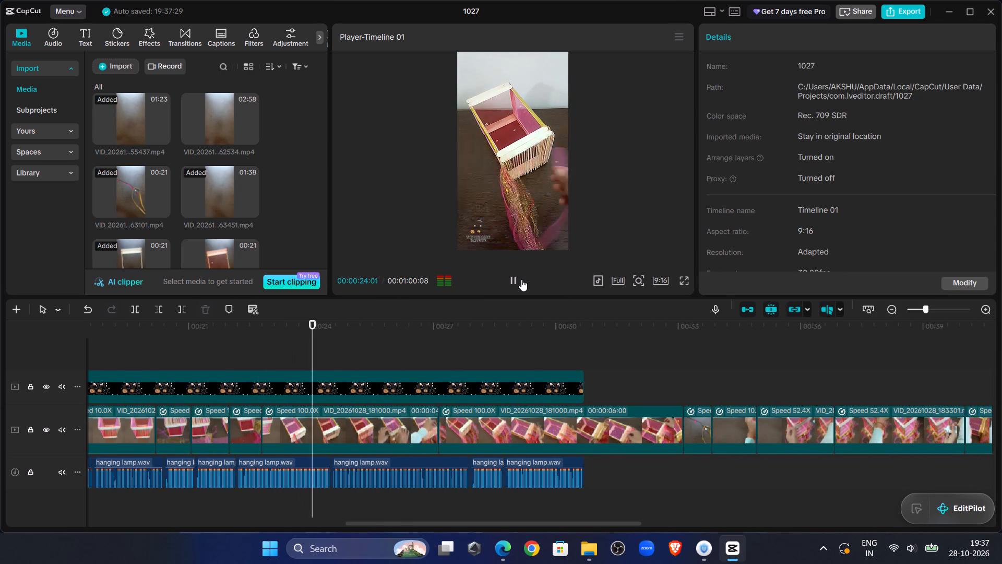
left_click(521, 279)
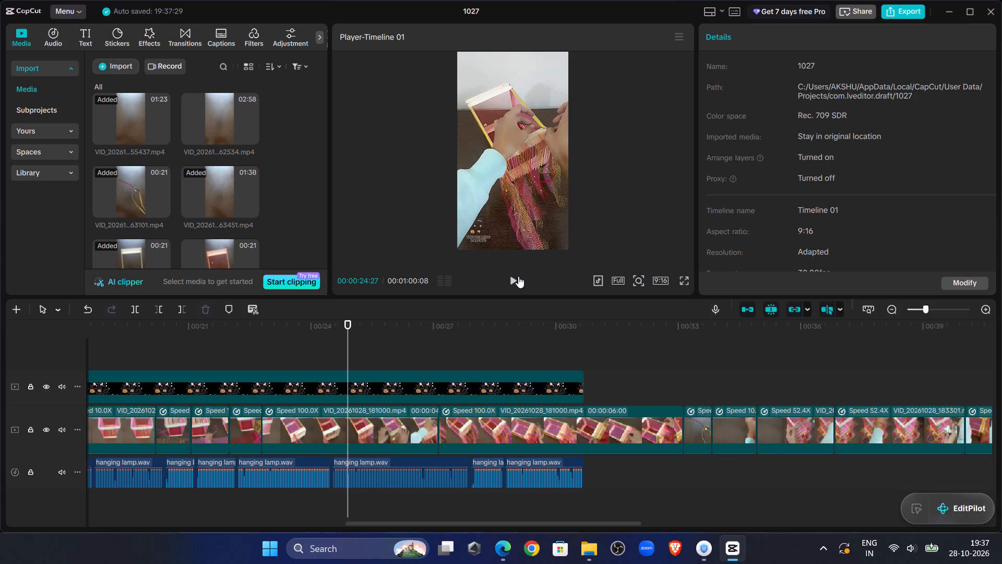
left_click(518, 276)
left_click(518, 276)
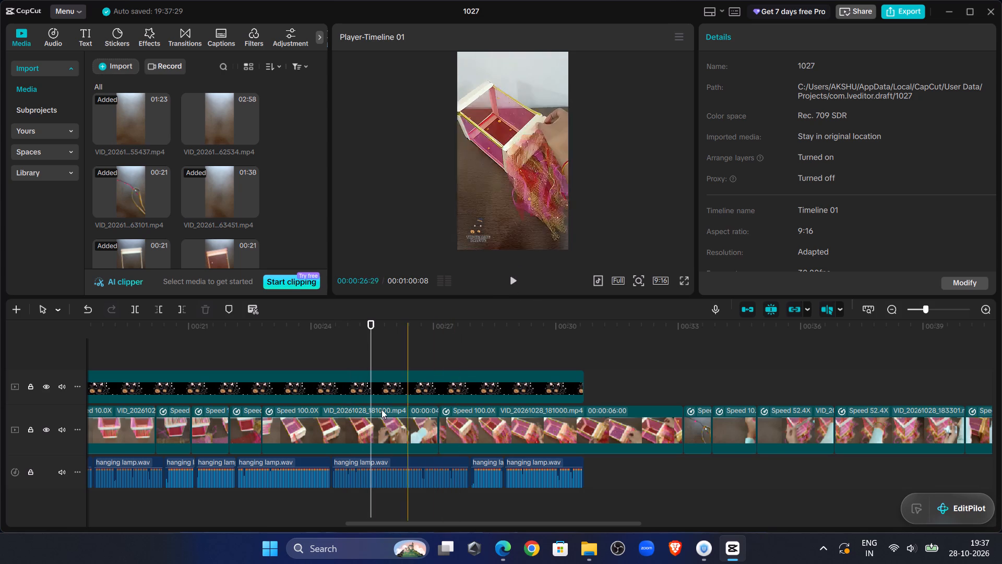
left_click(373, 432)
left_click(185, 309)
Play on and split the second 100x VID_20261028_181000.mp4 clip at 00:00:26:19.
left_click(512, 281)
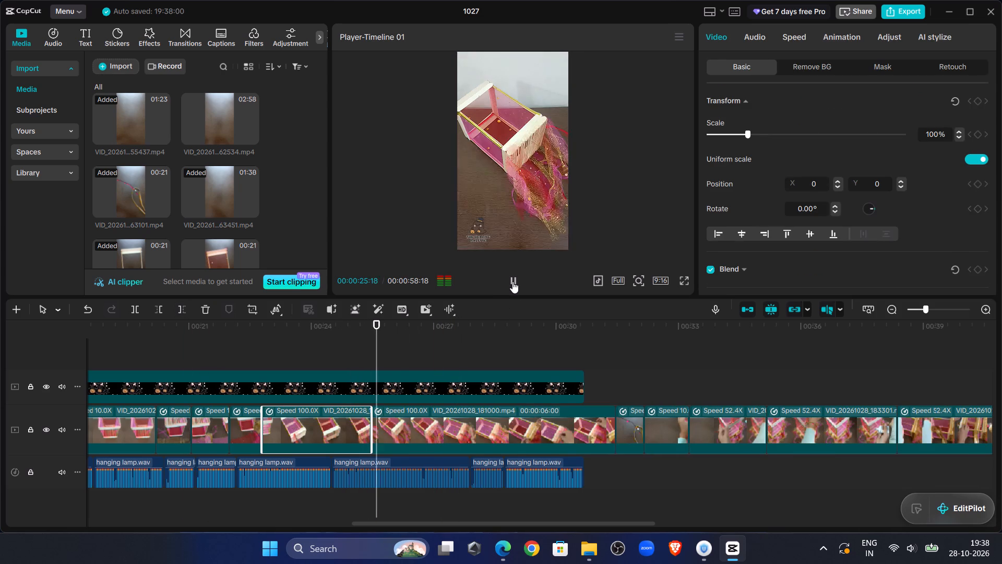
left_click(512, 281)
left_click(483, 436)
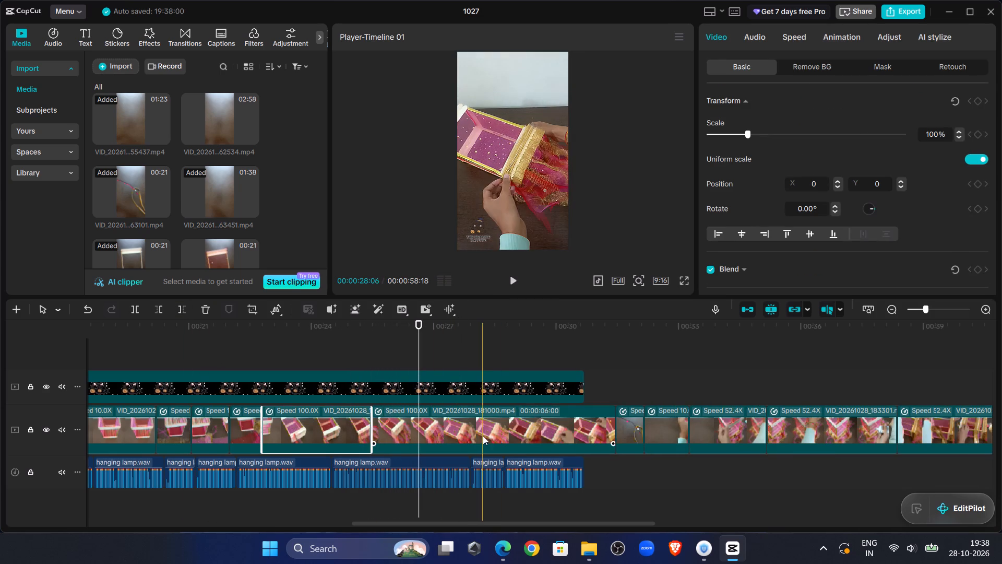
left_click(138, 312)
Play and scrub through the part after the split and trim off its start up to 00:00:27:27.
left_click(509, 281)
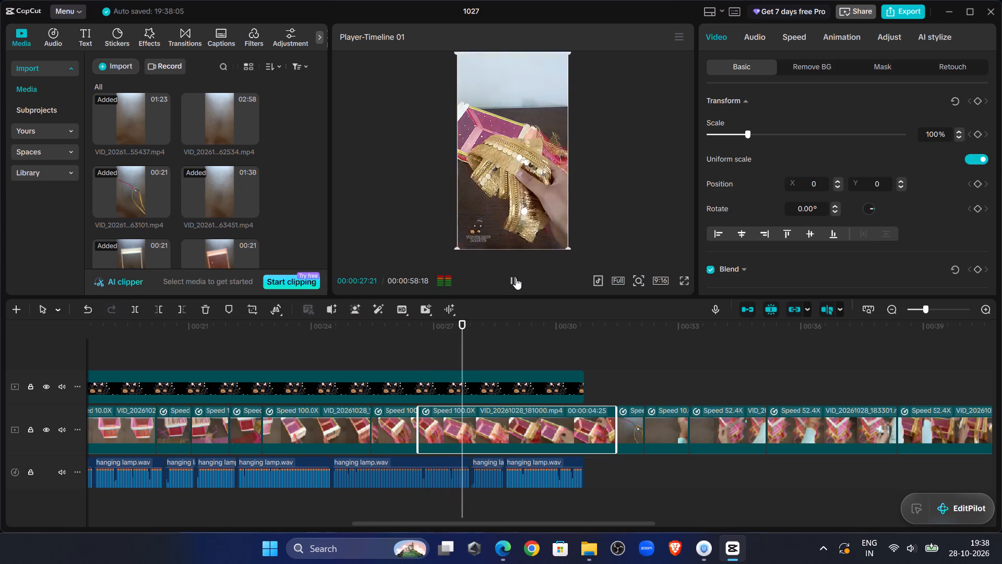
left_click(518, 275)
left_click_drag(495, 328, 474, 324)
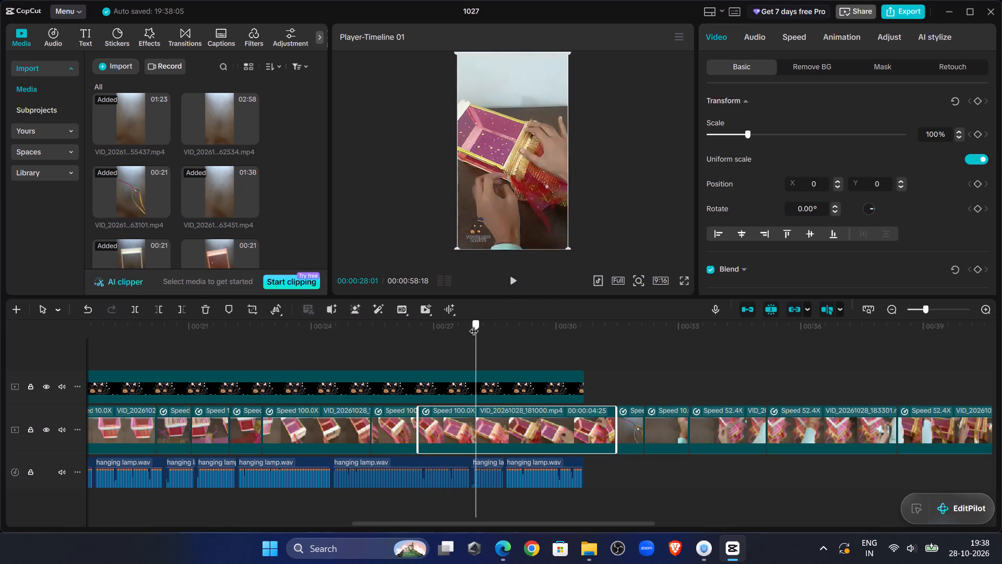
left_click_drag(474, 324, 470, 324)
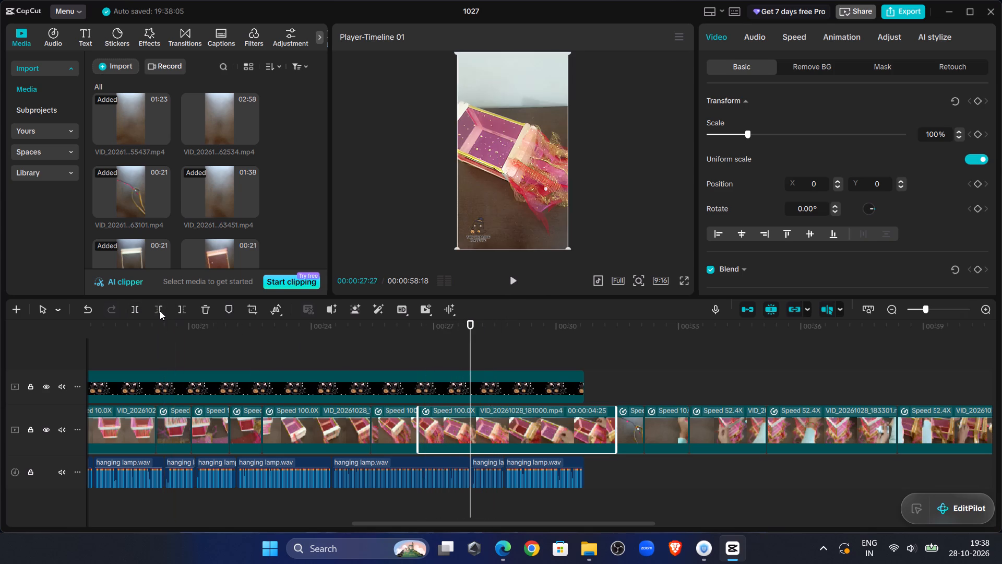
left_click(160, 310)
Replay the section between about 00:00:25 and 00:00:28 and split the 100x gold-trim clip at 00:00:26:29.
left_click(405, 340)
left_click(508, 281)
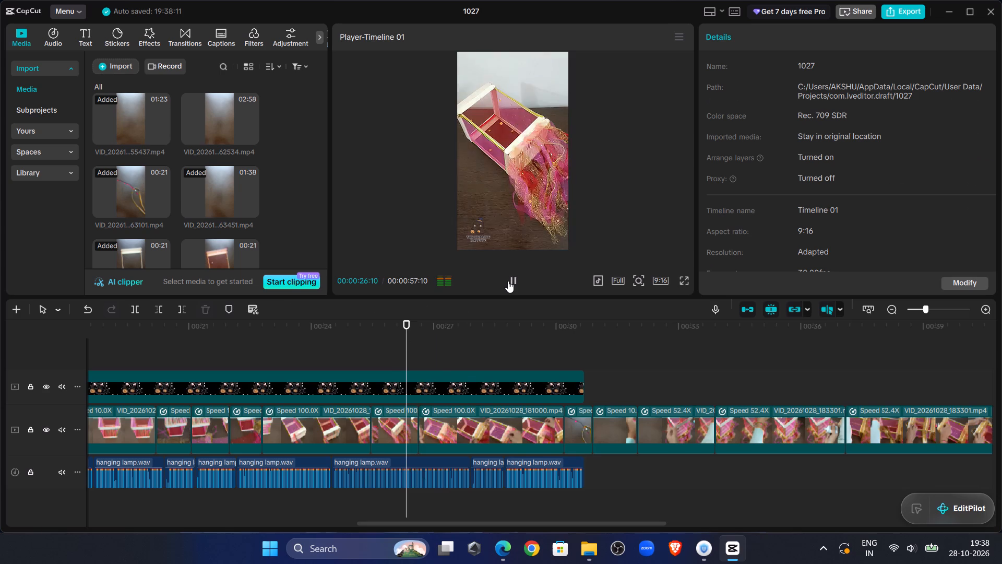
left_click(518, 277)
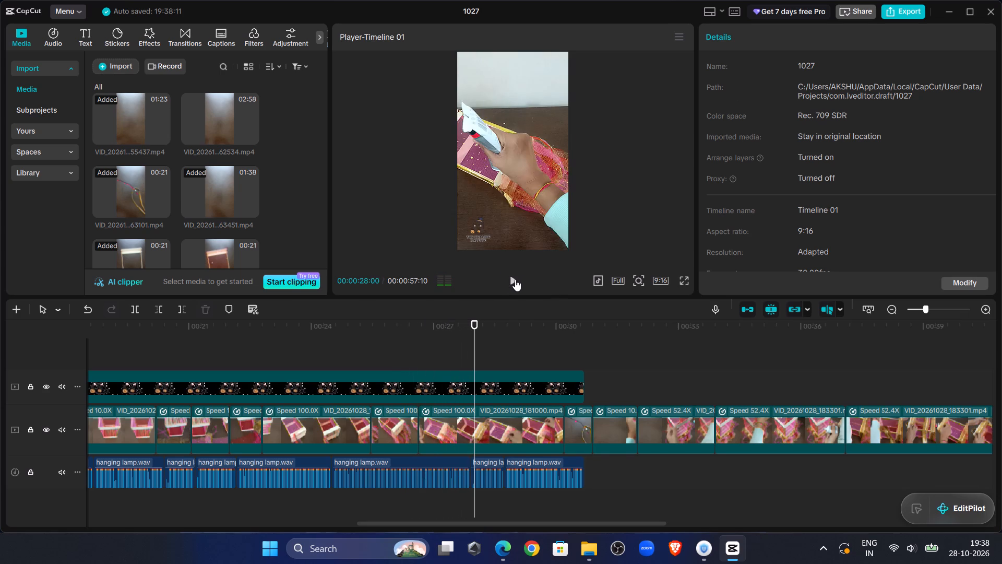
left_click(373, 351)
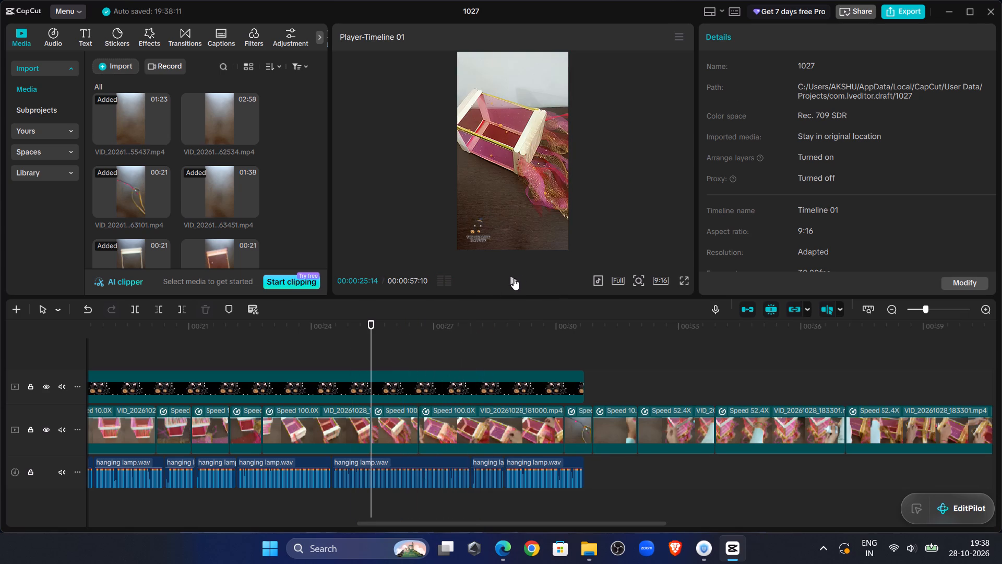
left_click(520, 277)
left_click(521, 277)
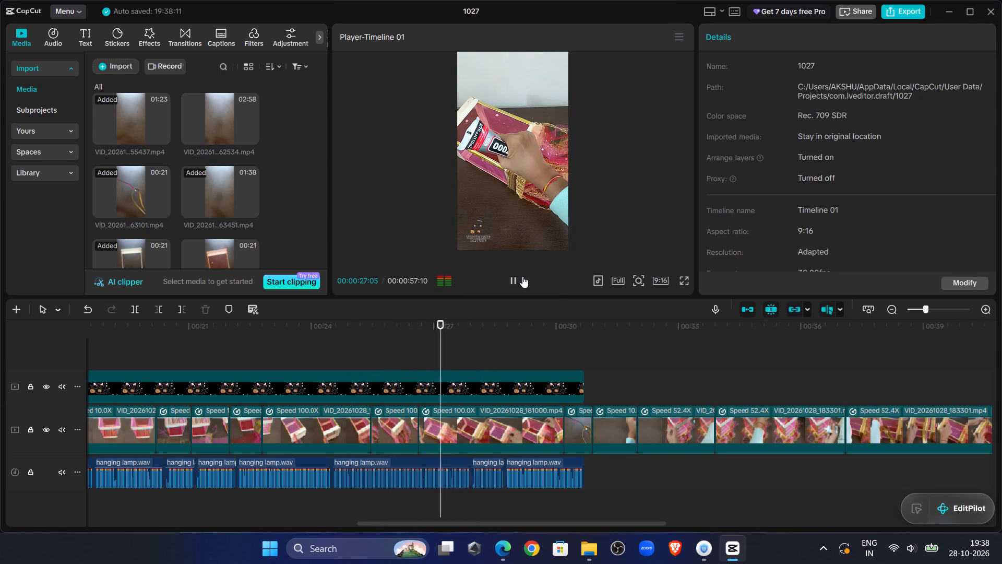
left_click(449, 435)
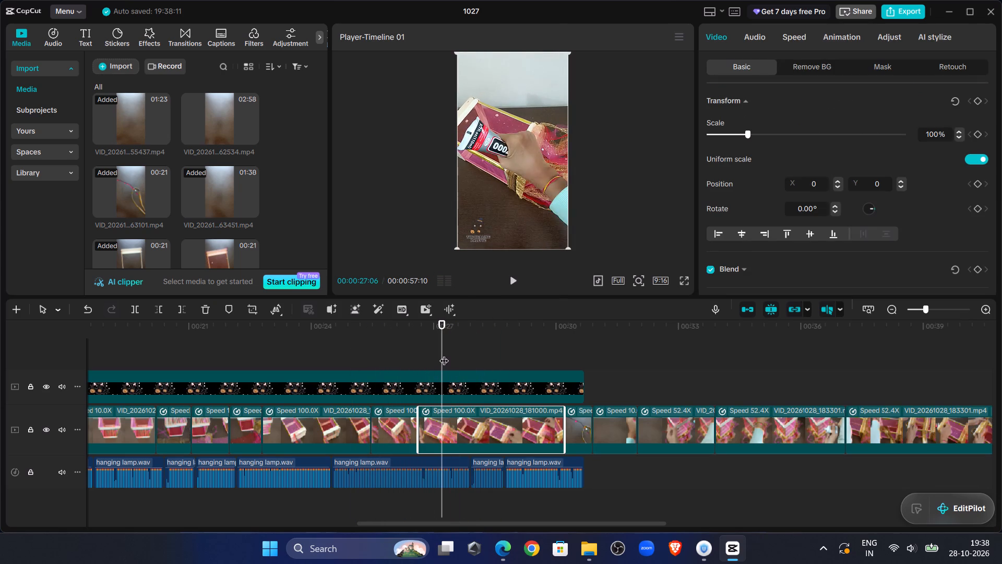
left_click_drag(444, 354, 432, 354)
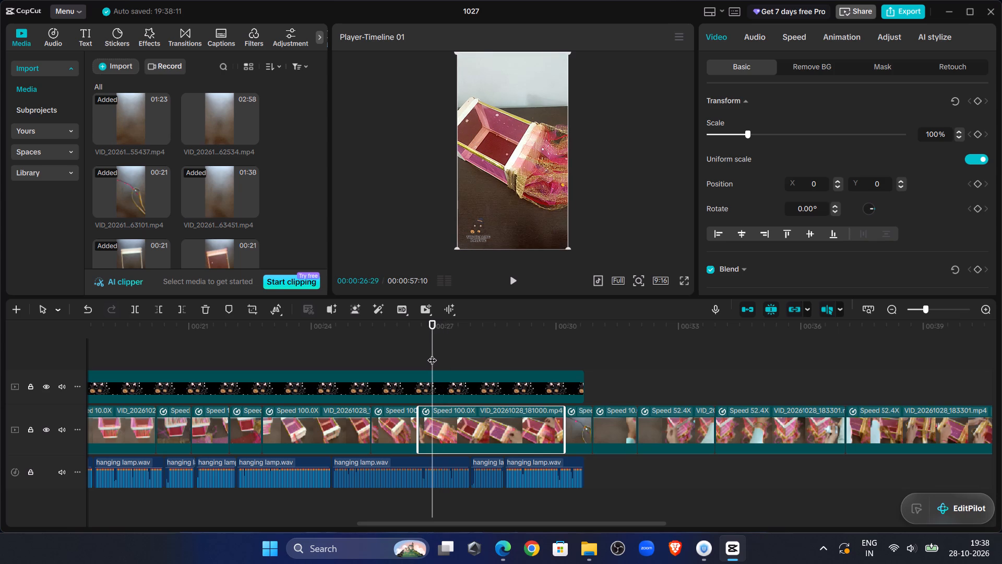
left_click(135, 312)
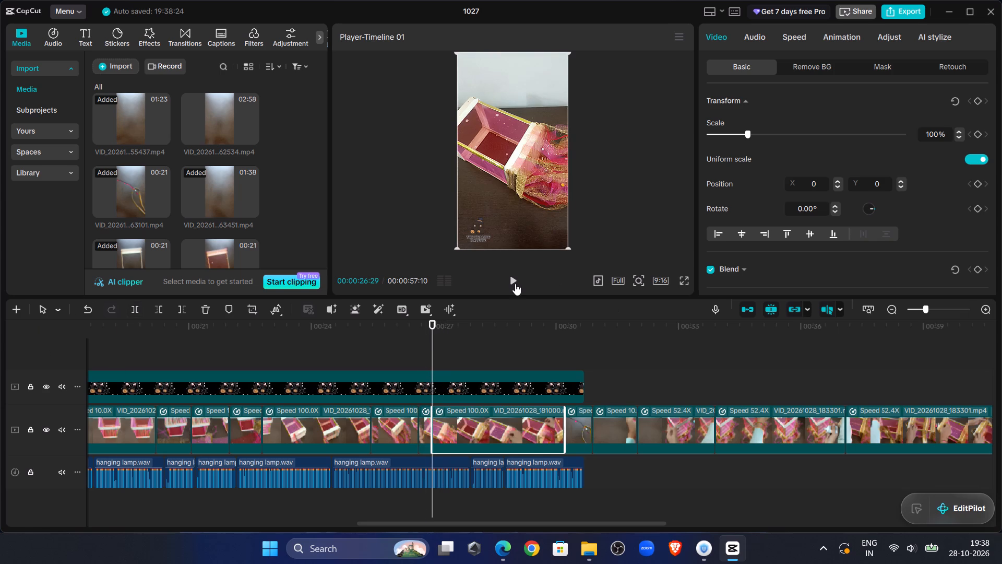
Scrub through the rest of the 100x VID_20261028_181000.mp4 footage after 00:00:26:29 and delete that clip.
left_click(515, 284)
left_click(522, 347)
left_click_drag(522, 347, 565, 357)
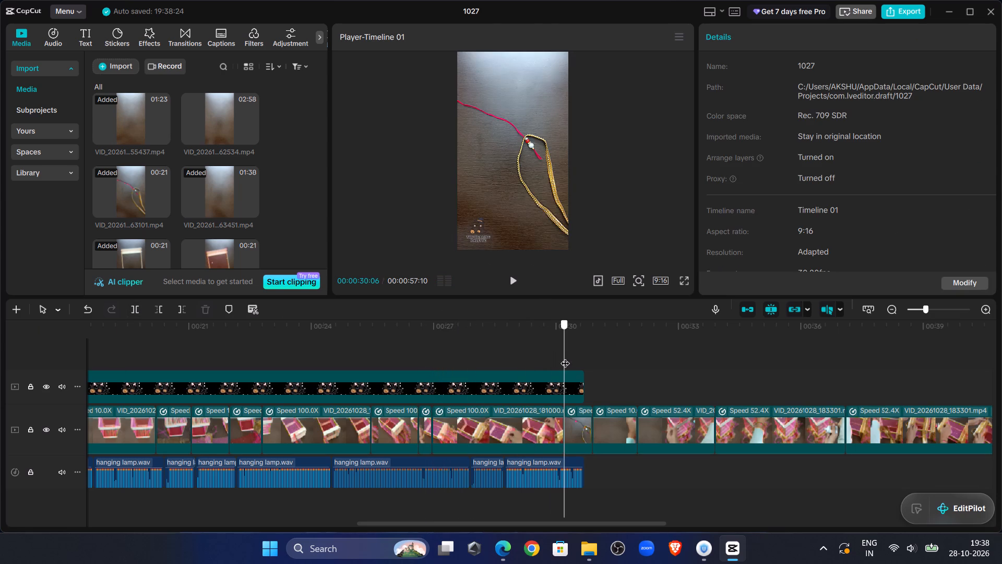
left_click_drag(565, 357, 530, 382)
left_click(527, 445)
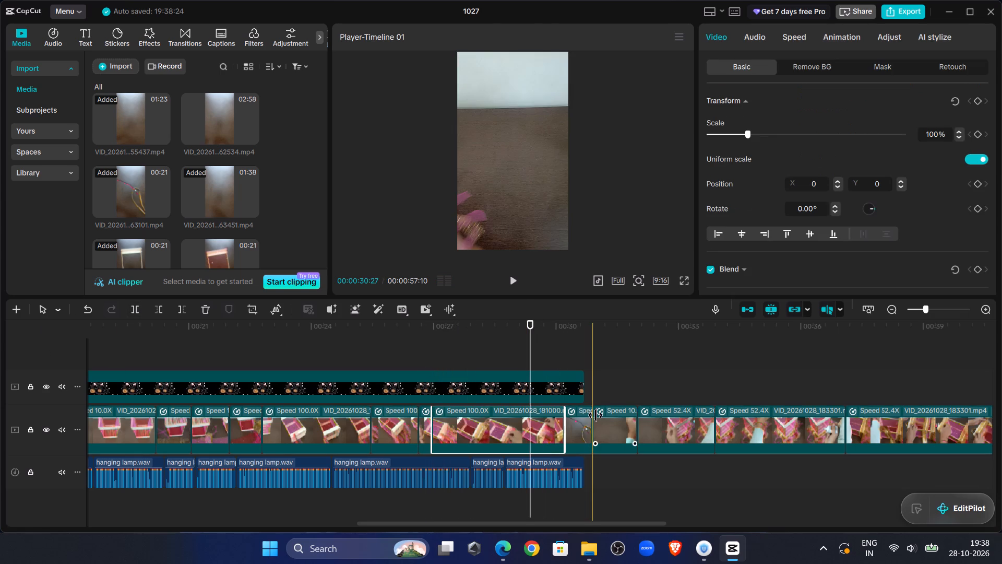
key("Delete")
Play through the footage from about 00:00:26 to 00:00:30 and check the speeds of the 10x and first 52.4x clips.
left_click(396, 333)
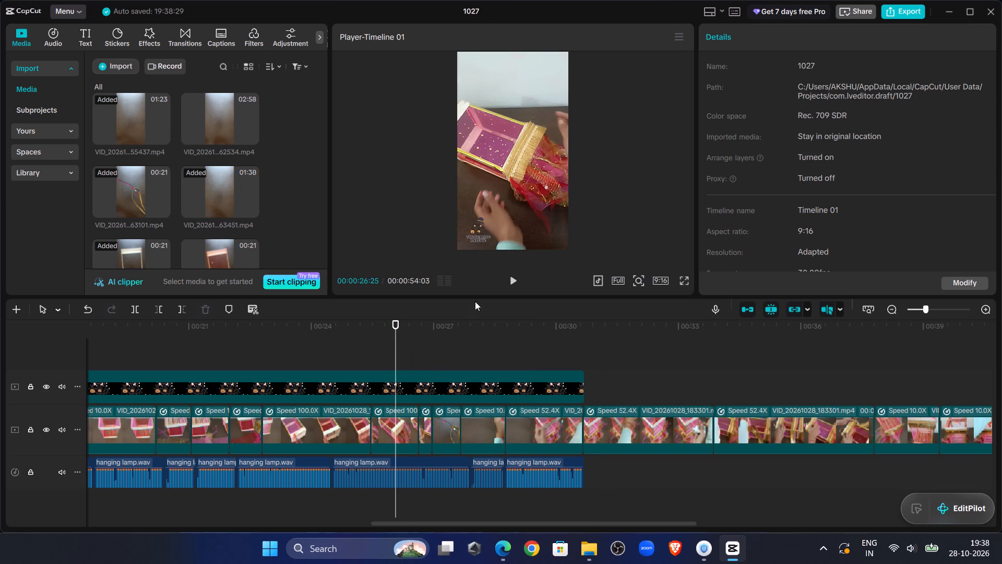
left_click(521, 274)
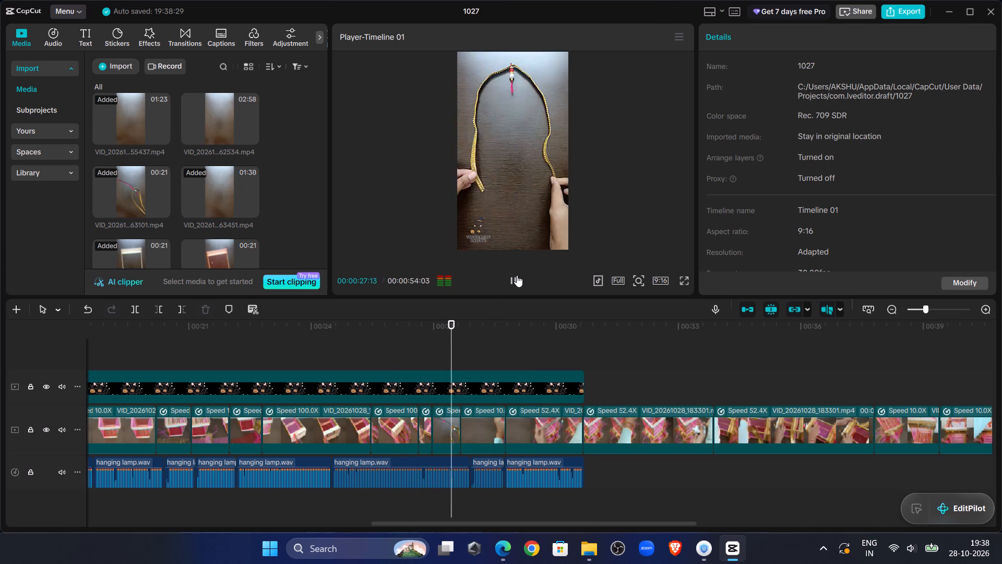
left_click(517, 275)
left_click(534, 440)
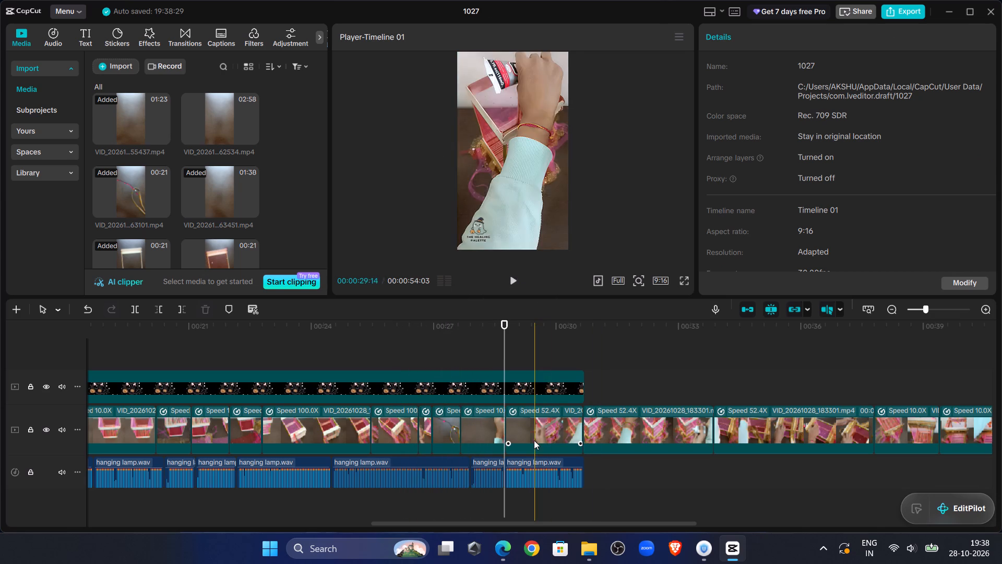
left_click(799, 33)
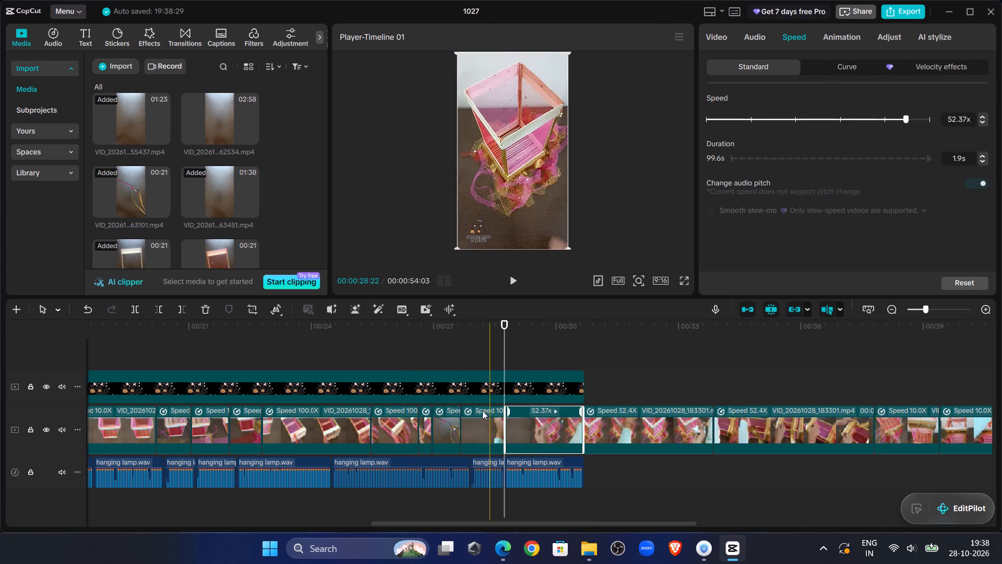
left_click(478, 413)
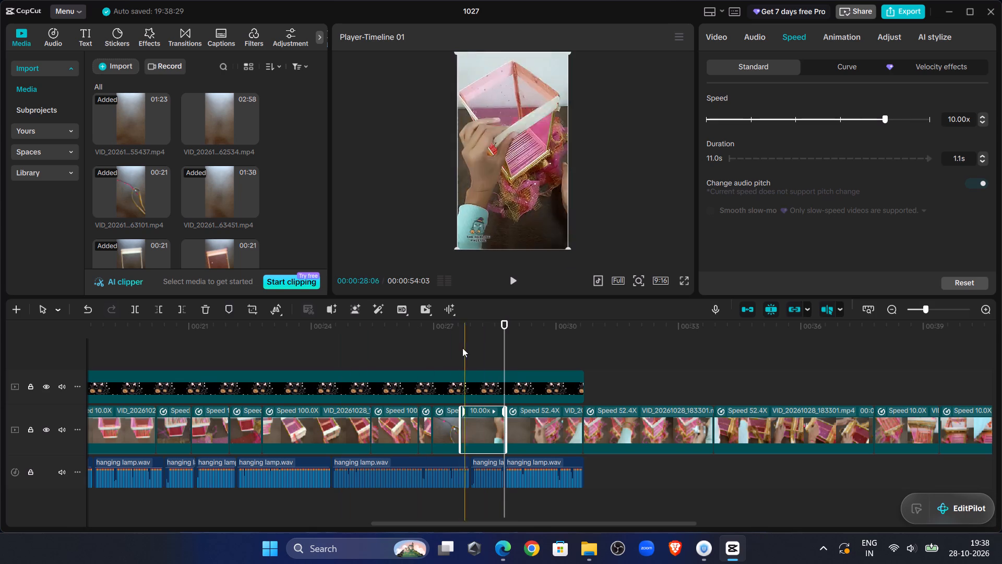
left_click(445, 344)
left_click(441, 348)
left_click(512, 276)
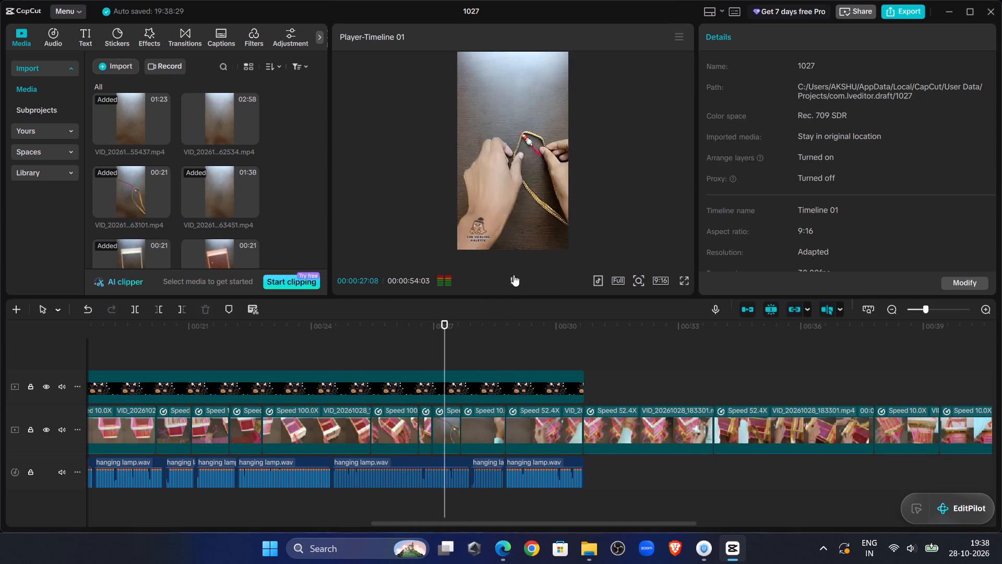
left_click(518, 272)
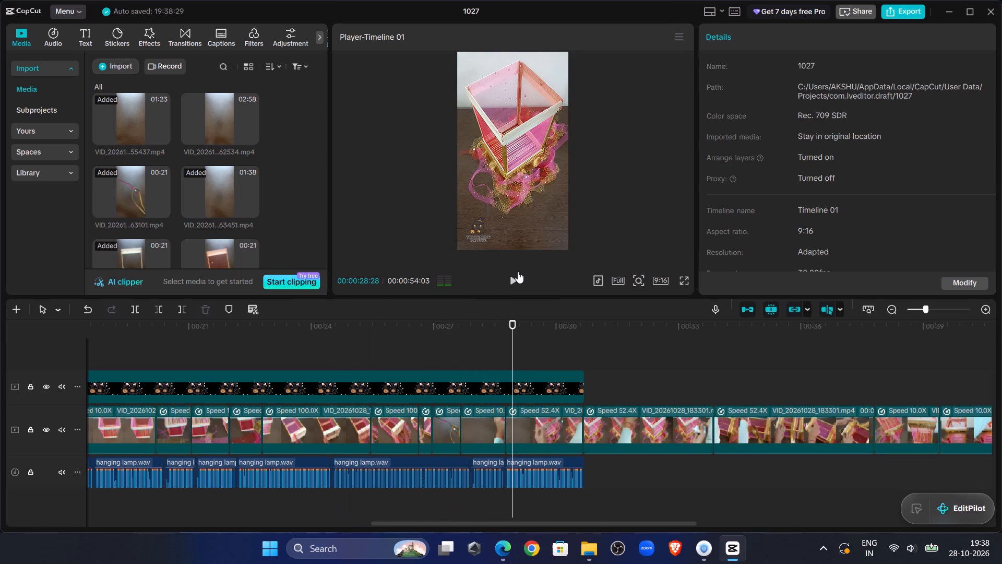
left_click(518, 272)
left_click(518, 272)
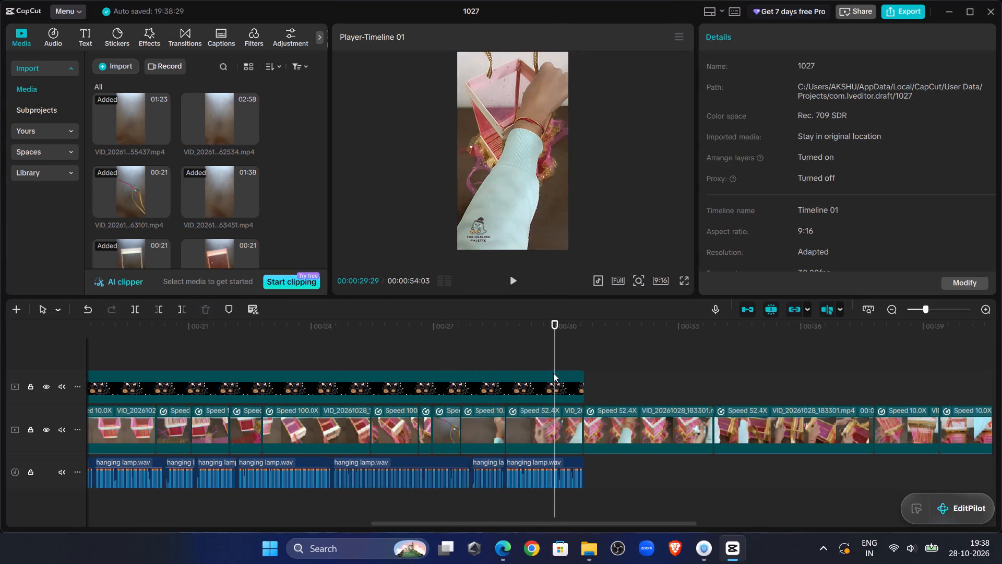
Replay from about 00:00:27:23, find the cut point and trim off the first 52.4x clip's start up to about 00:00:29:22.
left_click_drag(557, 358, 465, 353)
left_click(514, 283)
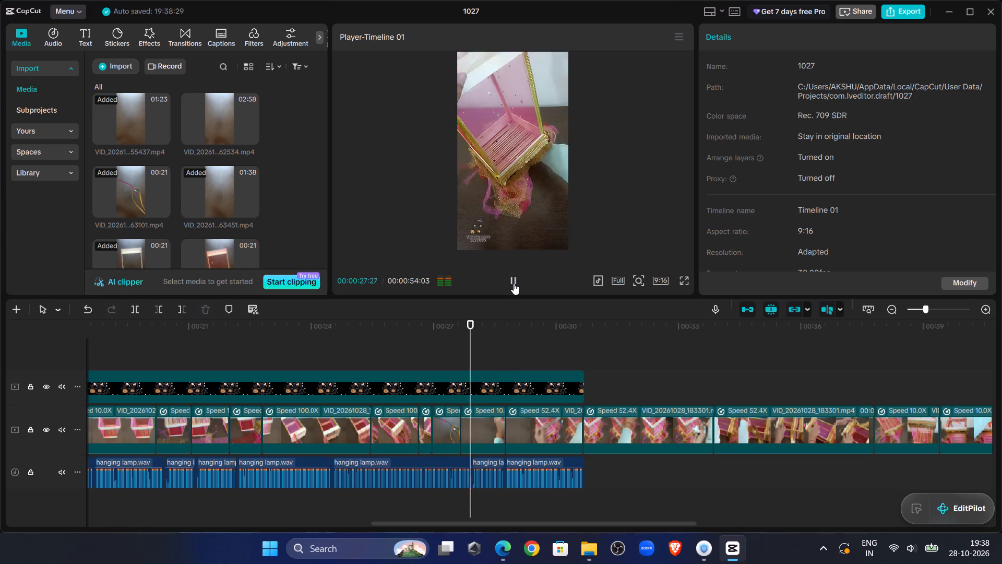
left_click(514, 283)
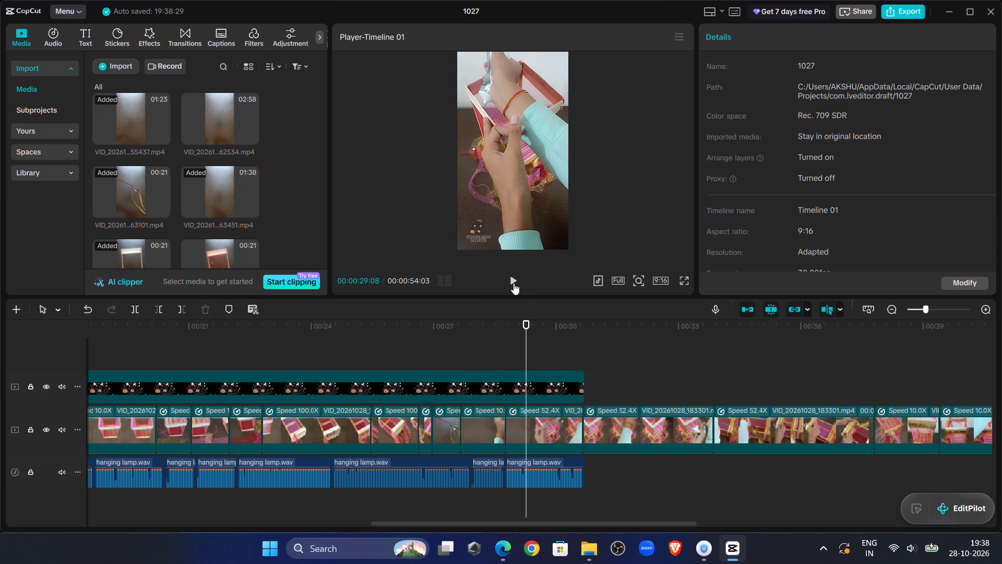
left_click_drag(521, 340, 546, 345)
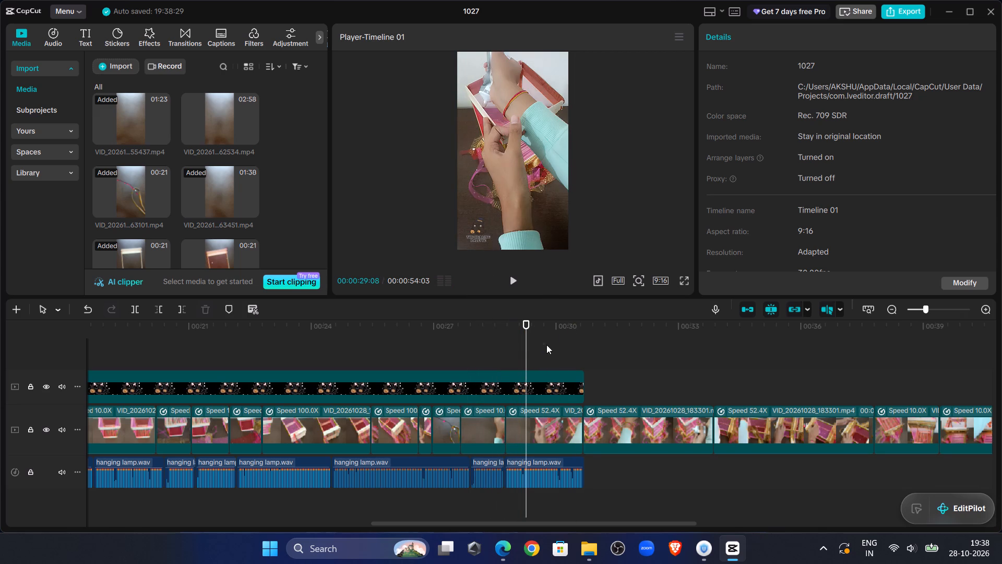
left_click(537, 342)
left_click(549, 350)
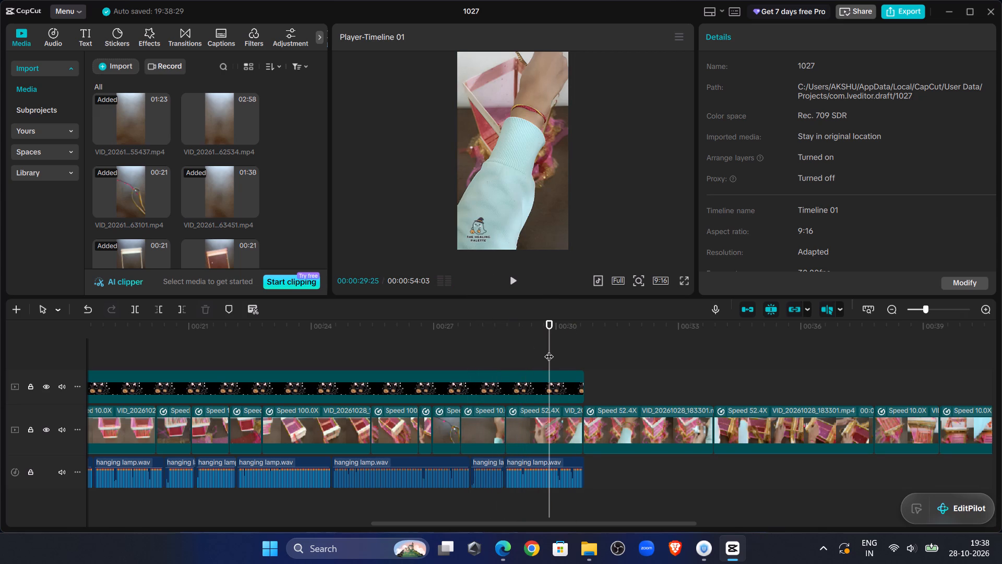
left_click(549, 349)
left_click(554, 436)
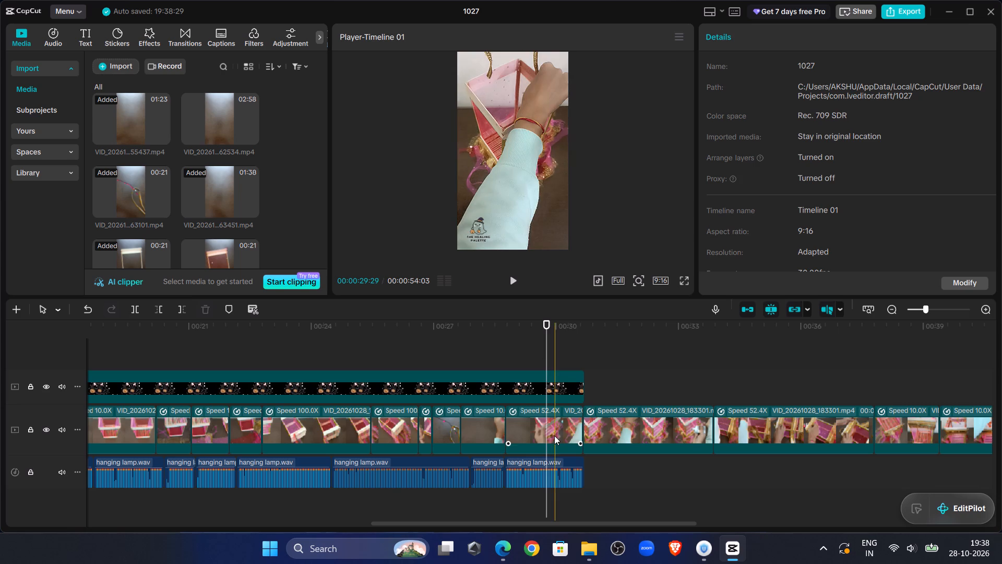
left_click(162, 310)
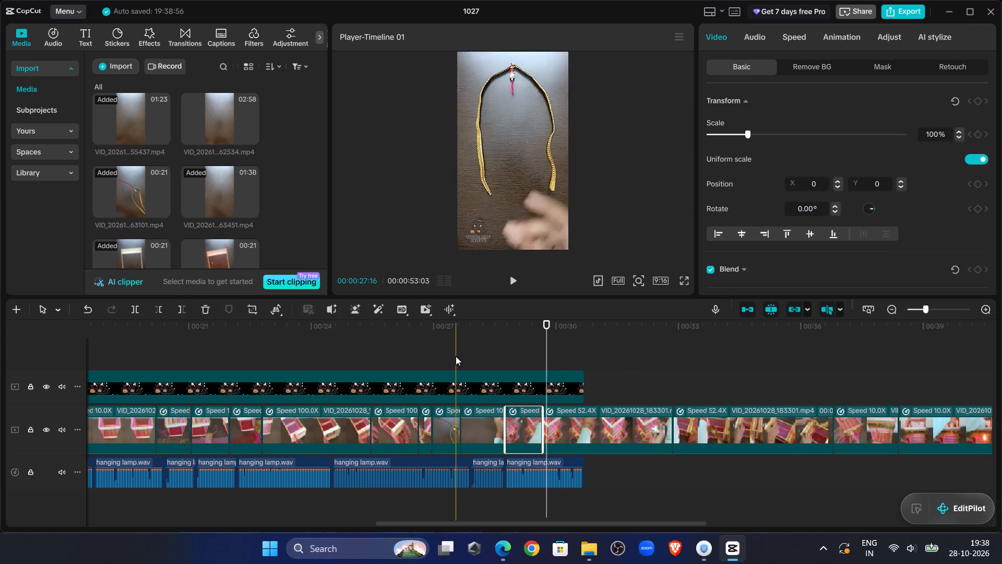
Replay the shortened first 52.4x clip and trim off its end after 00:00:29:06.
left_click(456, 356)
left_click(514, 285)
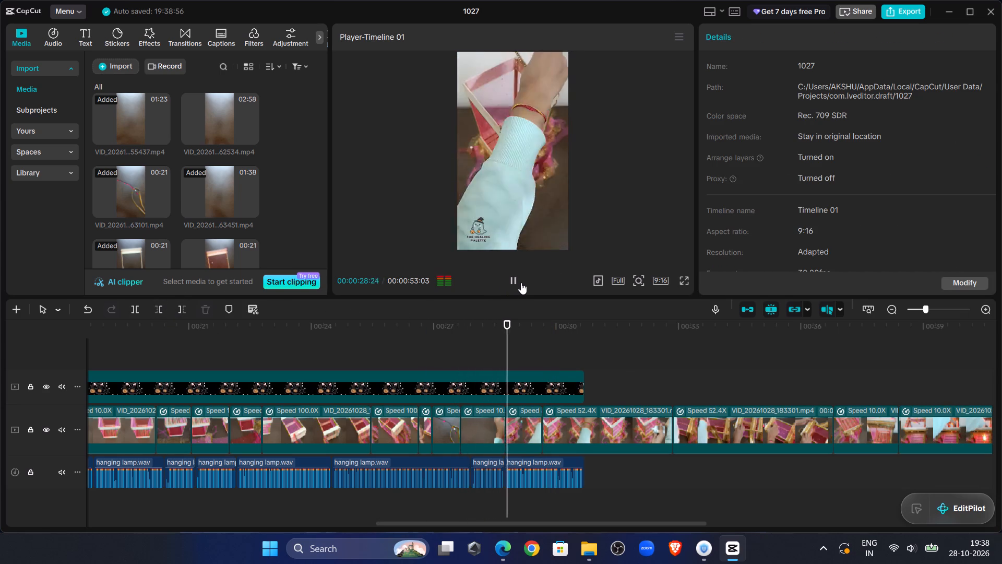
left_click(521, 283)
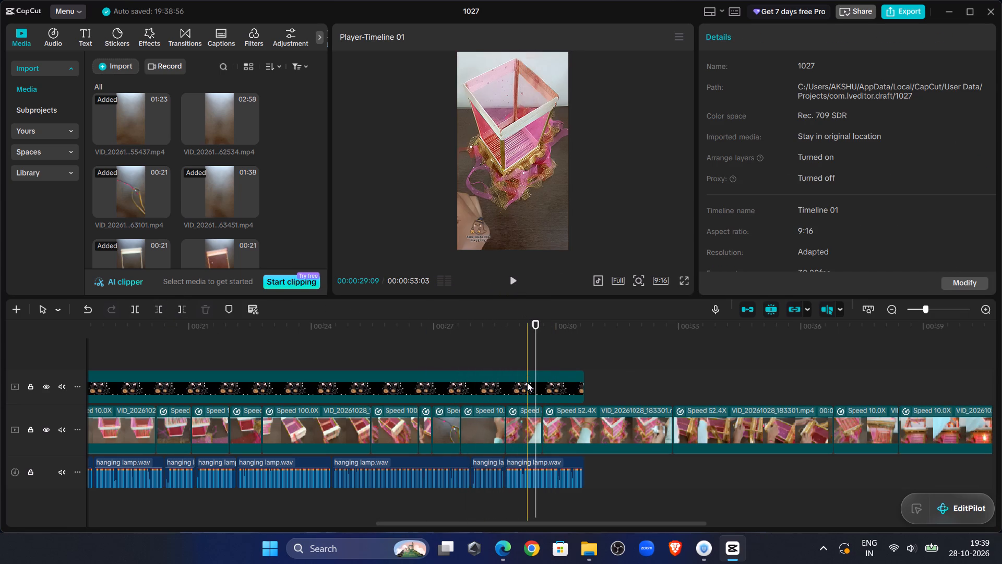
left_click_drag(534, 348, 508, 351)
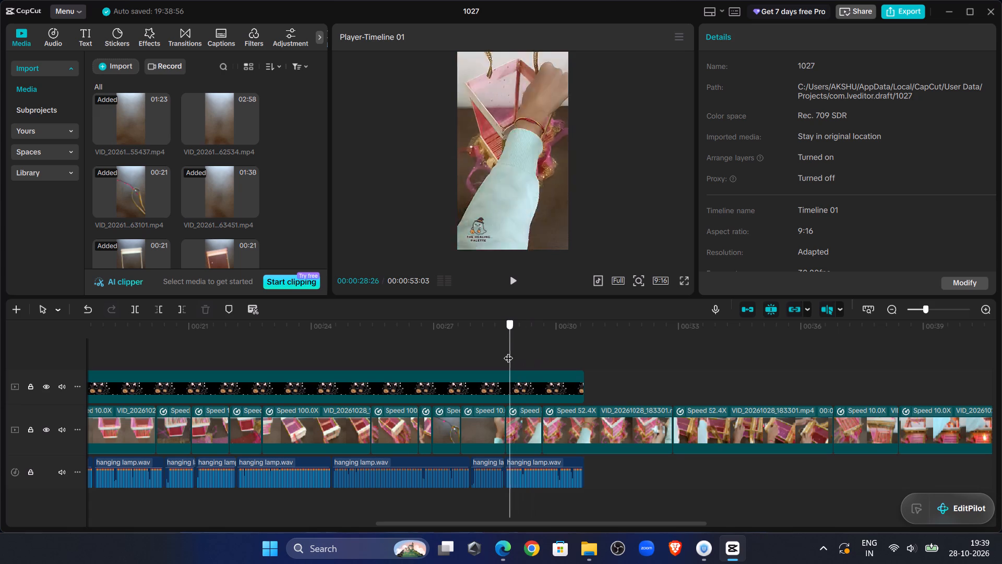
left_click_drag(508, 351, 504, 349)
left_click(511, 283)
left_click(511, 283)
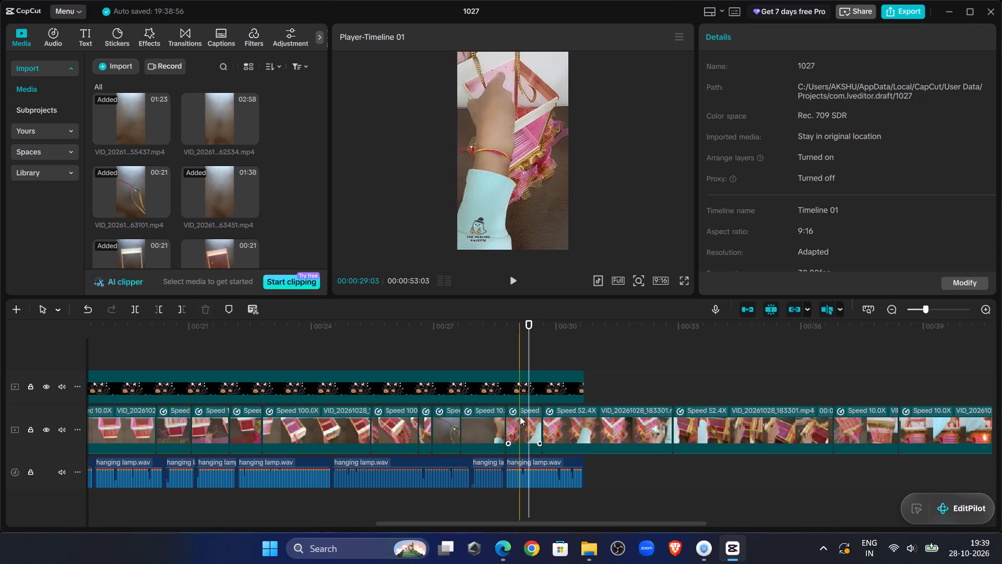
left_click(528, 333)
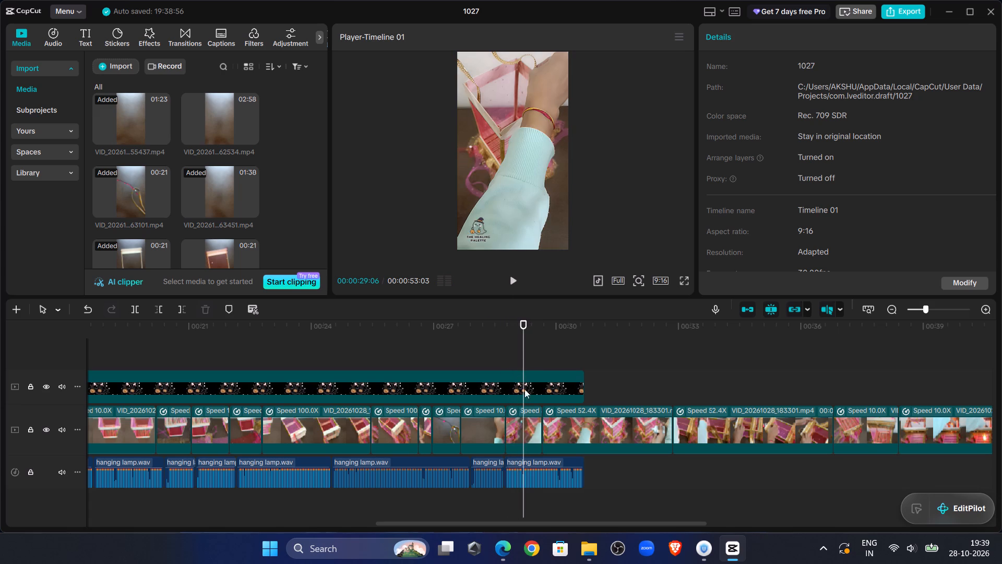
left_click(528, 439)
left_click(180, 316)
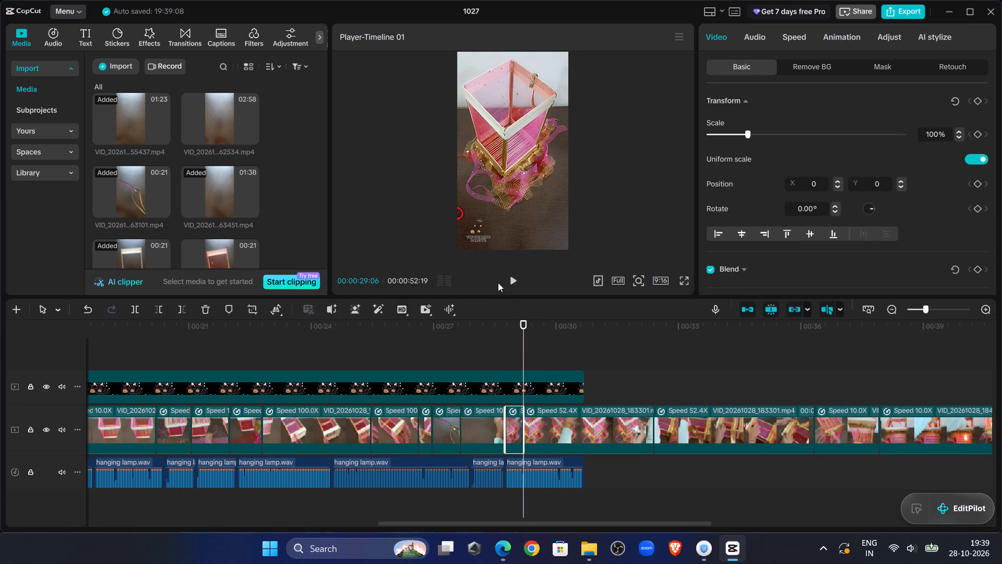
Play on into the following 52.4x VID_20261028_183301.mp4 clip and trim off its start up to about 00:00:30:16.
left_click(515, 280)
left_click(514, 280)
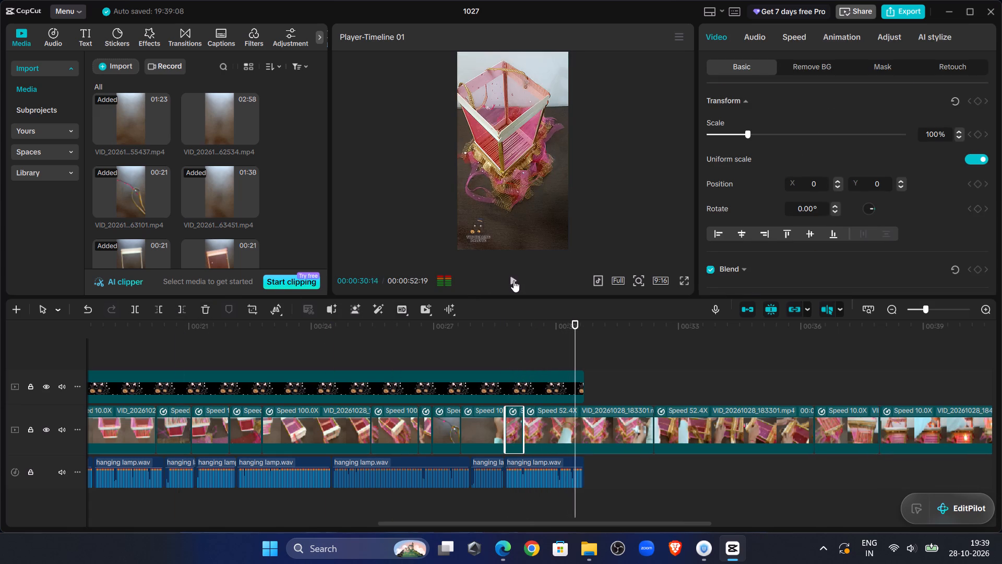
double_click(514, 280)
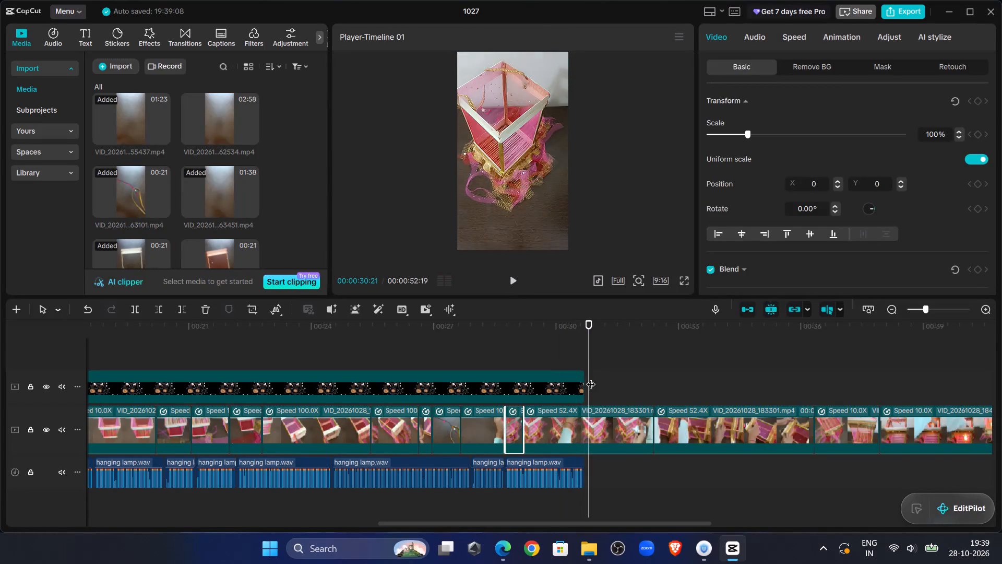
left_click_drag(589, 355, 578, 356)
left_click(572, 417)
left_click(160, 310)
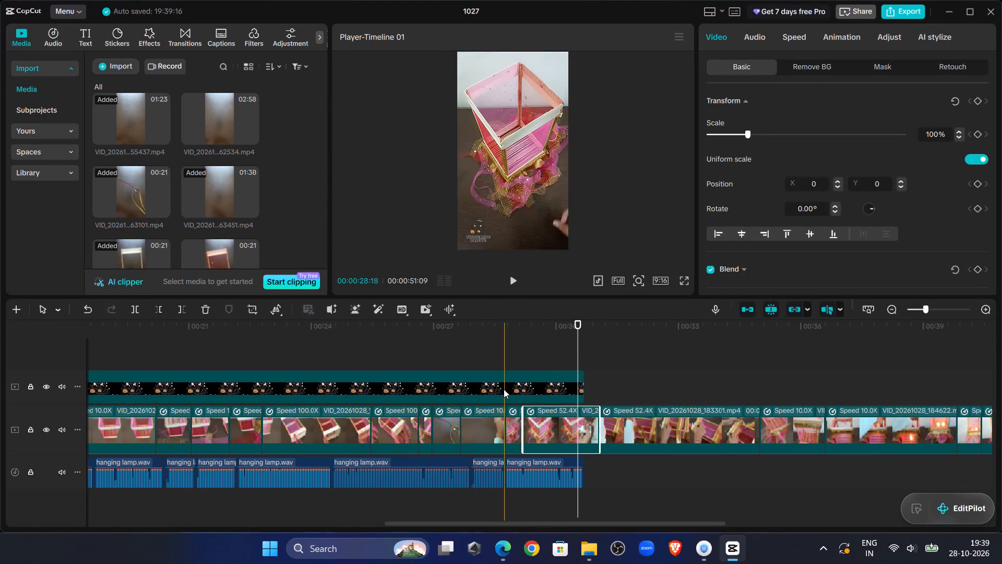
Replay the footage from about 00:00:28:15 and trim off the end of the second 52.4x clip after 00:00:30:08.
left_click(495, 360)
left_click(513, 286)
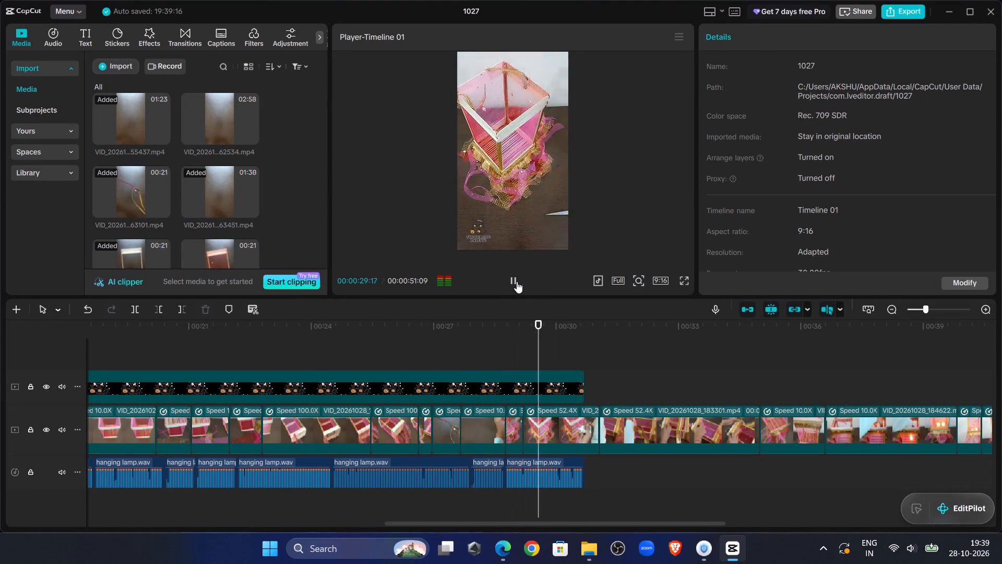
left_click(517, 281)
left_click(521, 281)
left_click(521, 281)
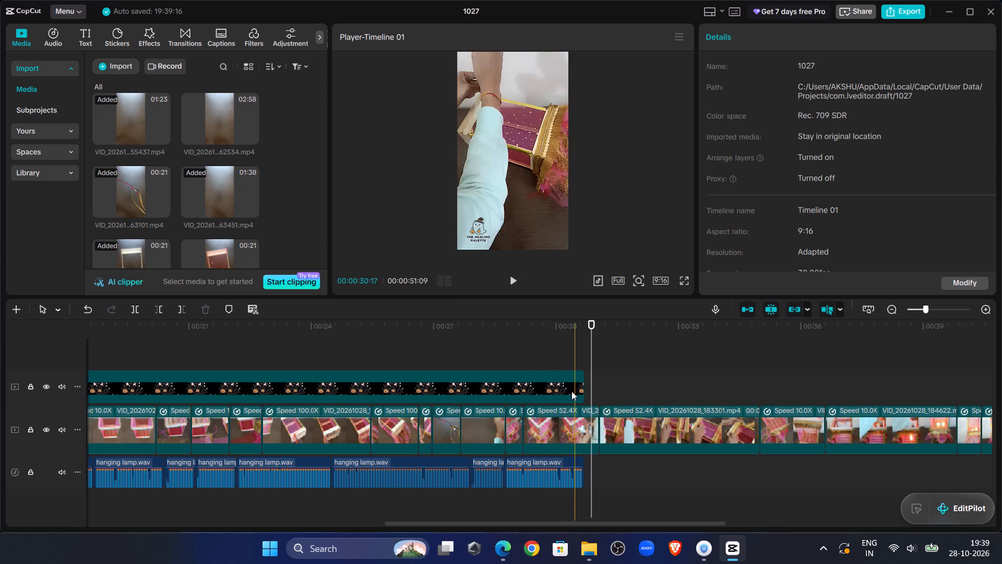
left_click(534, 357)
left_click(511, 281)
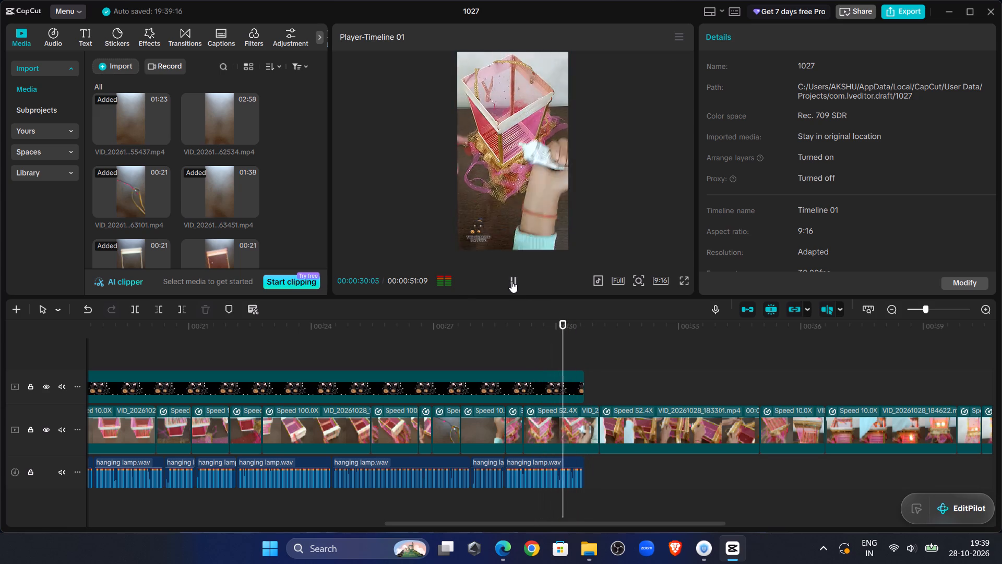
left_click(512, 281)
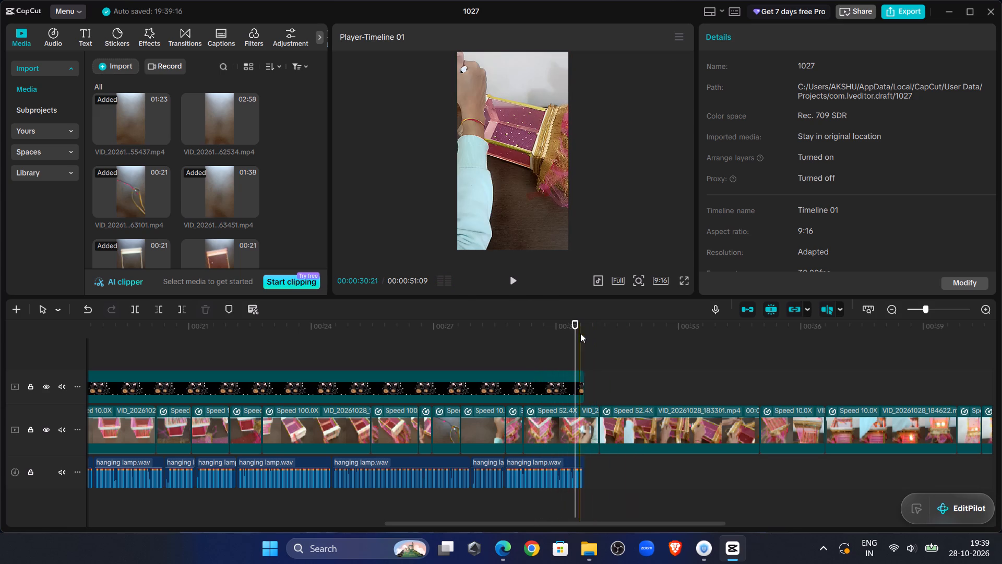
left_click_drag(576, 331, 567, 336)
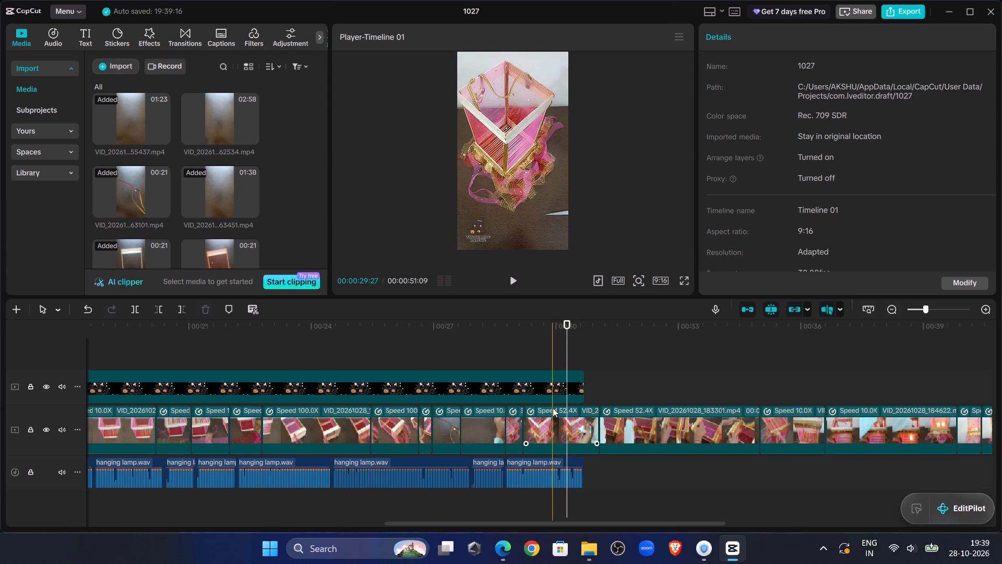
left_click(557, 423)
left_click(178, 313)
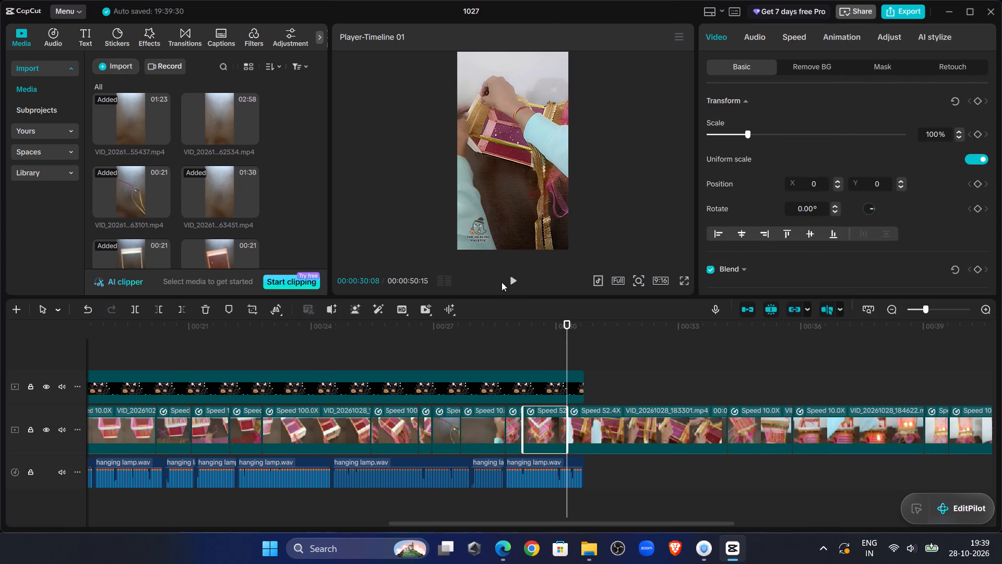
Play and scrub through the next 52.4x VID_20261028_183301.mp4 clip and trim off its start up to 00:00:30:25.
left_click(517, 277)
left_click(517, 277)
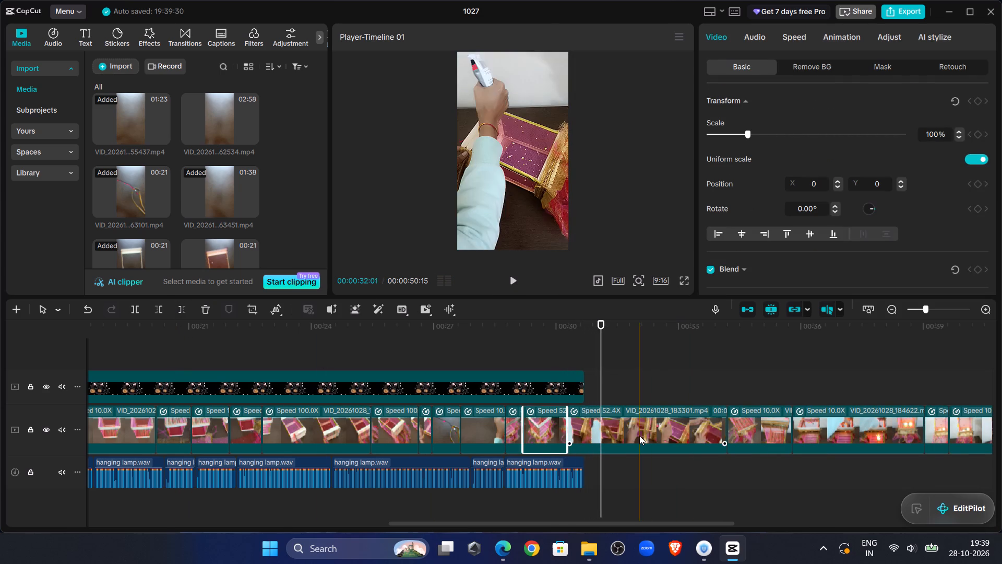
left_click(568, 337)
left_click_drag(568, 337, 605, 340)
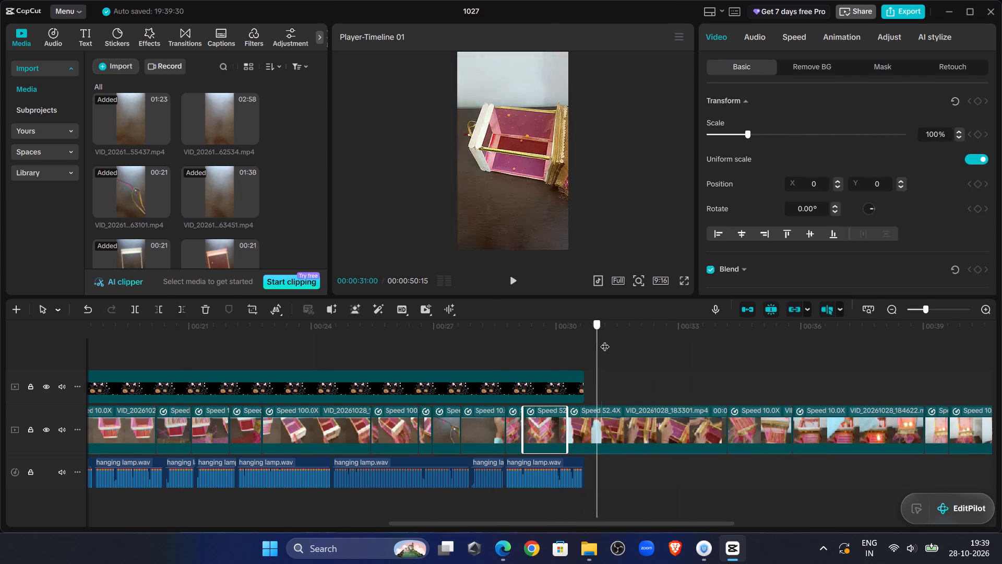
left_click_drag(605, 340, 564, 340)
left_click(506, 271)
left_click(512, 289)
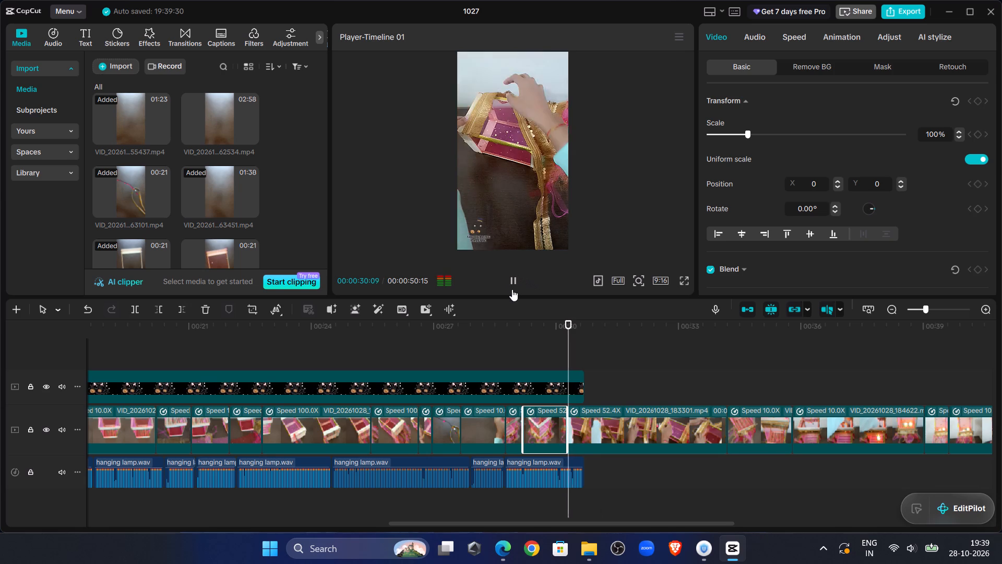
left_click(512, 289)
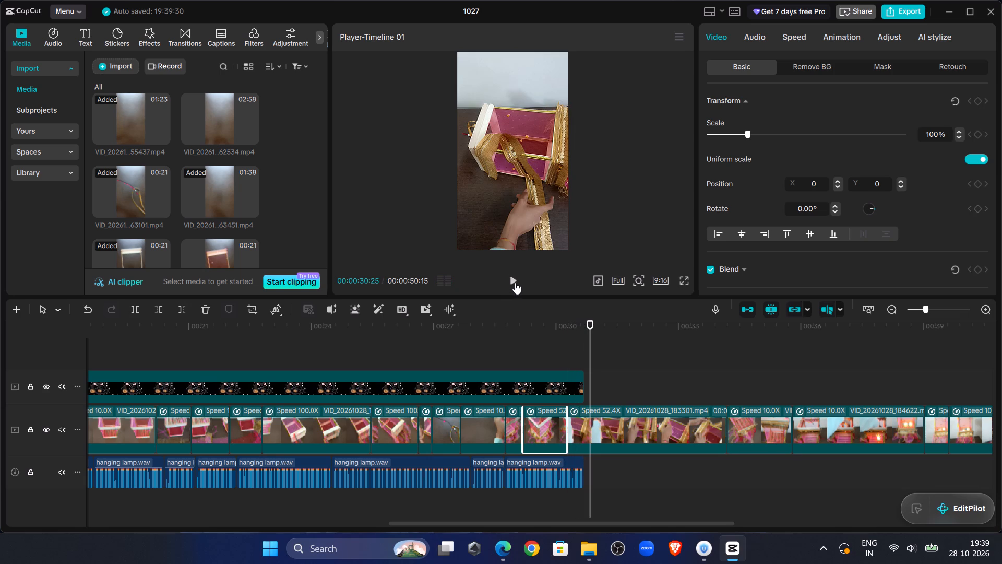
left_click(591, 421)
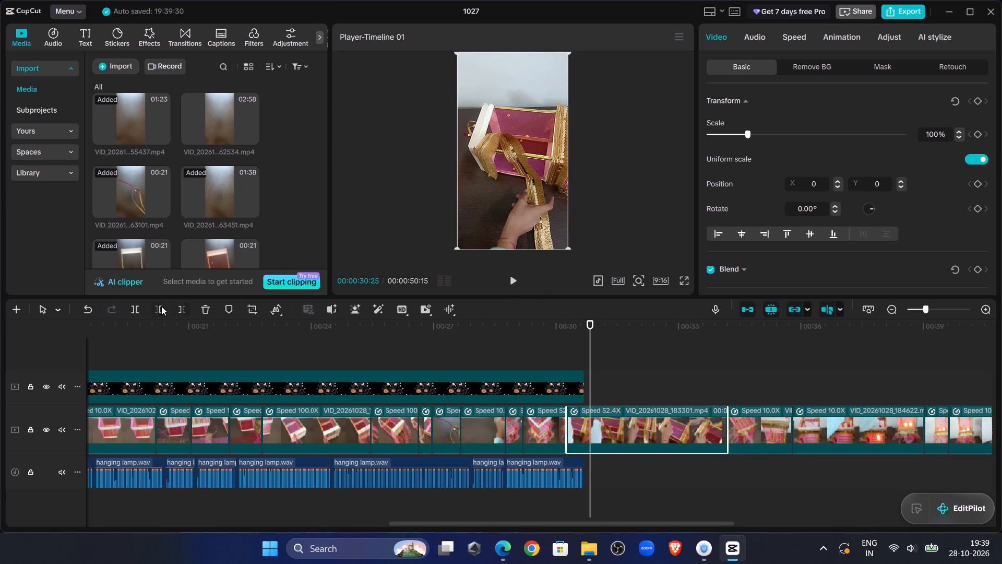
left_click(161, 306)
Replay from about 00:00:29 and split the last 52.4x VID_20261028_183301.mp4 clip at 00:00:31:06.
left_click(521, 345)
left_click(508, 287)
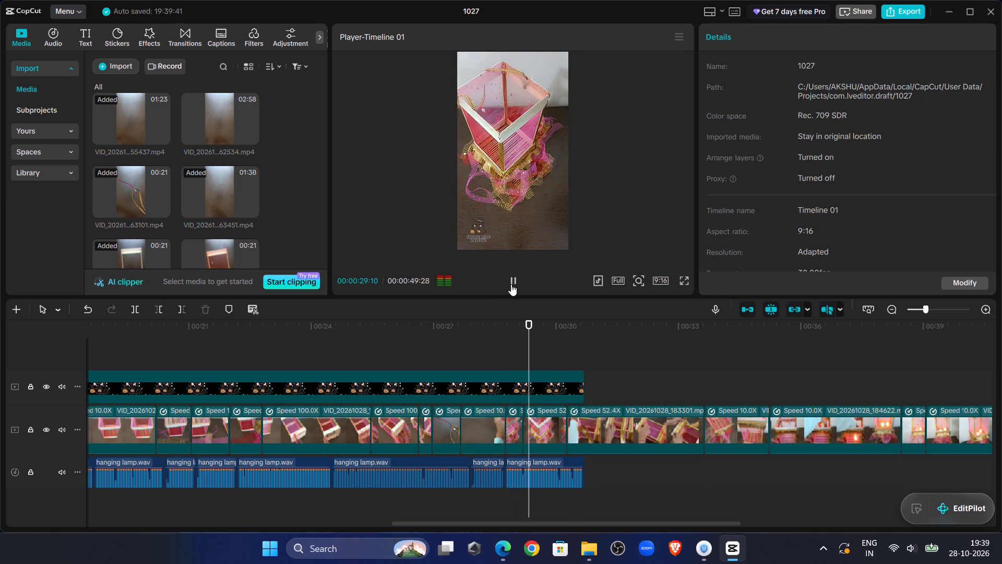
left_click(512, 284)
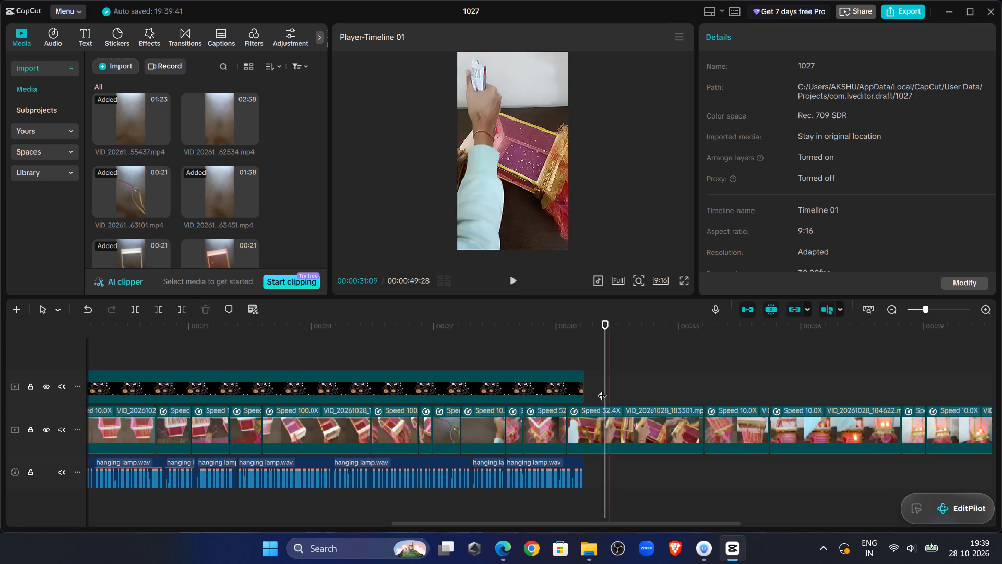
left_click(594, 414)
left_click(135, 307)
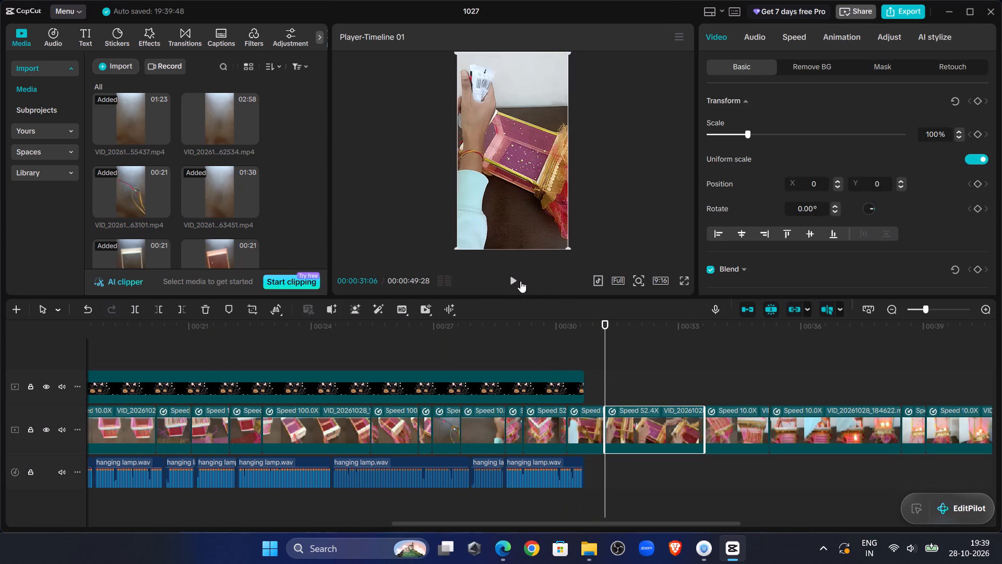
Play and scrub into the second part of the split 52.4x clip and trim a short piece off its start.
left_click(514, 276)
left_click(515, 275)
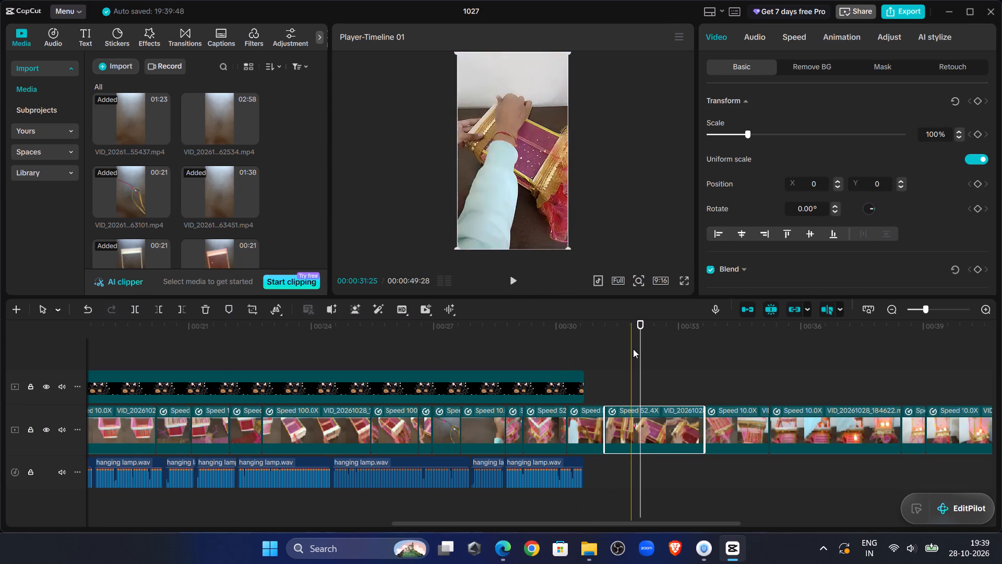
left_click_drag(640, 351, 622, 355)
left_click(157, 308)
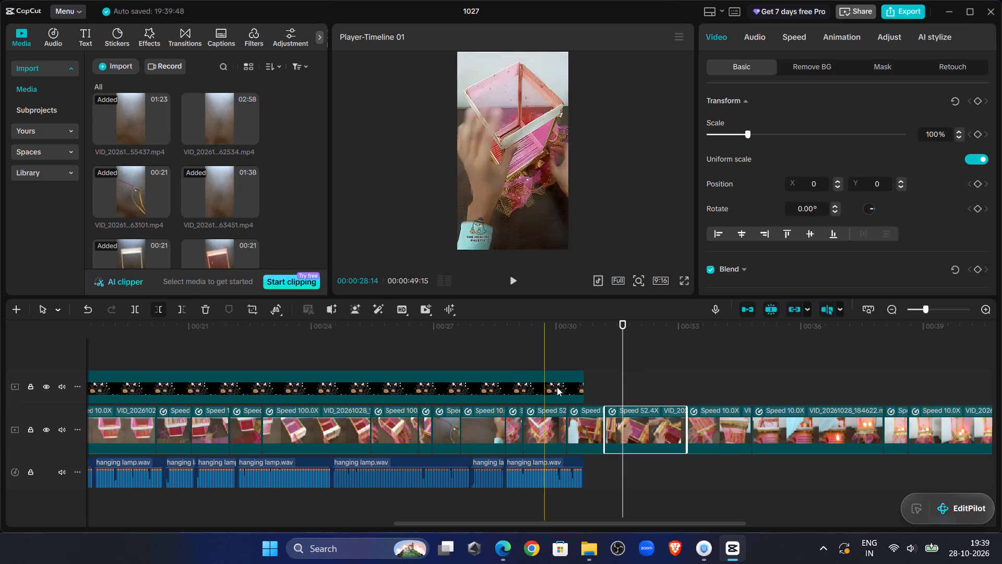
Replay across the new cut and trim off the end of the last 52.4x clip after 00:00:32:20.
left_click(560, 350)
left_click(518, 278)
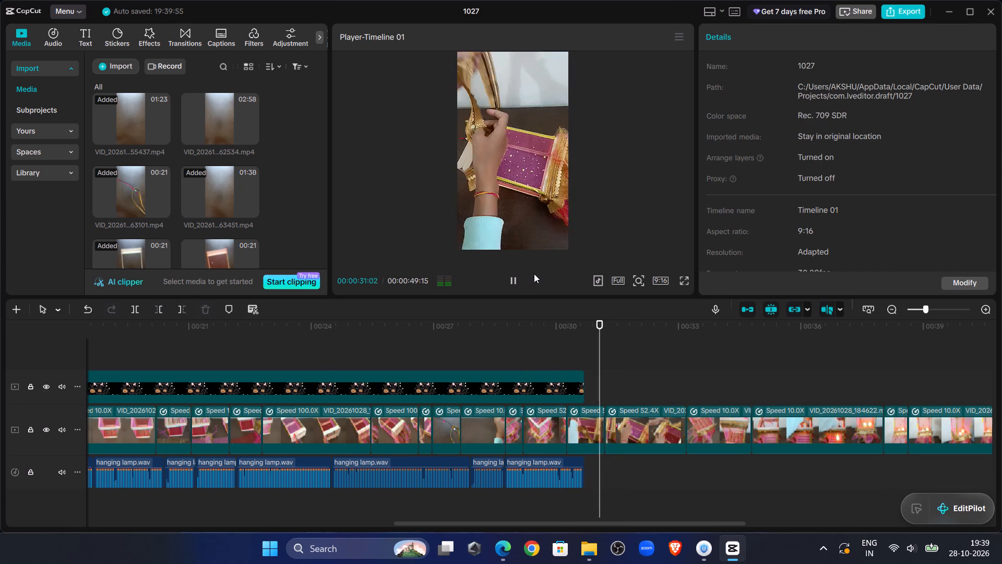
left_click(534, 274)
left_click(519, 283)
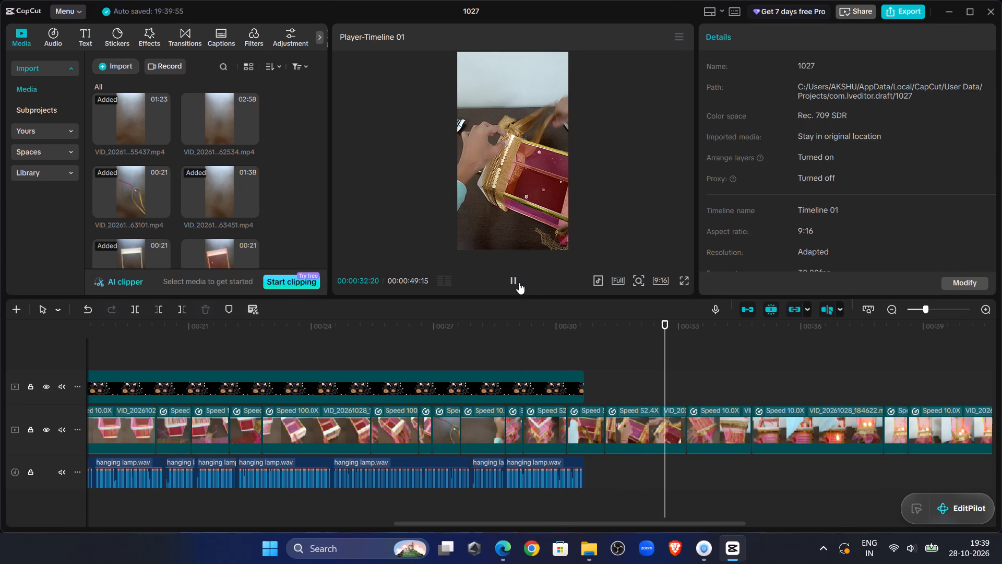
left_click(650, 429)
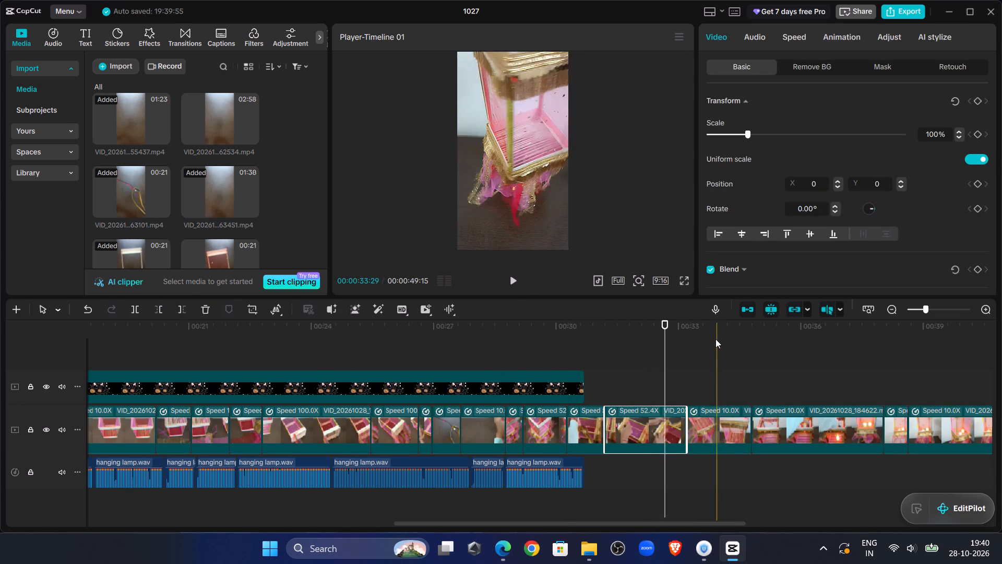
left_click(174, 312)
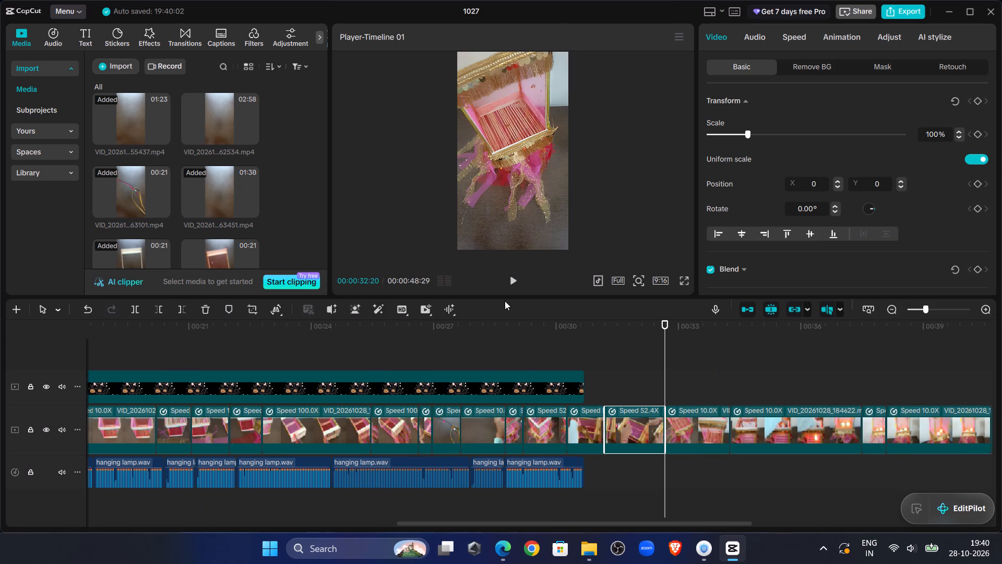
Play on and delete the 10.0x unlit lamp clip between the last 52.4x clip and the VID_20261028_184622.mp4 clip.
left_click(512, 275)
left_click(512, 275)
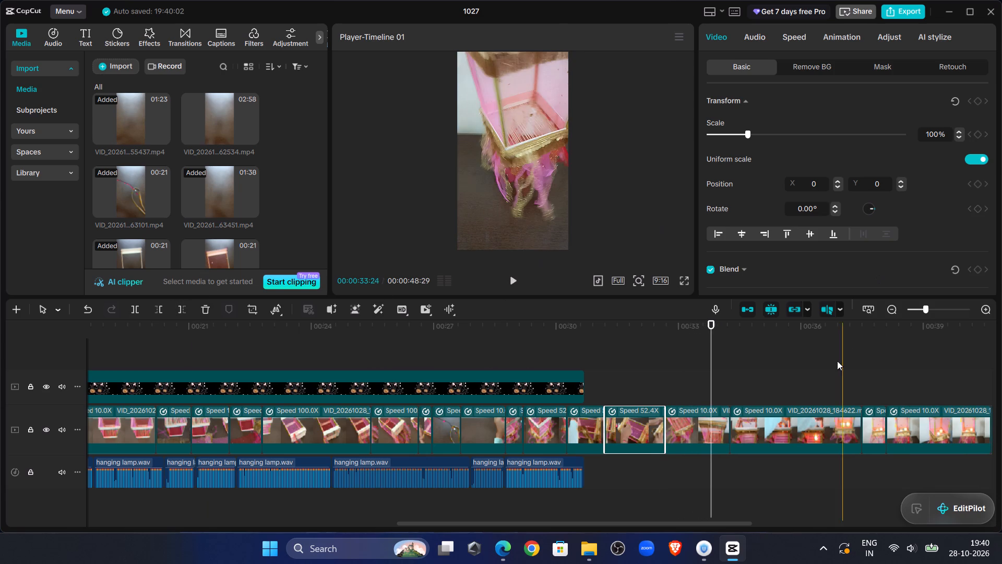
left_click(697, 409)
key("Delete")
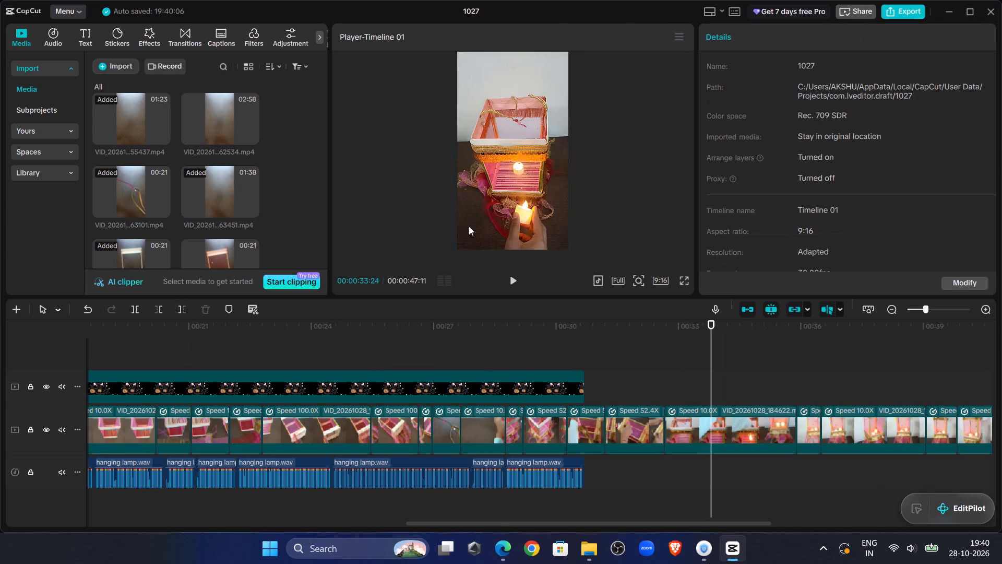
Play through the candle-lighting VID_20261028_184622.mp4 clip and scrub ahead across the lit hanging lamp clips, including the dark-room shot.
left_click(618, 368)
left_click(512, 283)
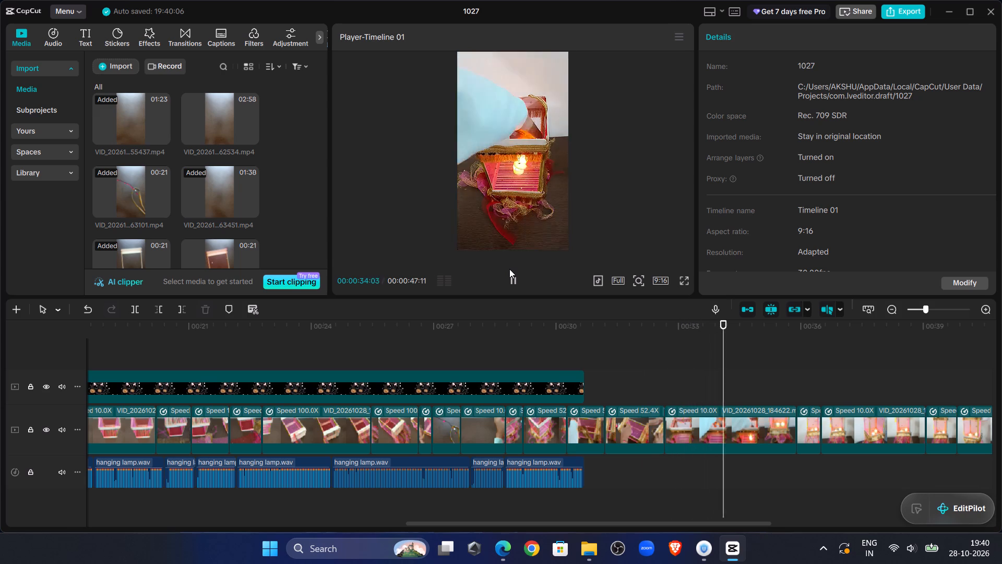
left_click(509, 269)
left_click(509, 269)
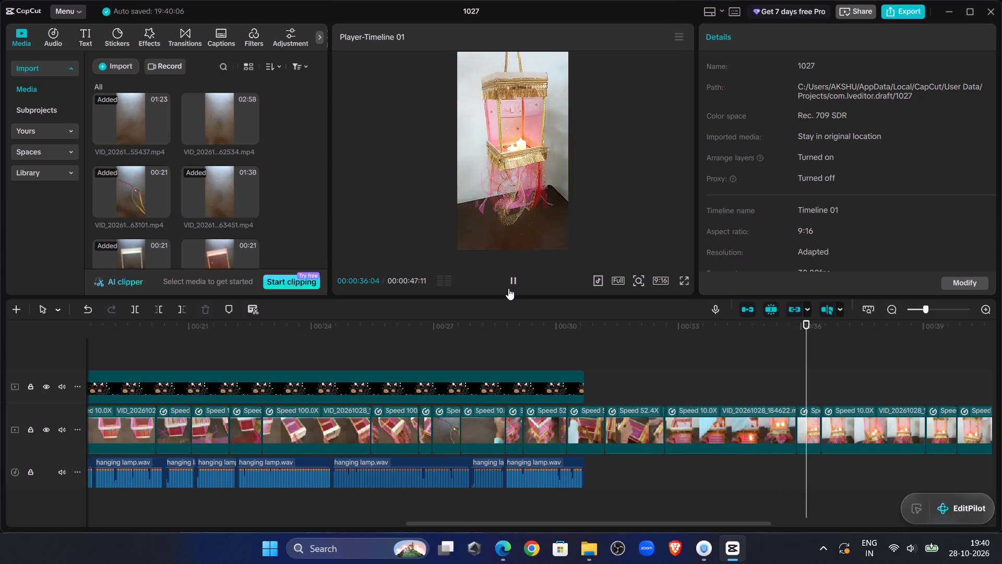
left_click(509, 283)
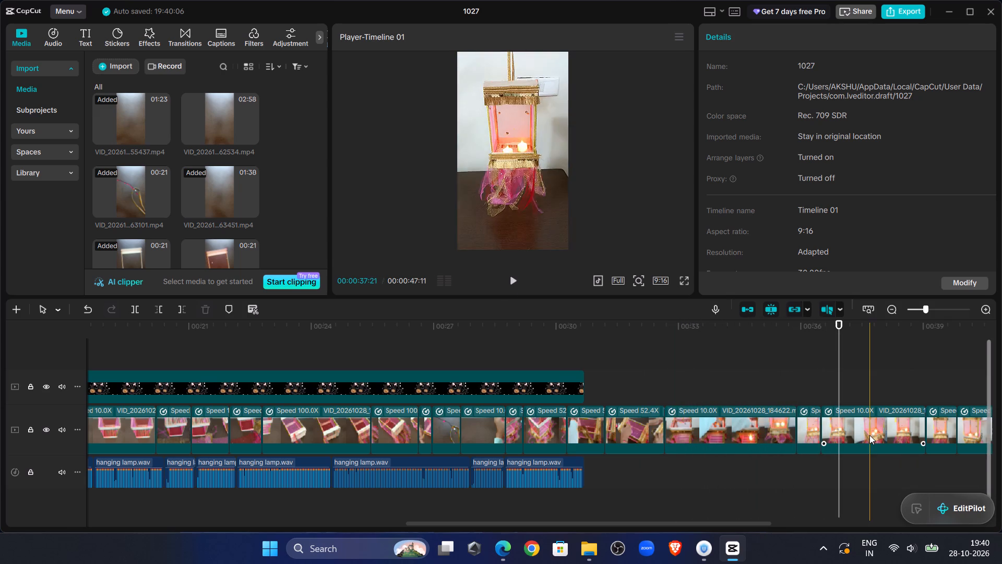
left_click(869, 435)
left_click_drag(839, 357, 1001, 377)
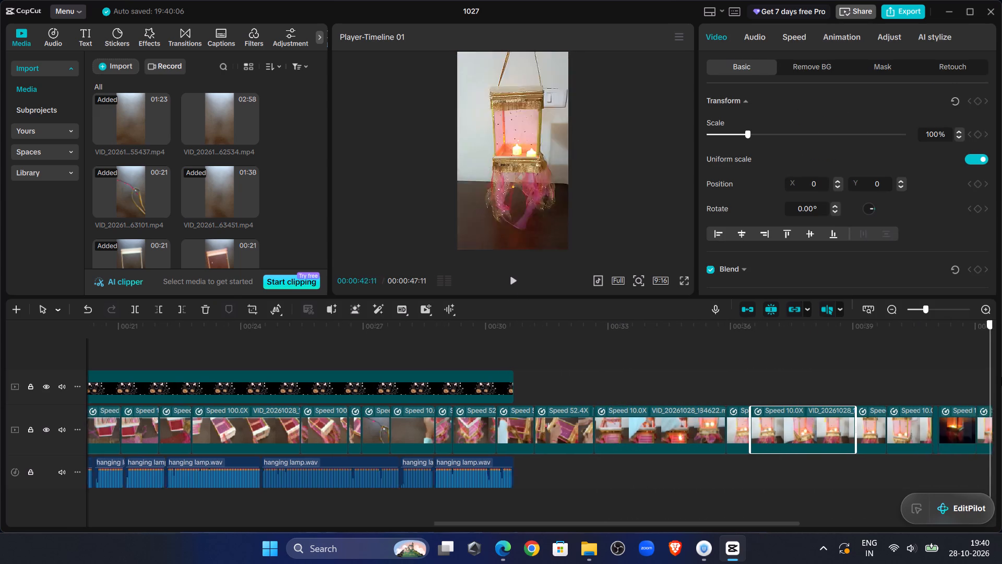
left_click_drag(1001, 377, 784, 368)
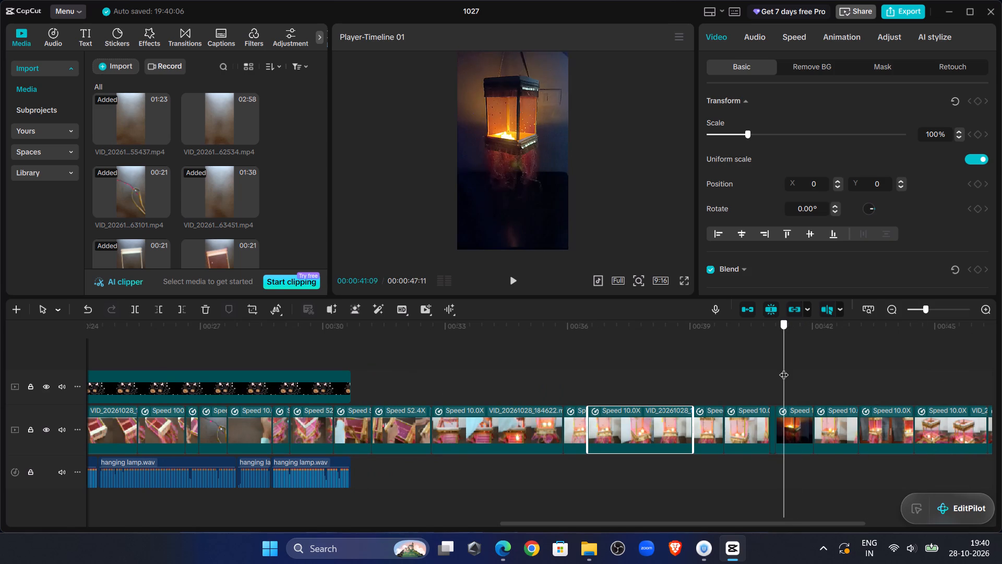
left_click_drag(784, 368, 586, 383)
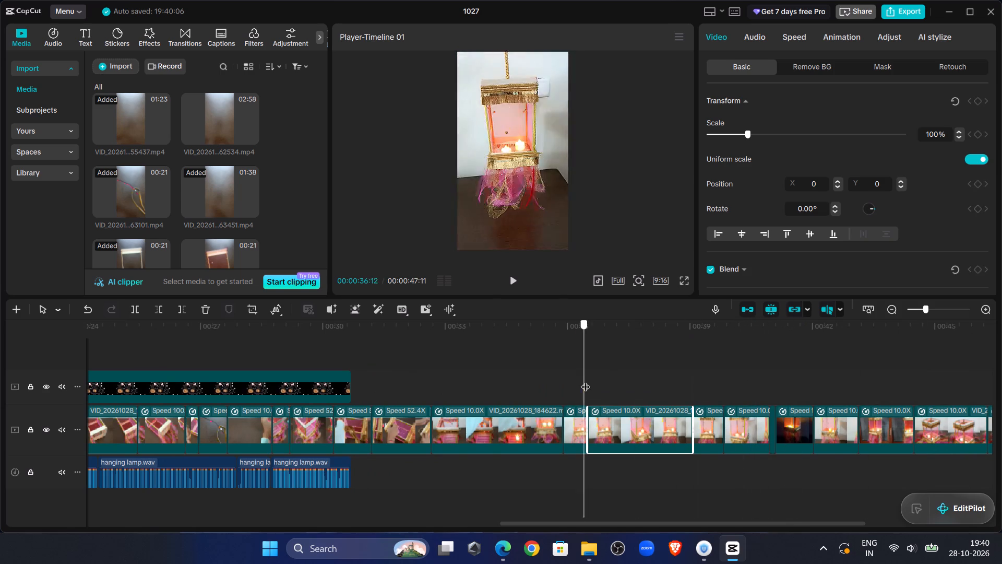
Play the 10.0x lit hanging lamp clips between about 00:00:36 and 00:00:41 to compare their footage.
left_click(508, 277)
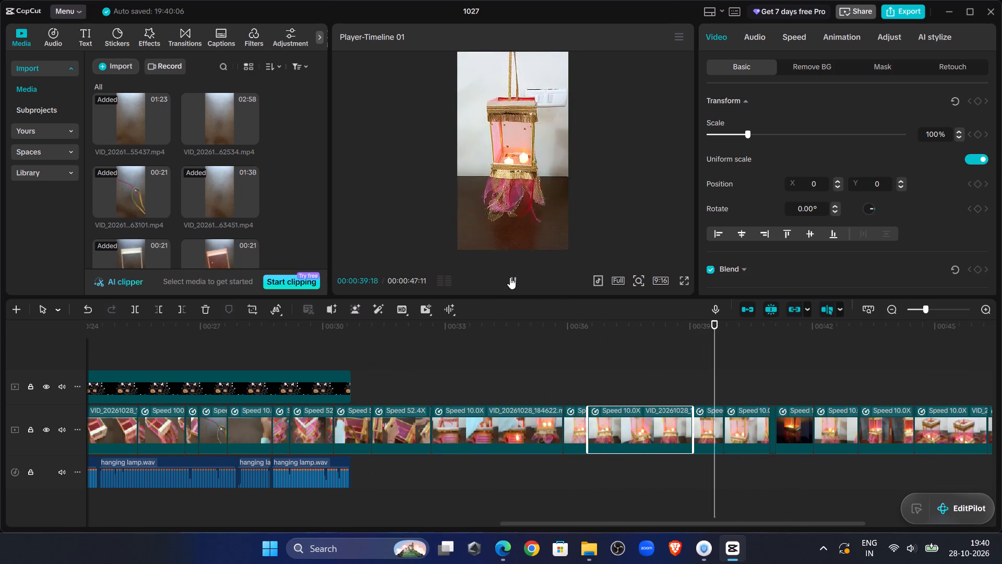
left_click(510, 277)
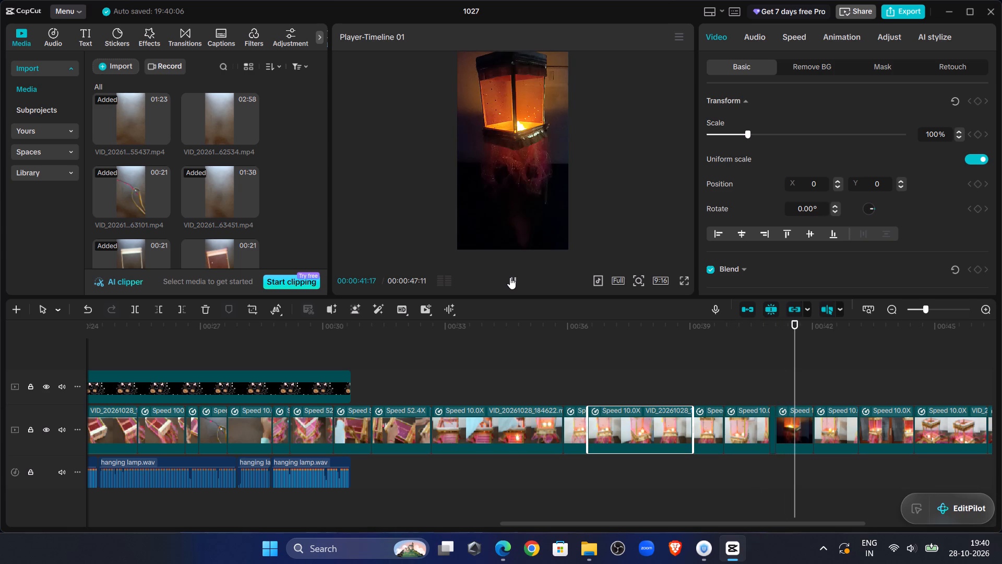
left_click(745, 427)
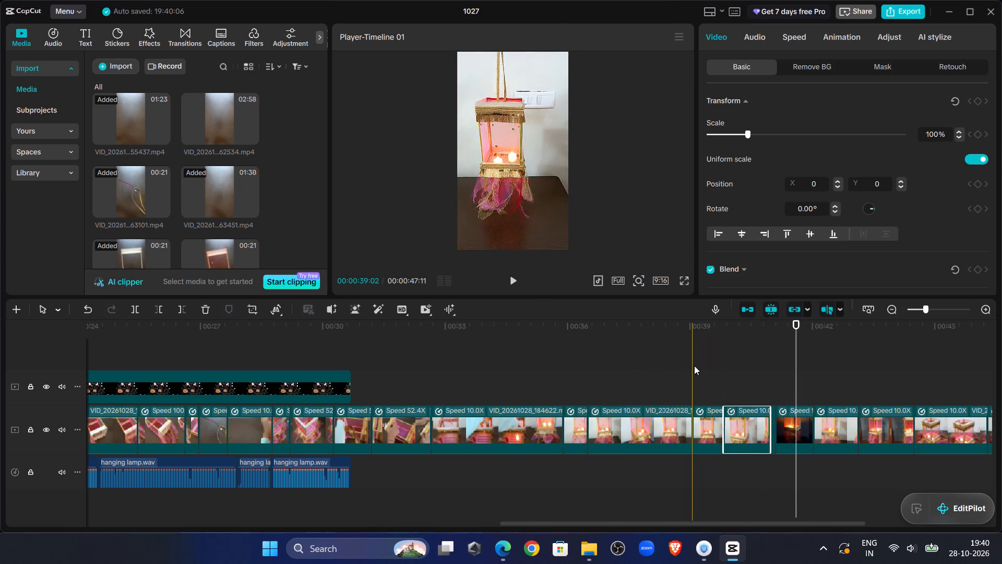
left_click(693, 365)
left_click(520, 285)
left_click(520, 285)
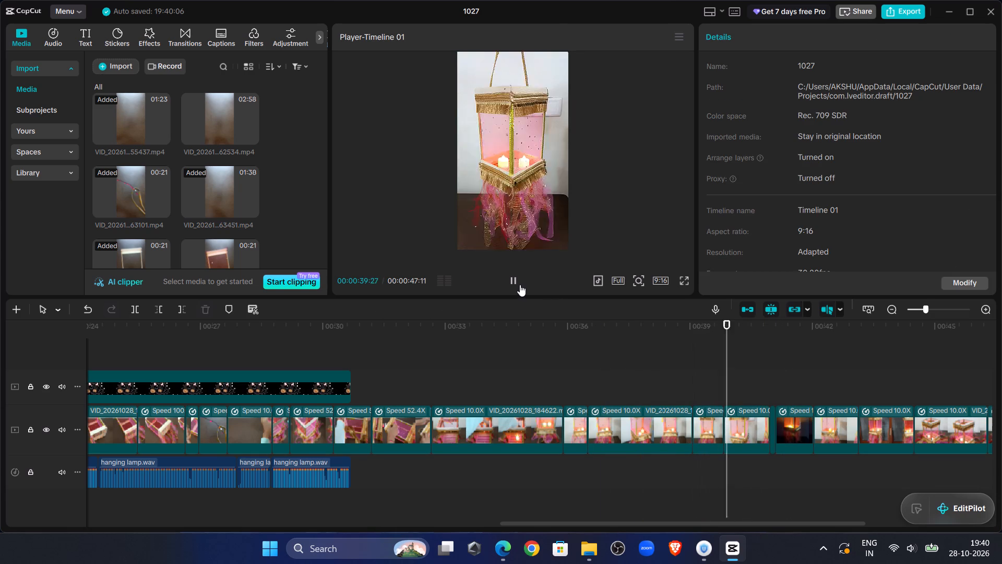
left_click(518, 282)
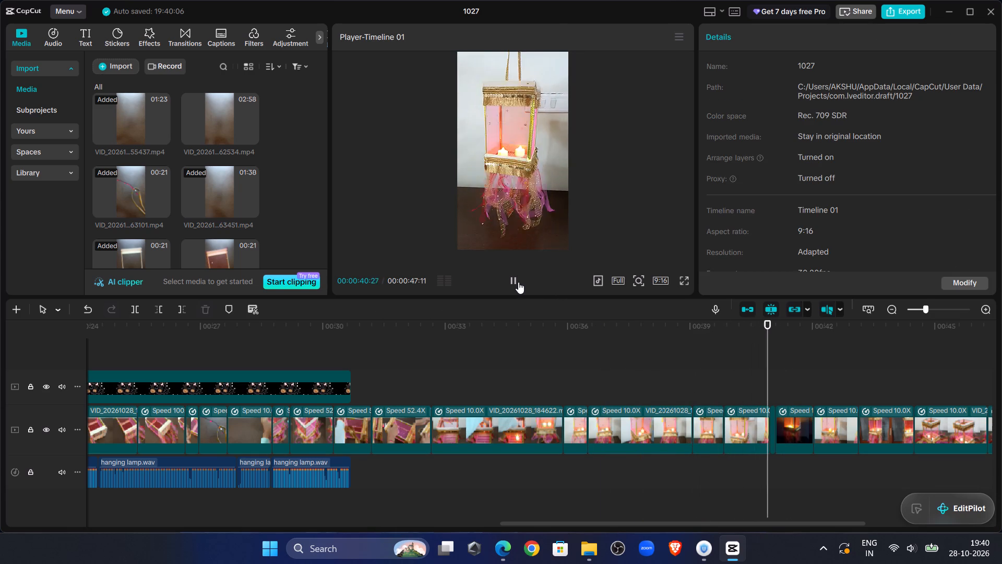
left_click(518, 282)
Replay the lit lamp clips from about 00:00:36 and delete the short 10.0x clip directly after VID_20261028_184622.mp4.
left_click(575, 344)
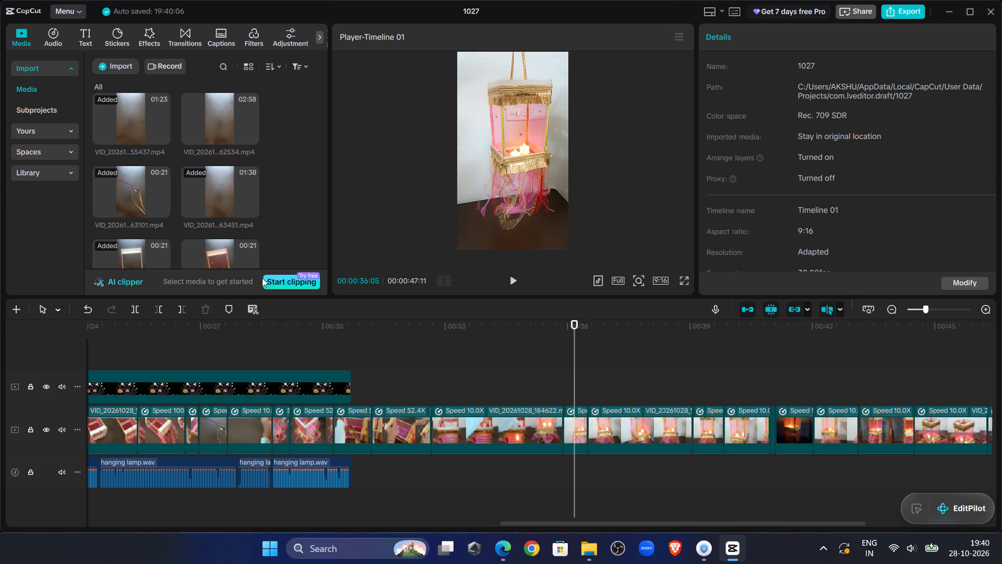
left_click(515, 280)
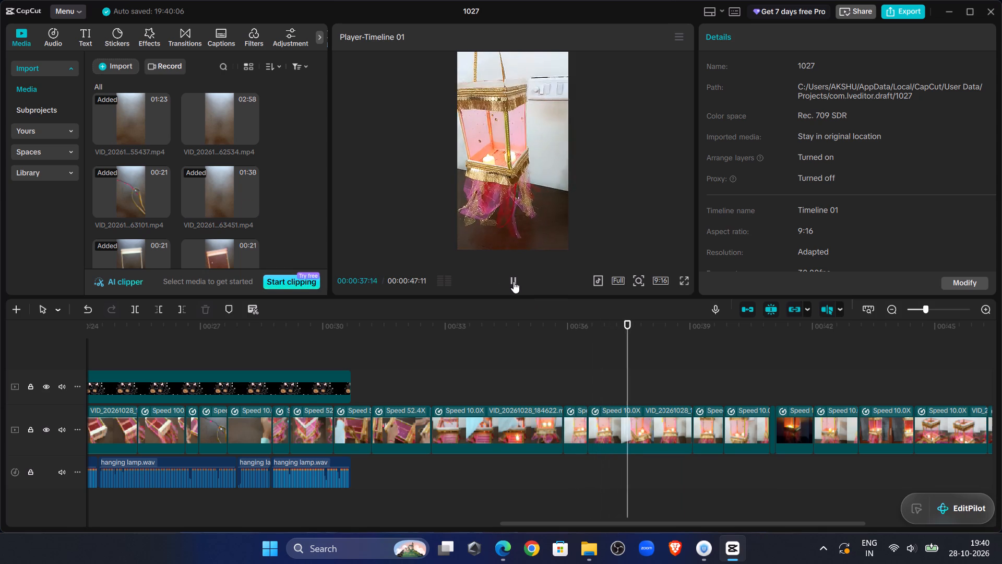
left_click(514, 281)
left_click(514, 281)
left_click(514, 281)
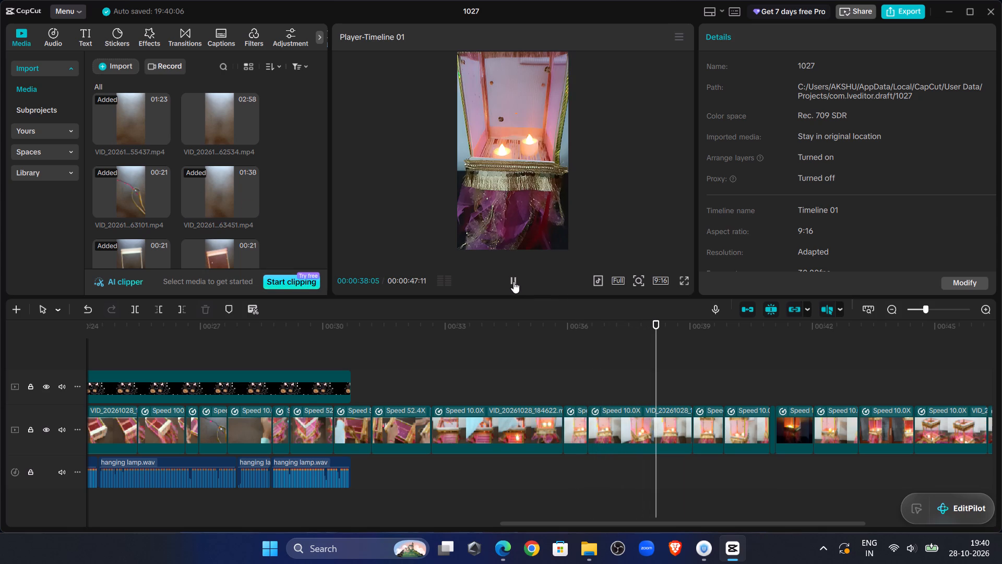
left_click(514, 281)
left_click(514, 281)
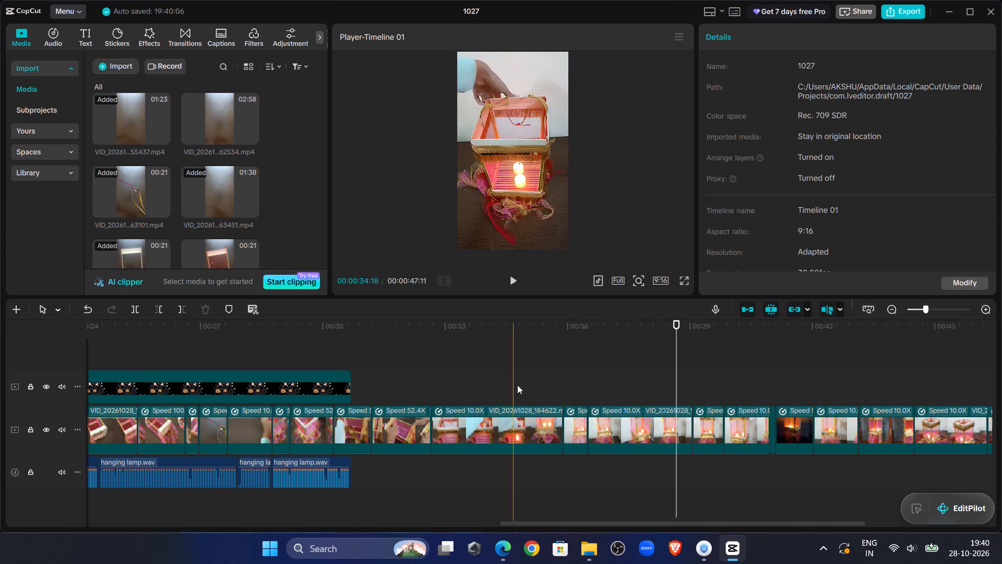
left_click(554, 362)
left_click(509, 276)
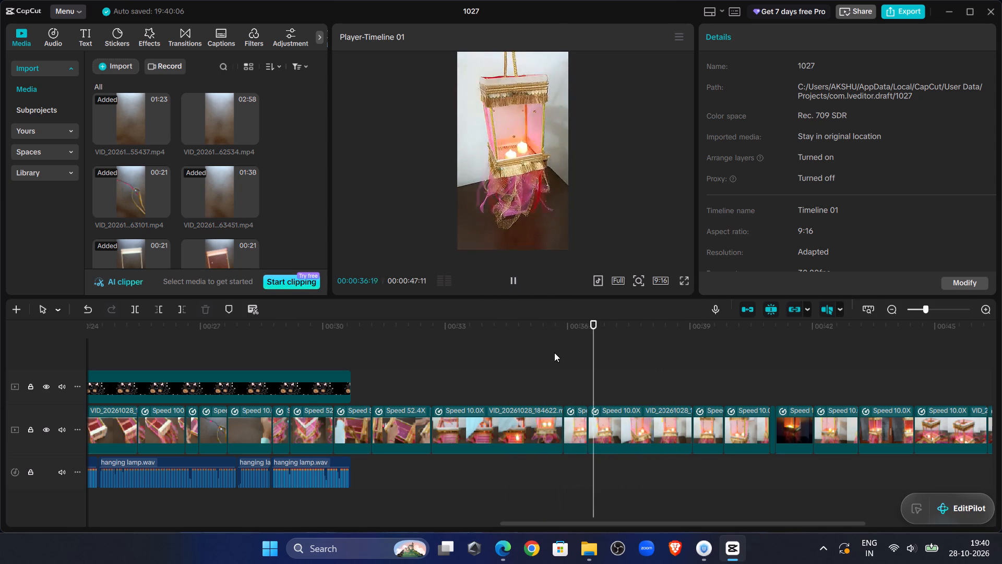
left_click(554, 353)
left_click(515, 281)
left_click(516, 281)
left_click(570, 419)
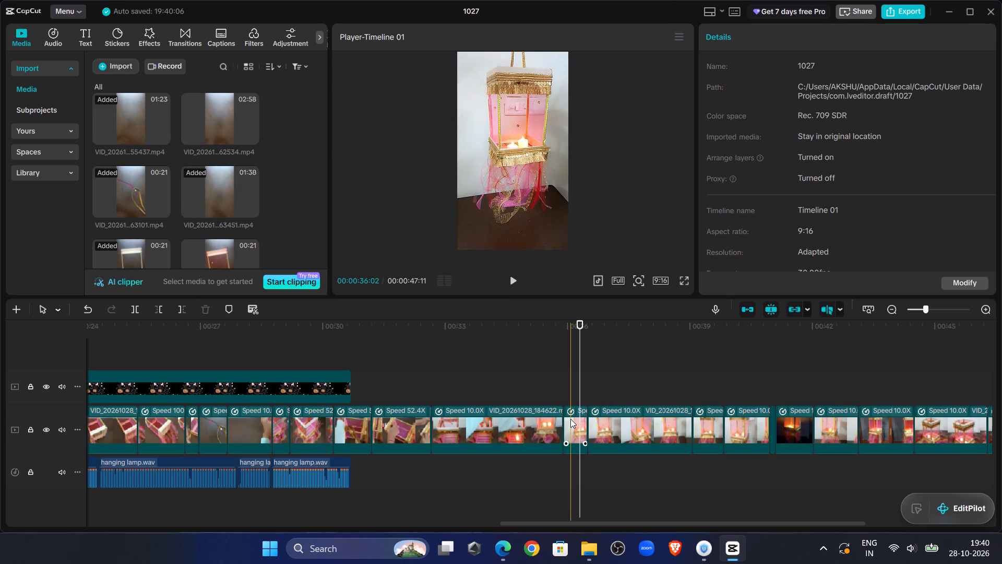
key("Delete")
Replay the candle-lighting VID_20261028_184622.mp4 clip from 00:00:33:15 and trim off its end after about 00:00:35.
left_click(466, 366)
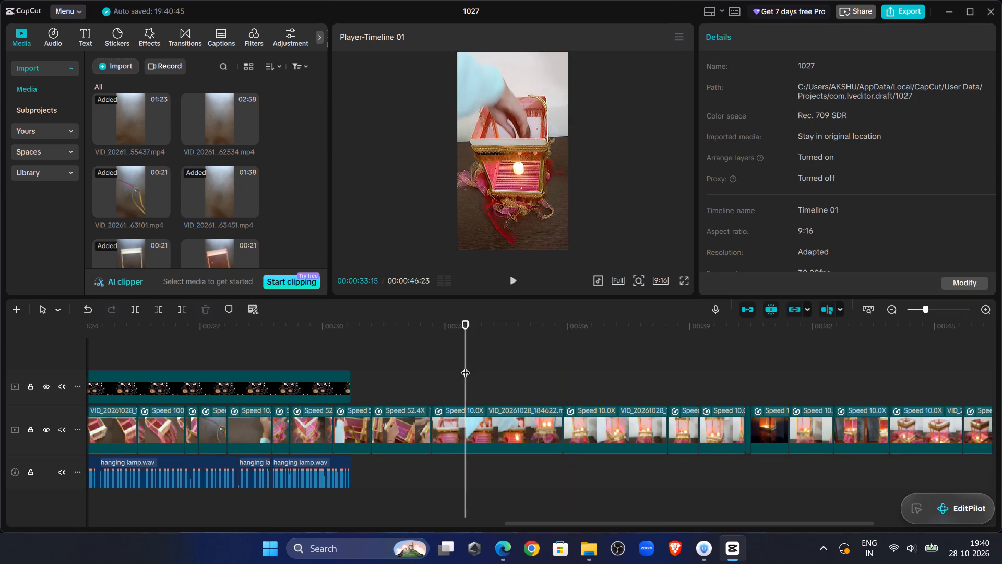
left_click(518, 272)
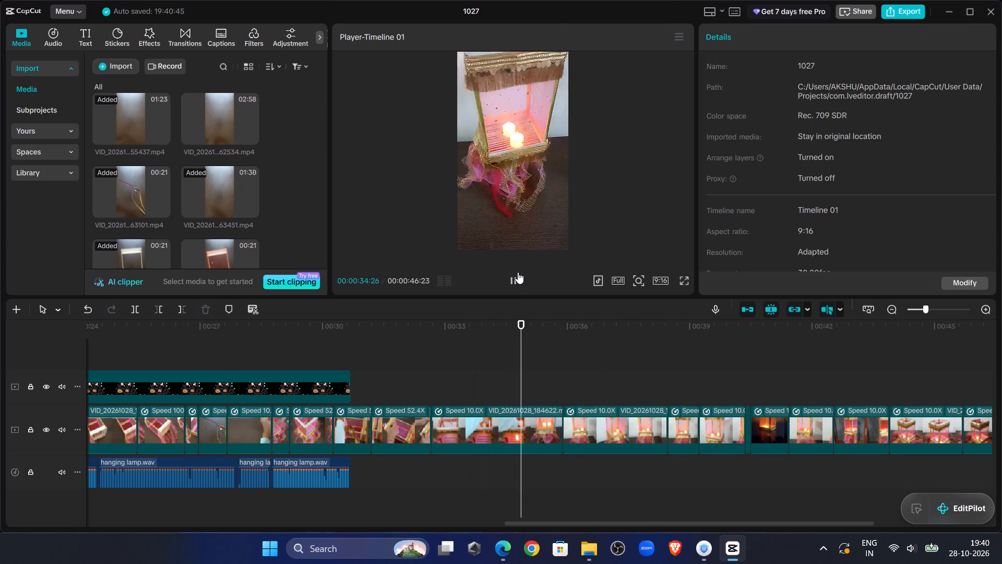
left_click(518, 272)
left_click(516, 421)
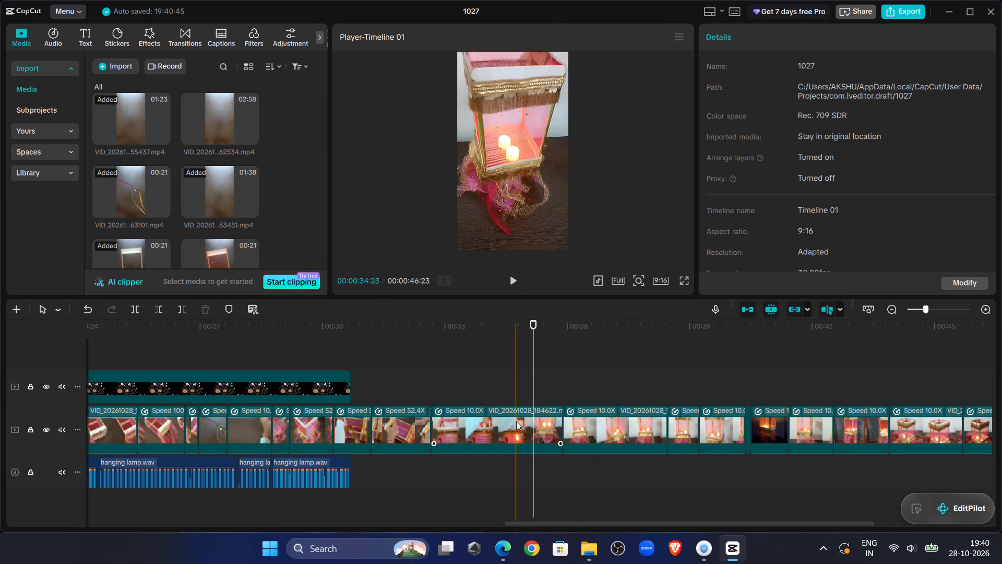
left_click(177, 305)
Play the lit lamp clip directly after VID_20261028_184622.mp4 and trim off its end at about 00:00:36:29.
left_click(509, 275)
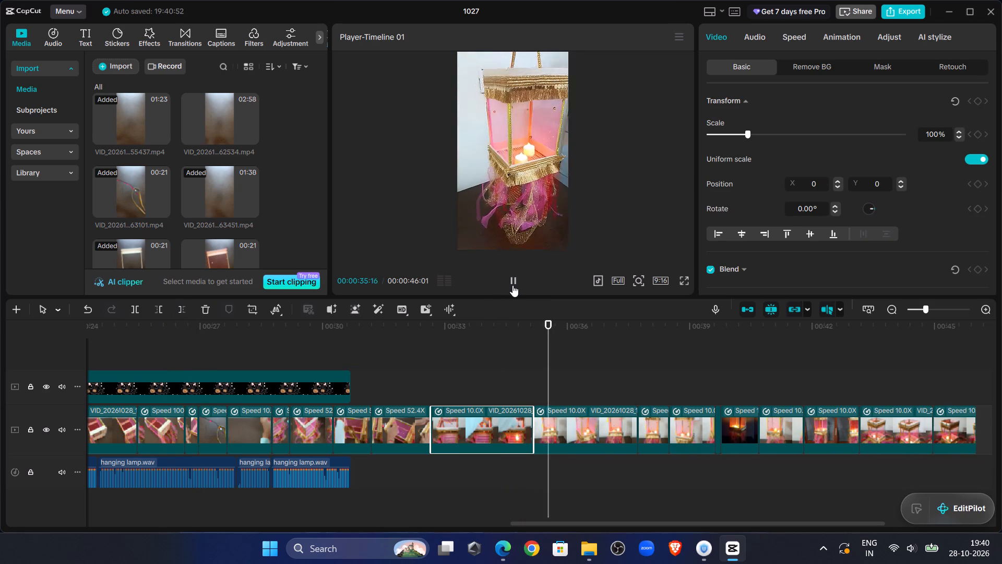
left_click(515, 289)
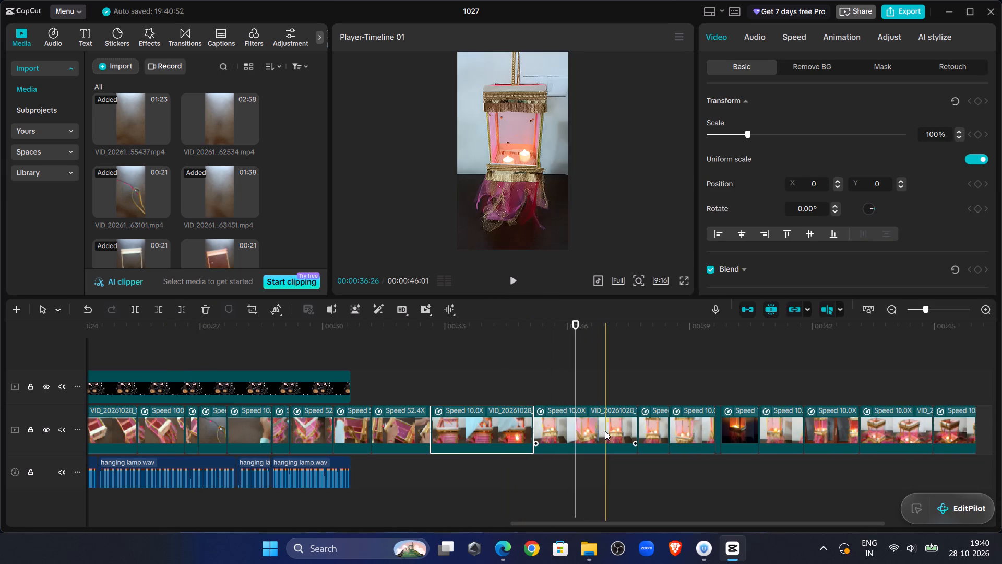
left_click(514, 266)
left_click(510, 277)
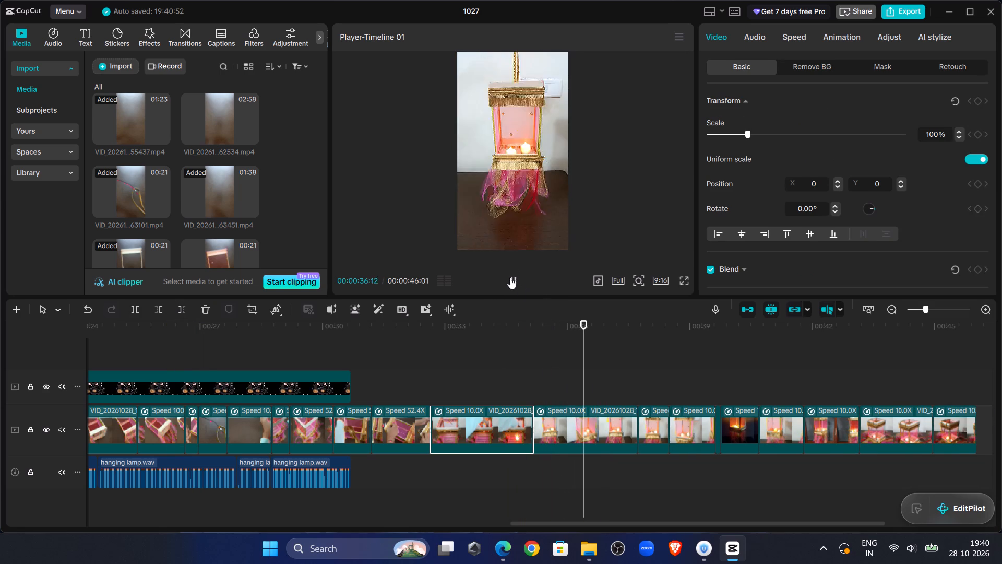
left_click(510, 277)
double_click(510, 277)
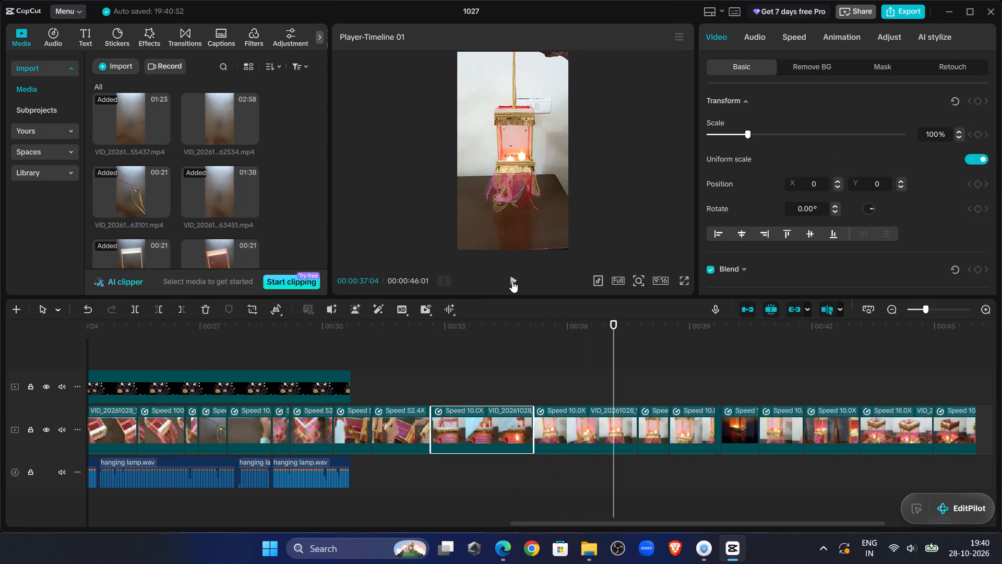
left_click(611, 356)
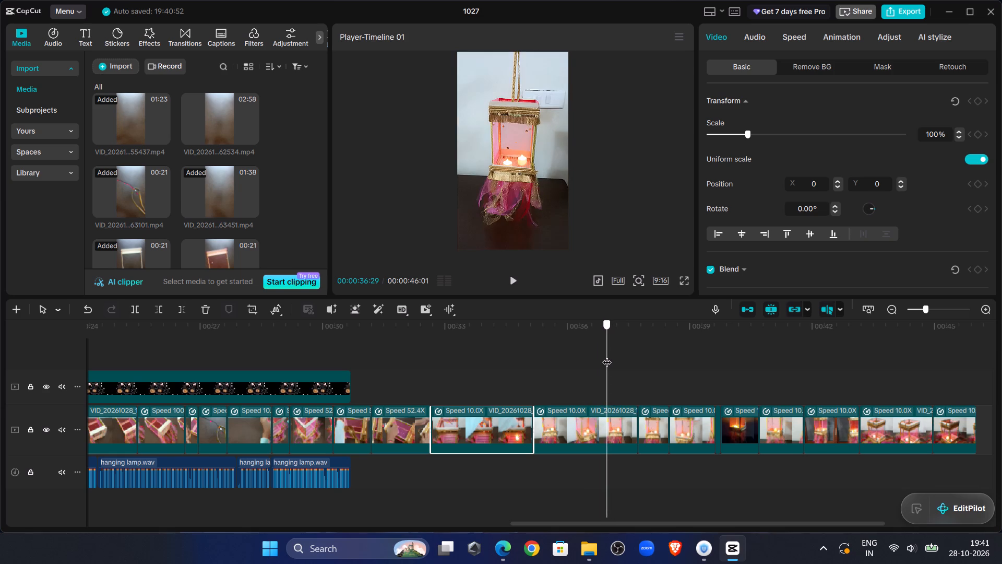
left_click(618, 440)
left_click(187, 305)
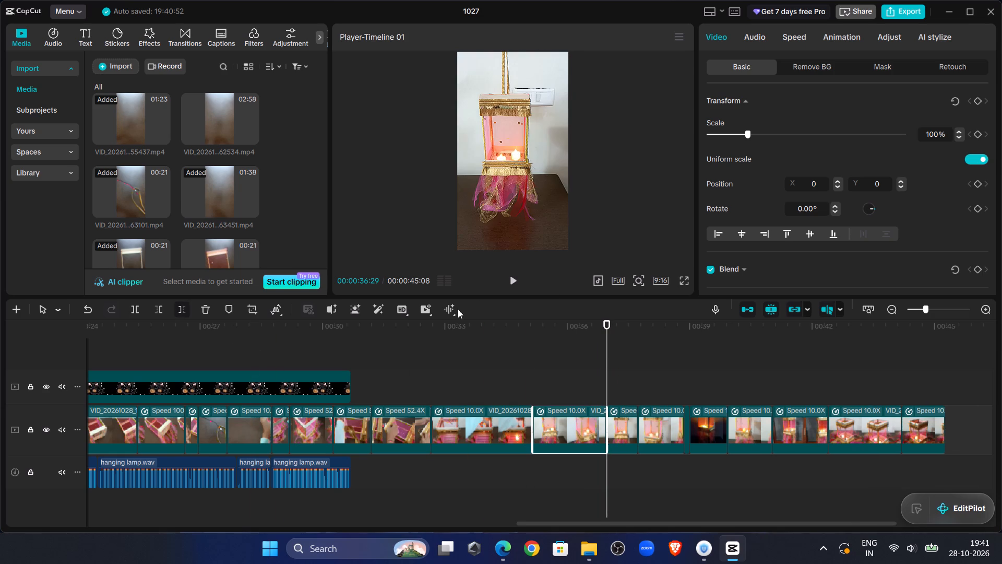
Replay the lit lamp footage from about 00:00:37 and delete the short clip directly after the one just trimmed.
left_click(512, 279)
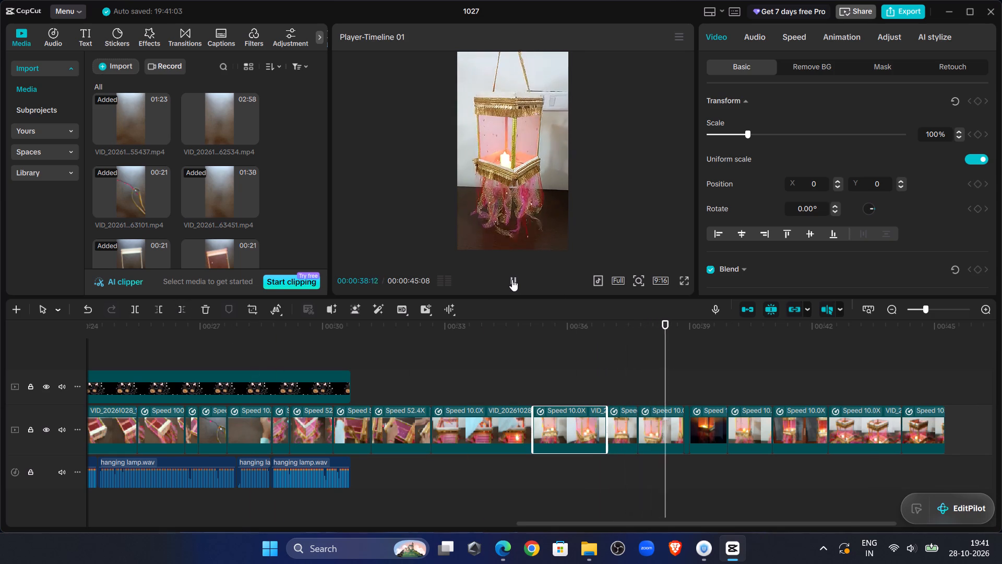
left_click(615, 392)
left_click_drag(615, 392, 626, 395)
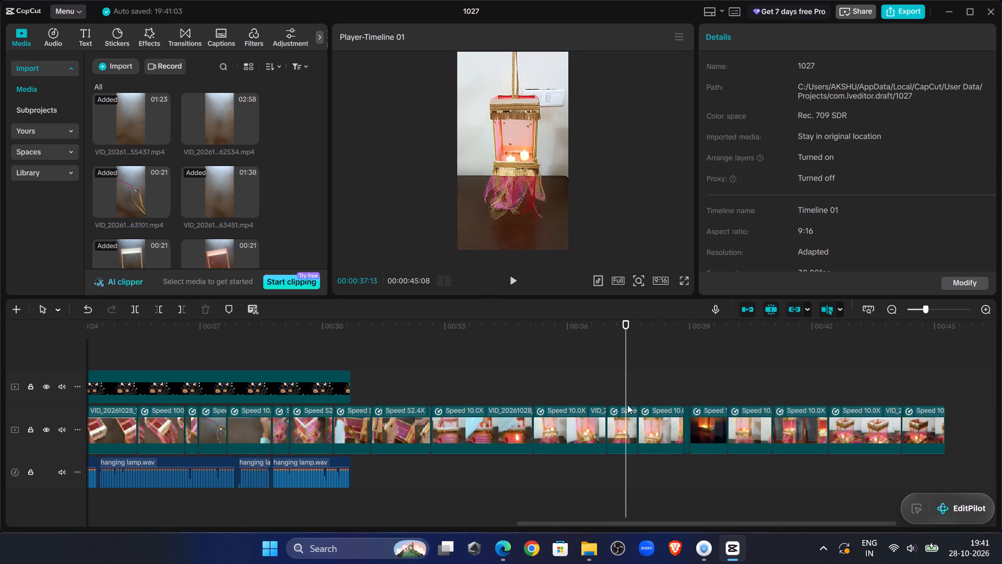
left_click(629, 422)
key("Delete")
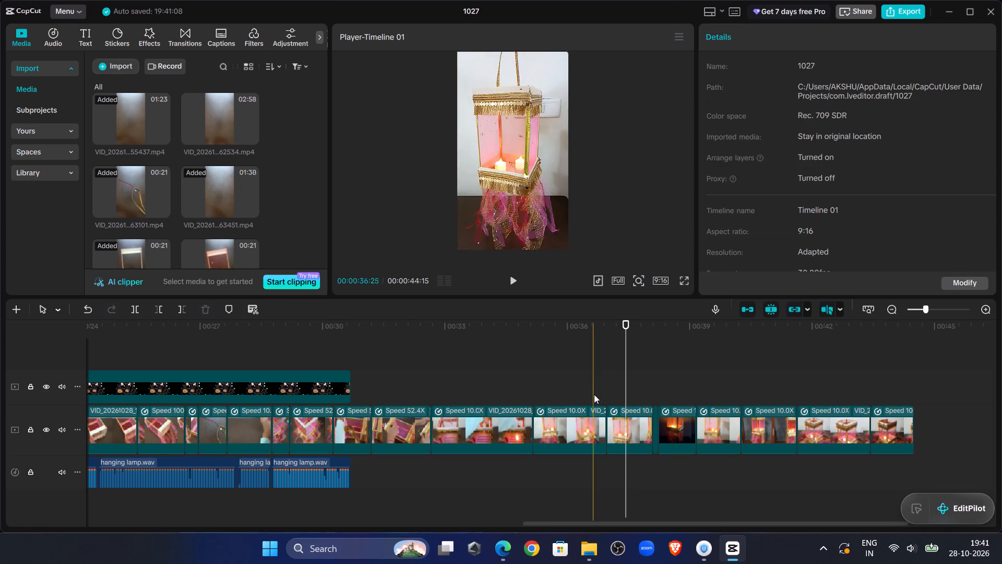
Play from about 00:00:36:25 past the dark-room shot and trim off the end of the clip after it at 00:00:39:15.
left_click(598, 381)
left_click(508, 283)
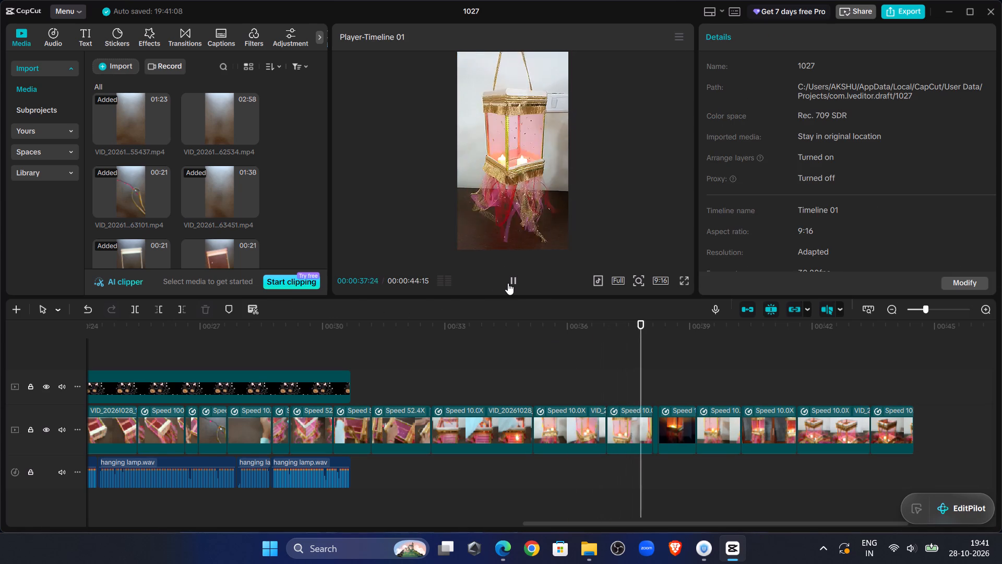
left_click(508, 283)
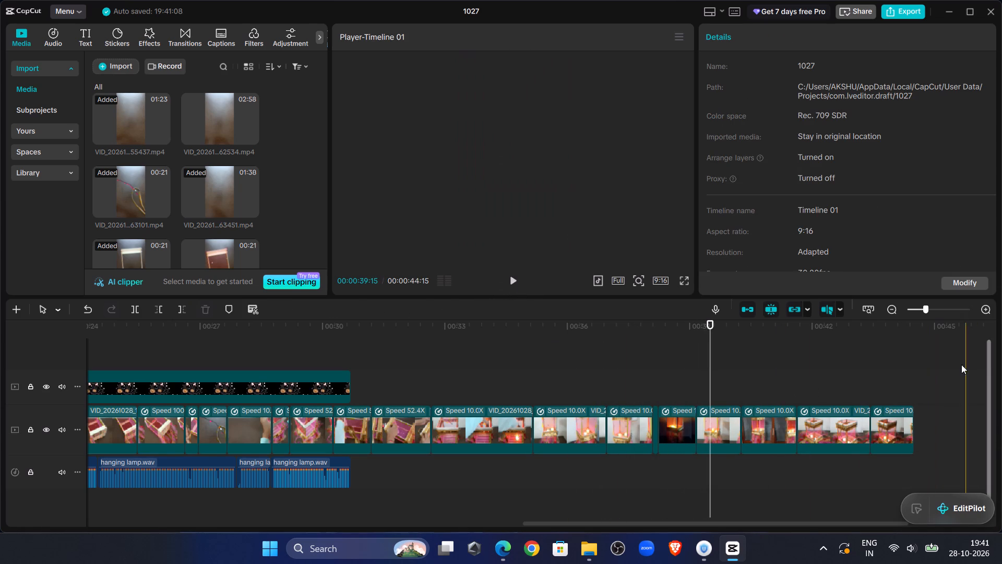
left_click(714, 422)
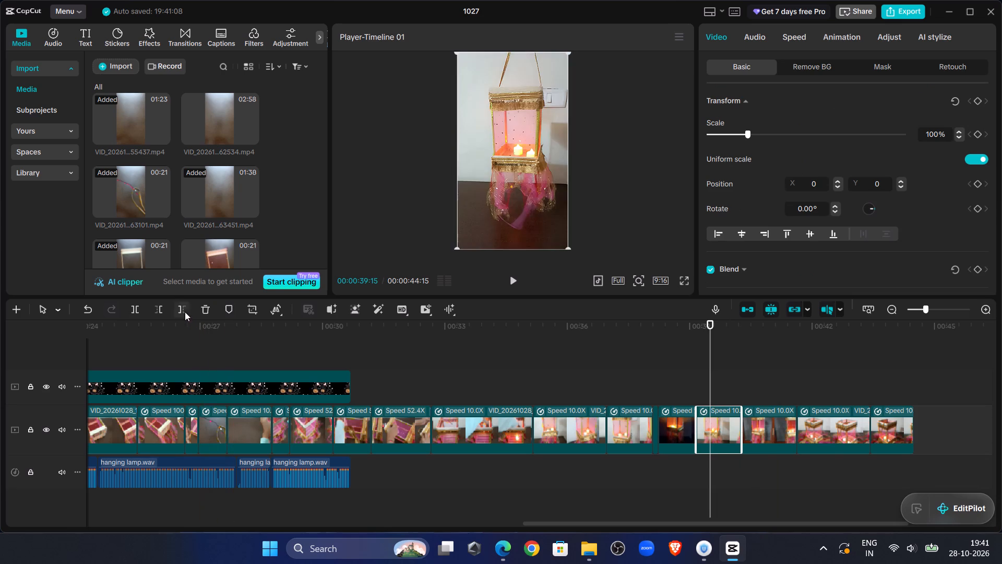
left_click(185, 312)
Play on past the trimmed clip and delete the 10.0x clip of the lamp hanging before the wooden door.
left_click(517, 272)
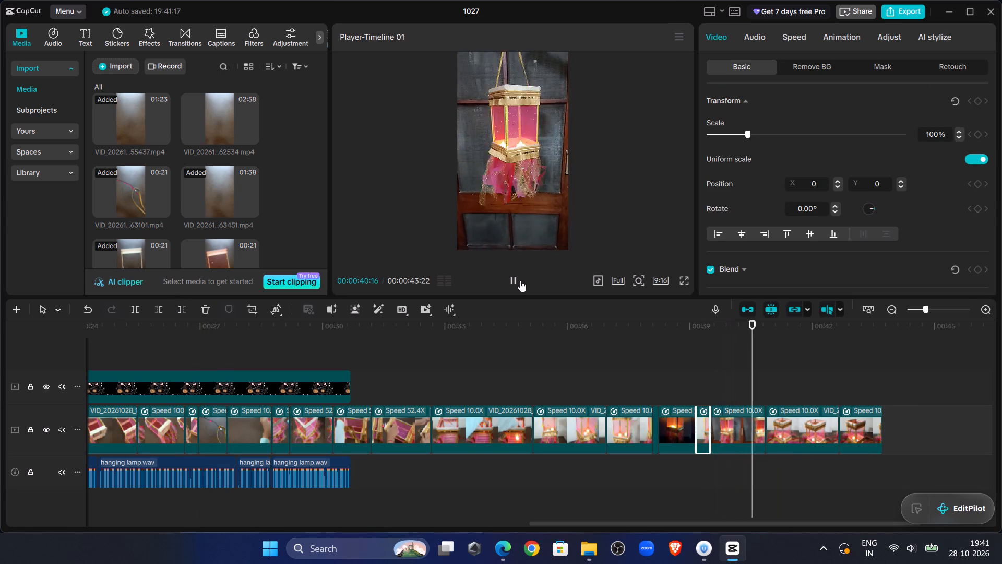
left_click(520, 280)
left_click(749, 409)
key("Delete")
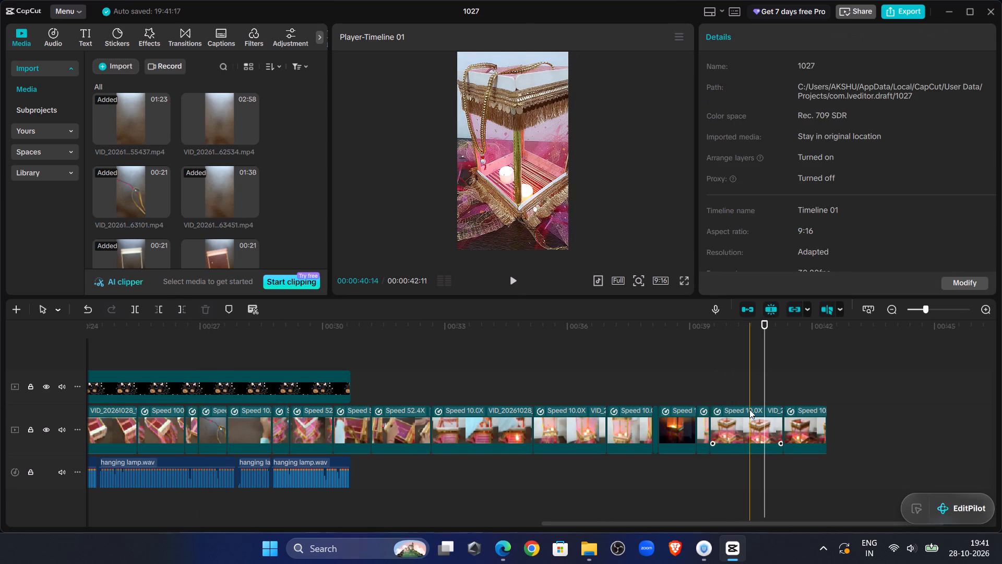
Play the closing 10.0x clips of the lamp standing on the table, starting from about 00:00:39:18.
left_click(803, 382)
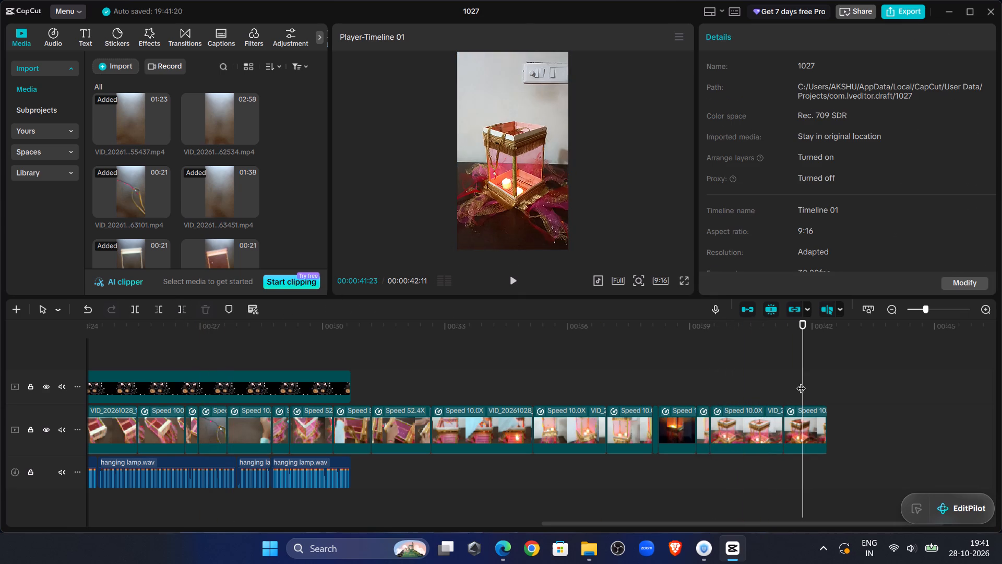
left_click(704, 367)
left_click(507, 281)
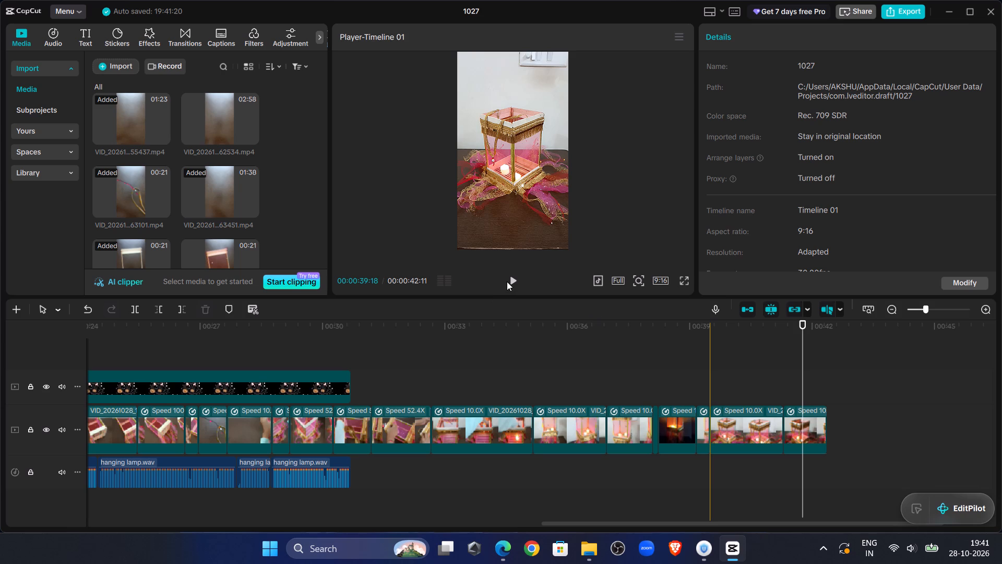
left_click(512, 280)
left_click(519, 279)
left_click(514, 279)
left_click(514, 279)
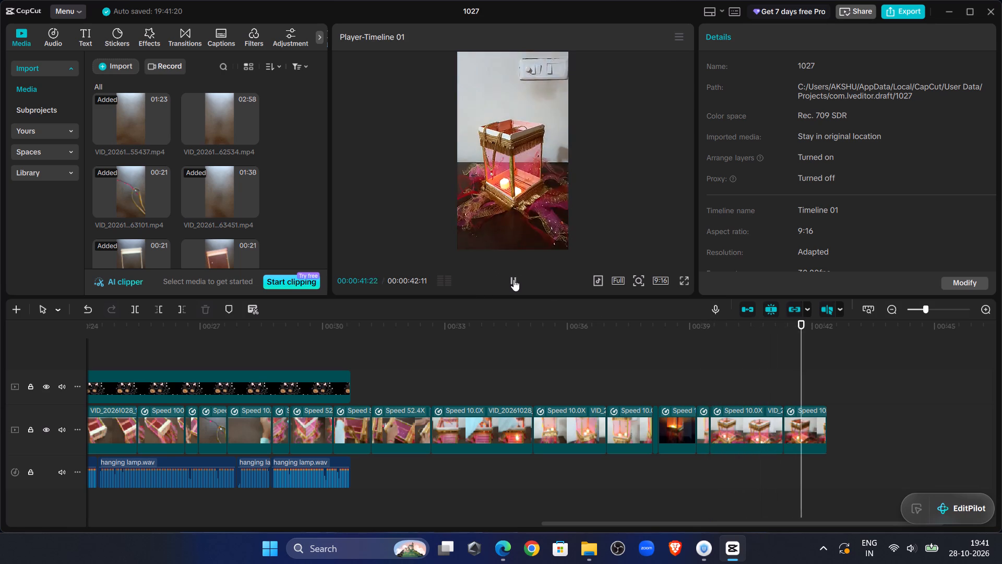
left_click(514, 279)
left_click(514, 279)
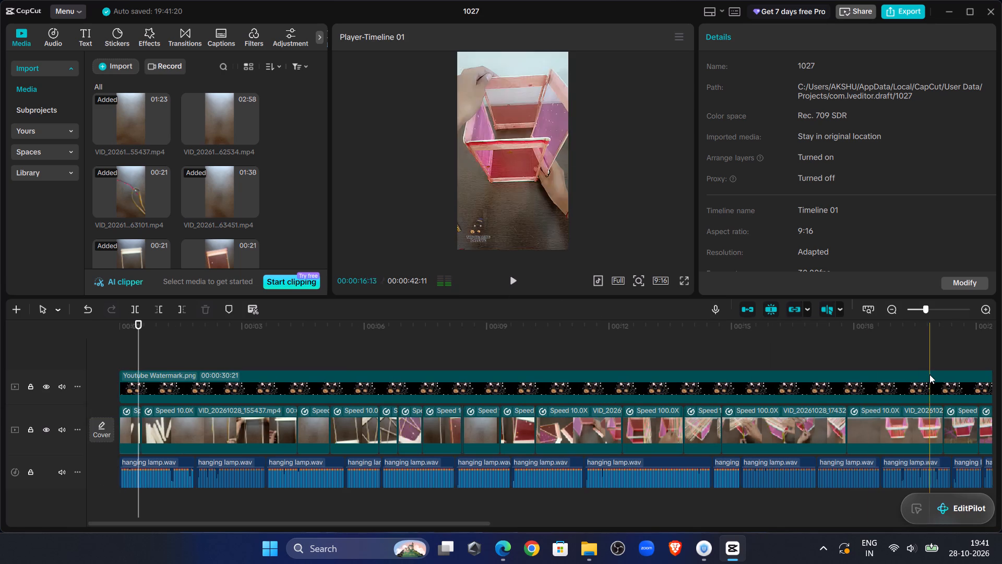
Replay the ending from the dark-room shot at about 00:00:38:07 and delete the last 10.0x clip on the timeline.
left_click(919, 350)
left_click_drag(919, 350, 1001, 353)
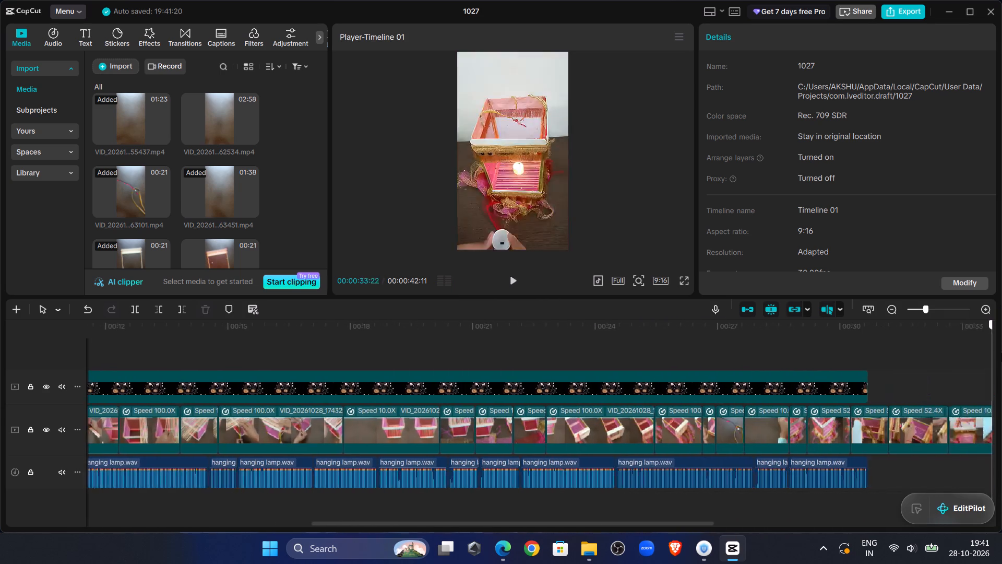
left_click_drag(1001, 353, 565, 379)
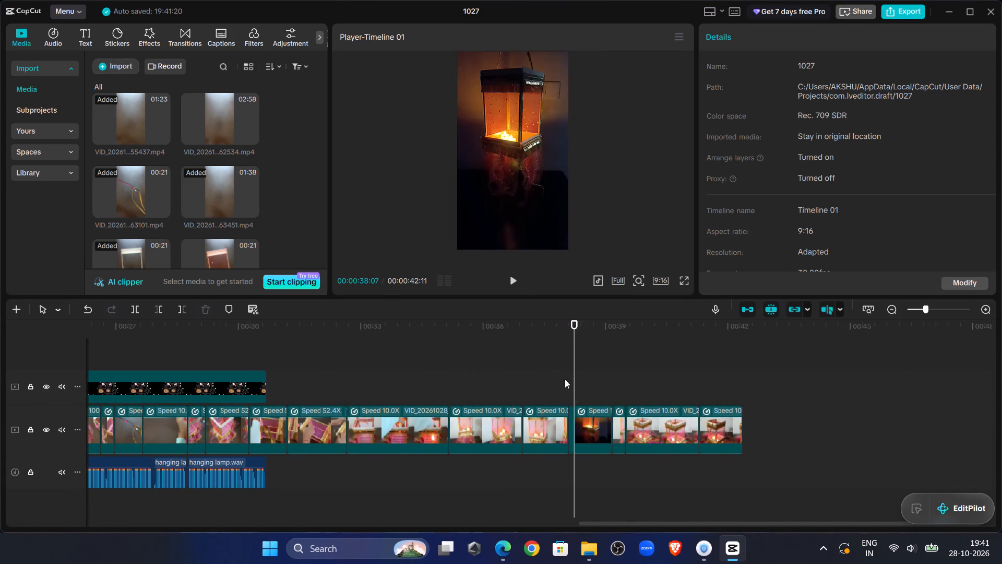
left_click_drag(565, 379, 575, 392)
left_click(518, 288)
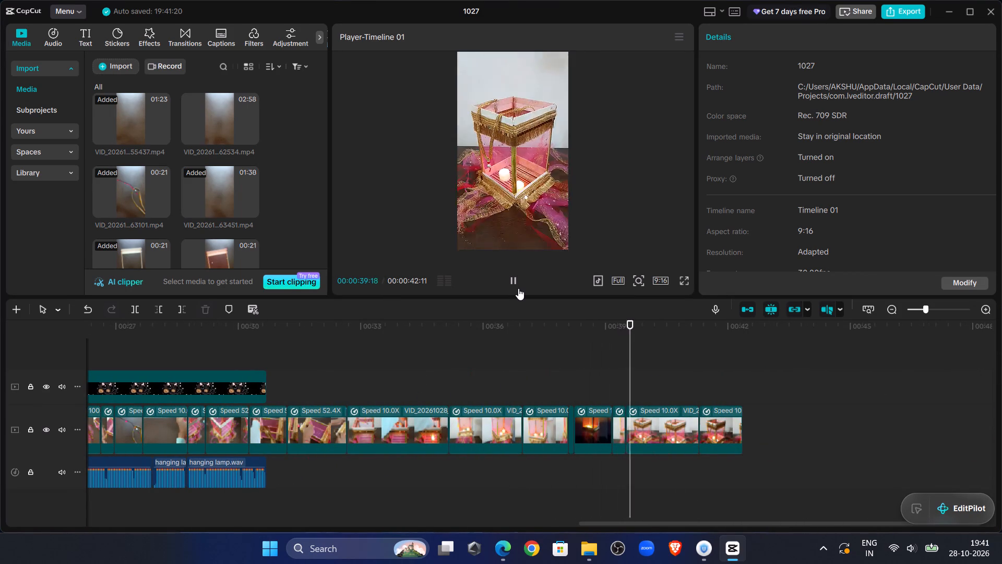
left_click(518, 288)
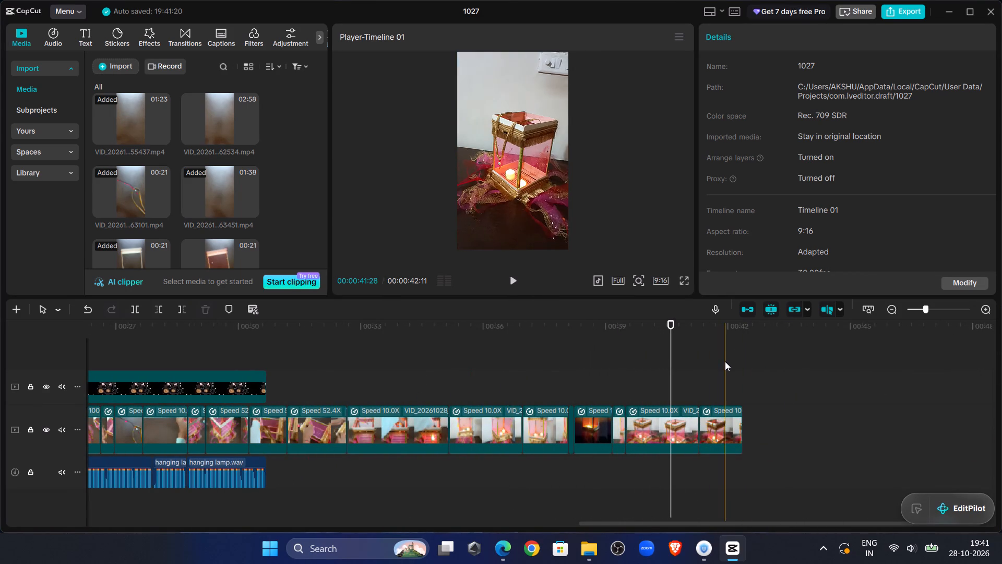
left_click(715, 417)
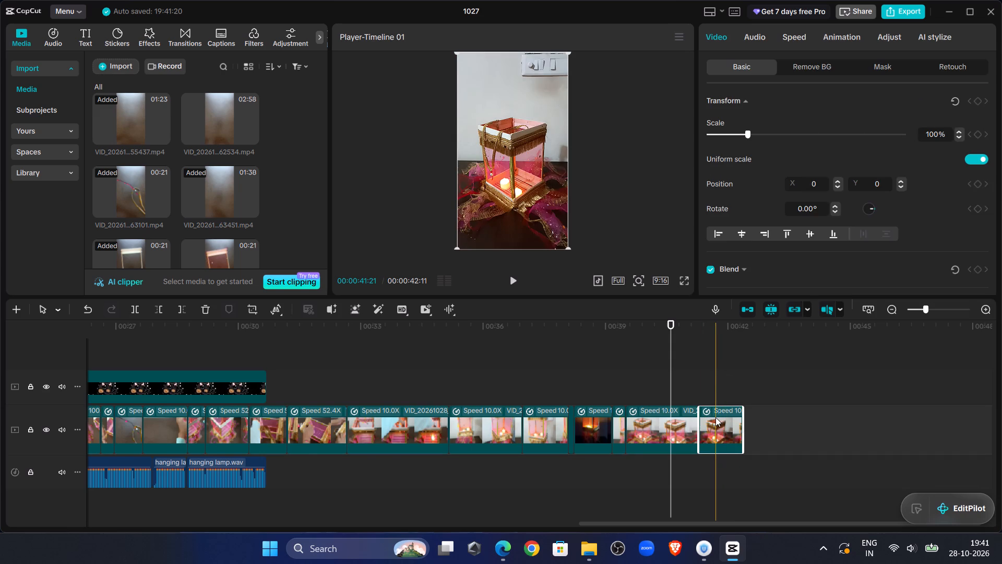
key("Delete")
Trim off the end of the closing 10.0x table lamp clip at 00:00:40:18.
left_click(689, 421)
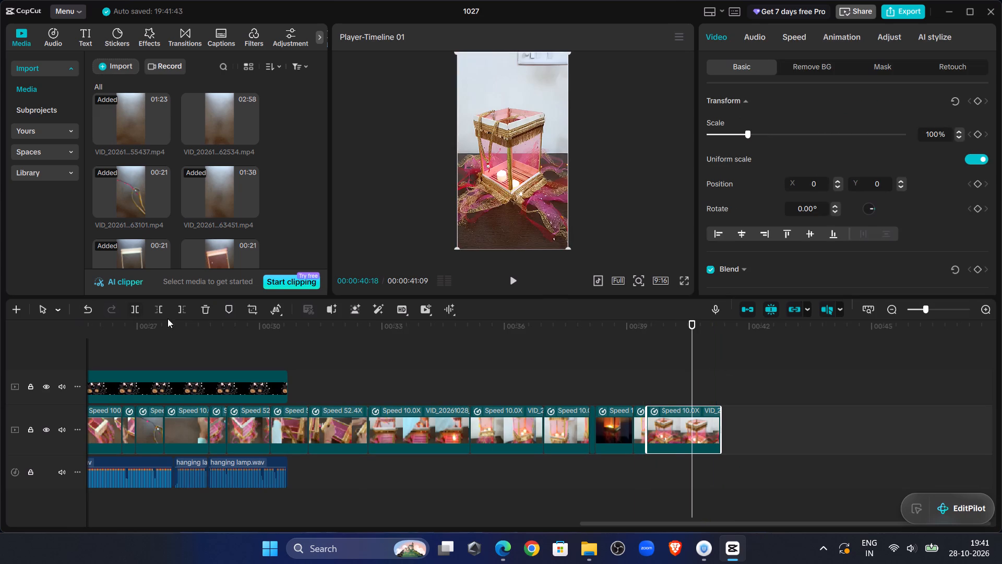
left_click(178, 311)
Play the edit from the beginning, replay from about 00:00:12:10, and split the 100.0x stick-placing clip at about 00:00:13.
left_click(468, 349)
left_click_drag(468, 349, 0, 344)
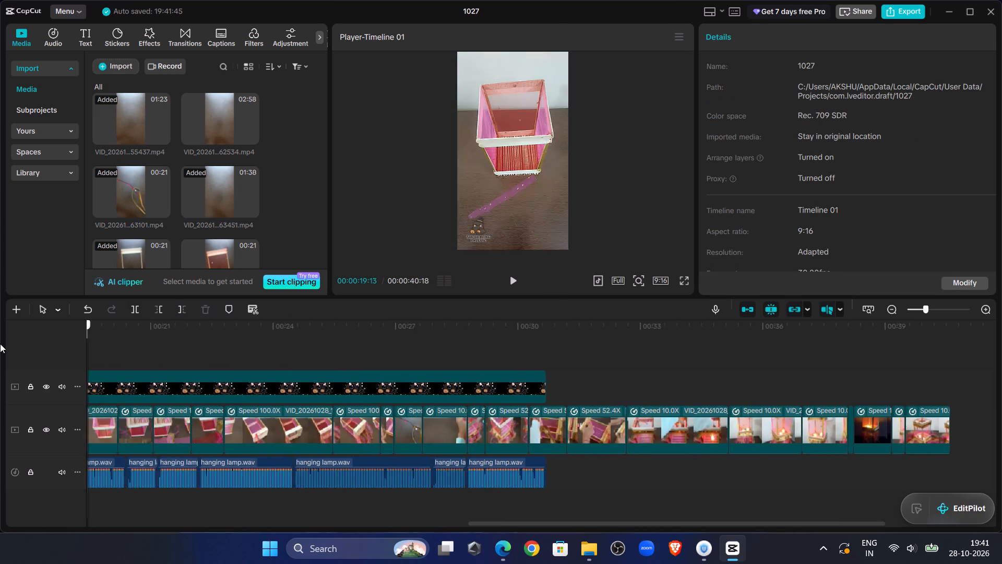
left_click_drag(0, 344, 0, 366)
left_click(510, 285)
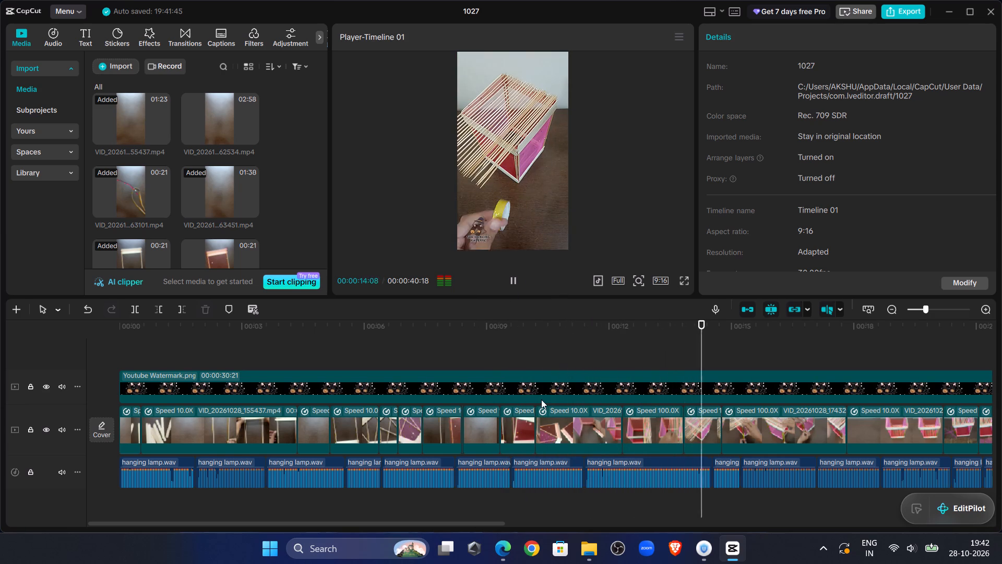
left_click(622, 337)
left_click(523, 279)
left_click(521, 280)
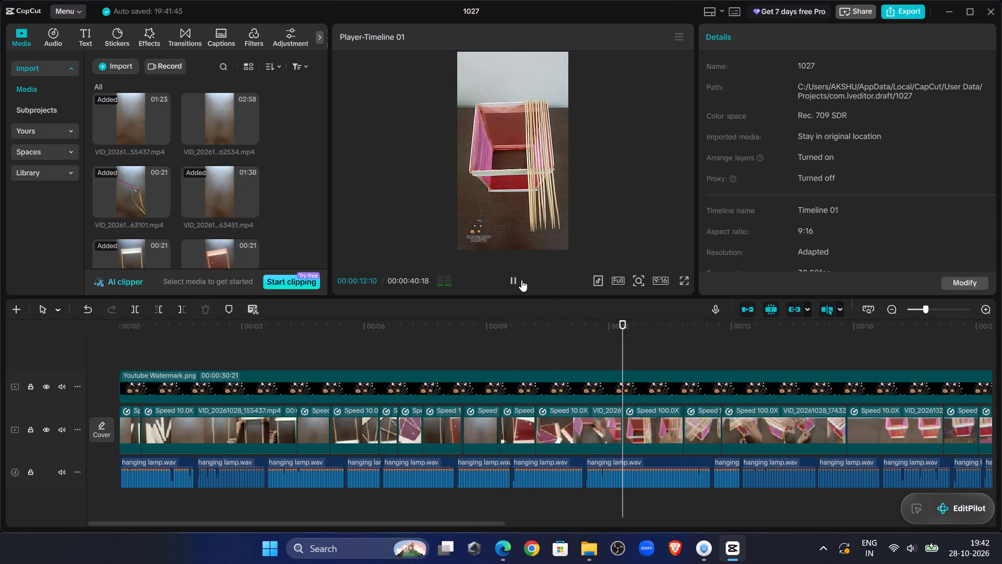
left_click(521, 280)
left_click(649, 440)
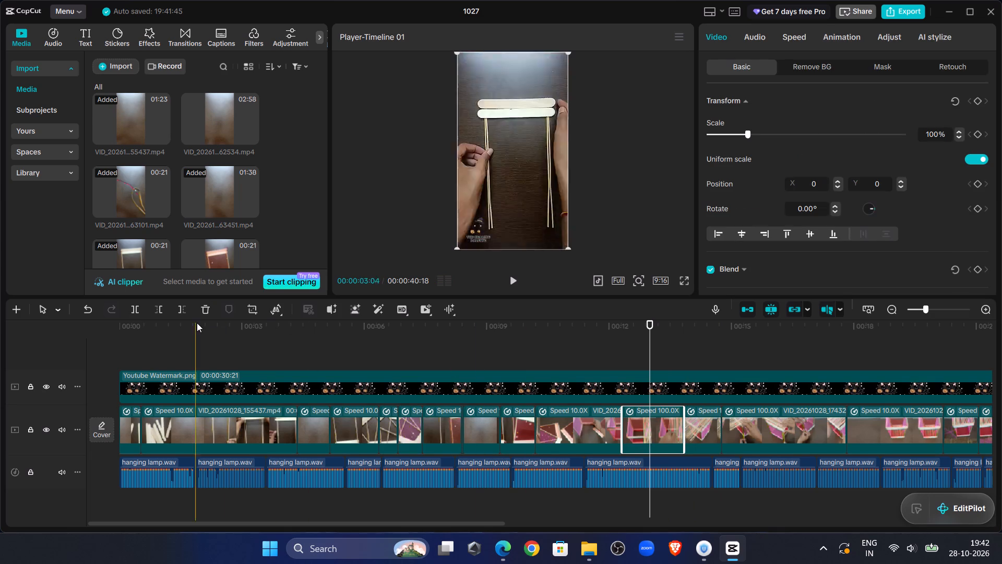
left_click(138, 308)
Play the second piece of the split stick-placing clip and trim off its beginning up to shortly after 00:00:13:13.
left_click(517, 286)
left_click(517, 286)
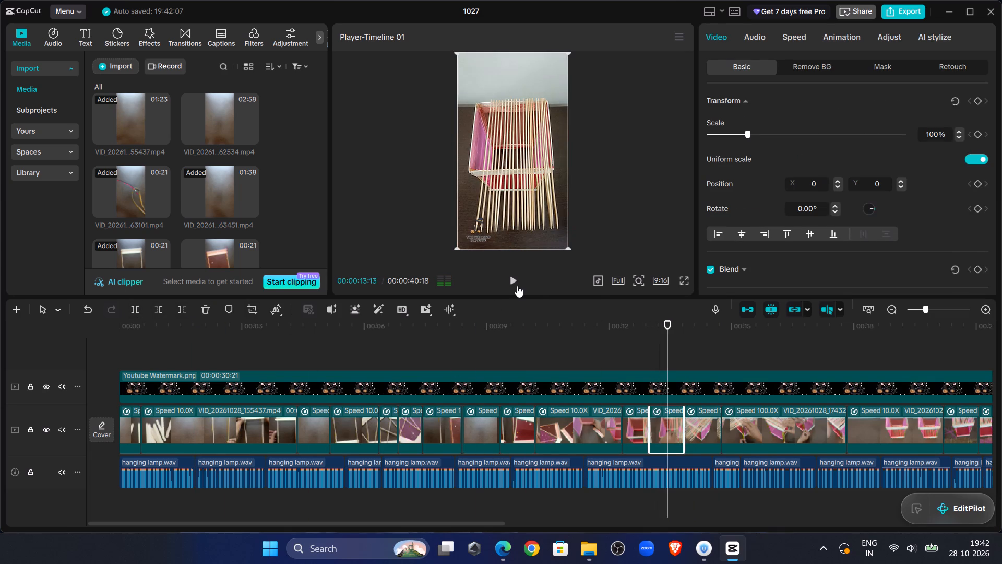
double_click(517, 286)
left_click(160, 310)
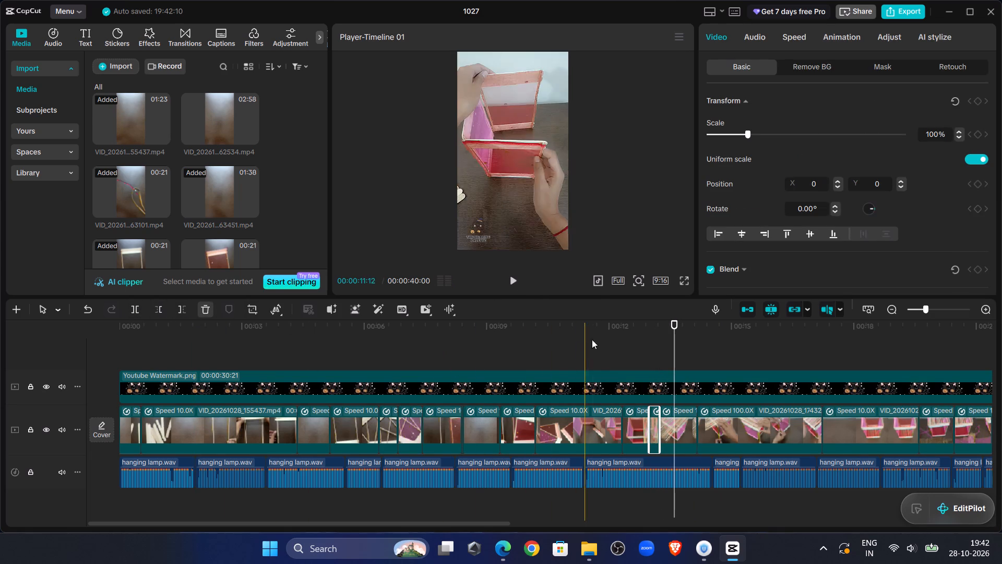
Replay from about 00:00:12 and delete the clip showing the yellow tape, directly after the trimmed stick-placing piece.
left_click(610, 336)
left_click(510, 279)
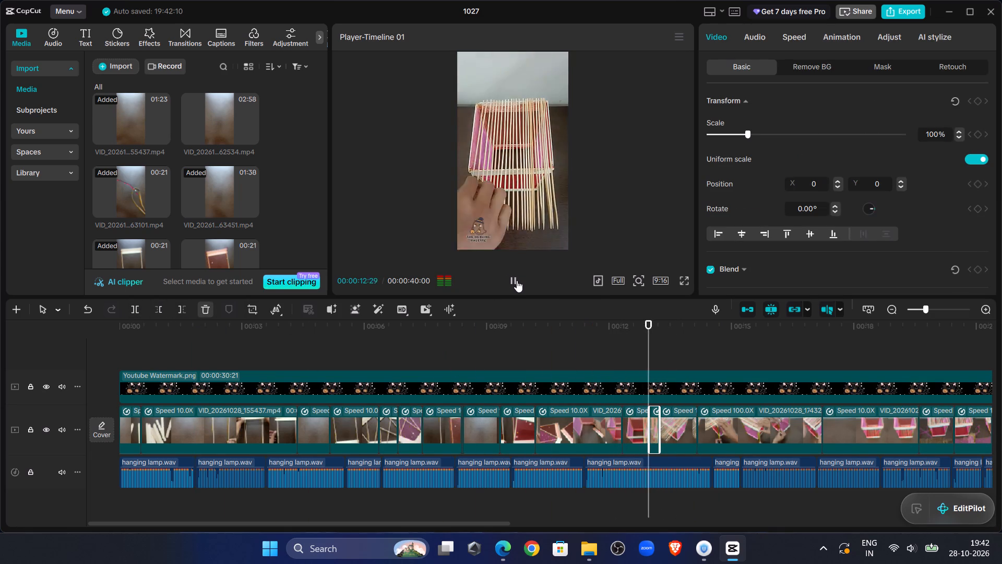
left_click(517, 280)
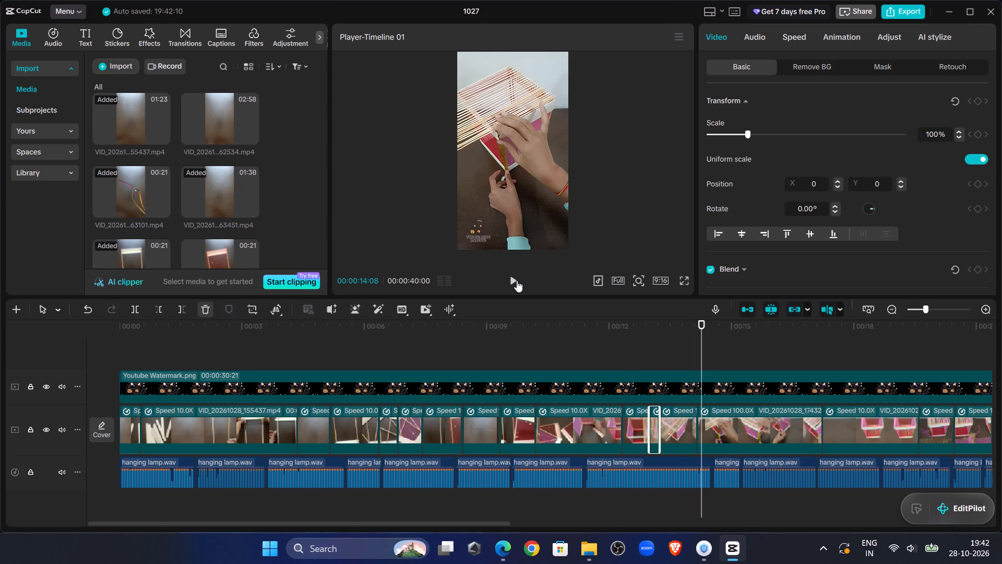
left_click(661, 345)
left_click_drag(661, 345, 687, 352)
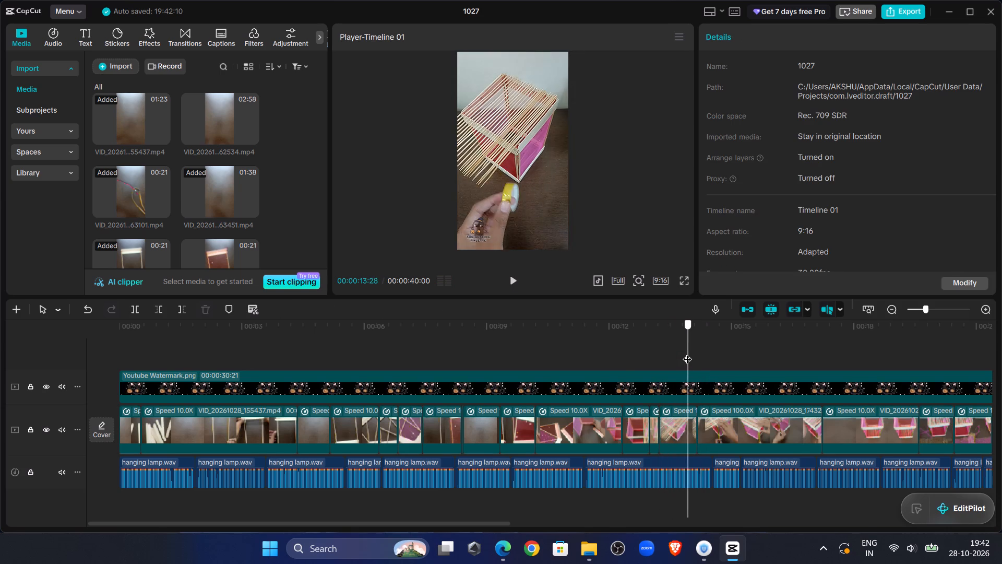
left_click_drag(687, 352, 693, 395)
left_click(686, 422)
key("Delete")
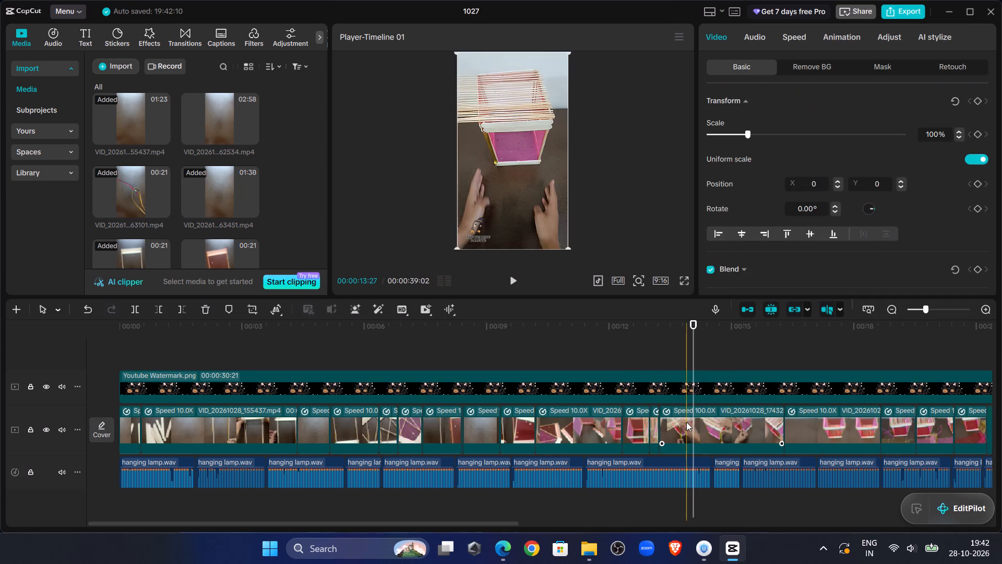
Play from about 00:00:13:27, replay from about 00:00:14:29, and split the 10.0x clip after the stick-placing clip at 00:00:16:26.
left_click(644, 372)
left_click(515, 284)
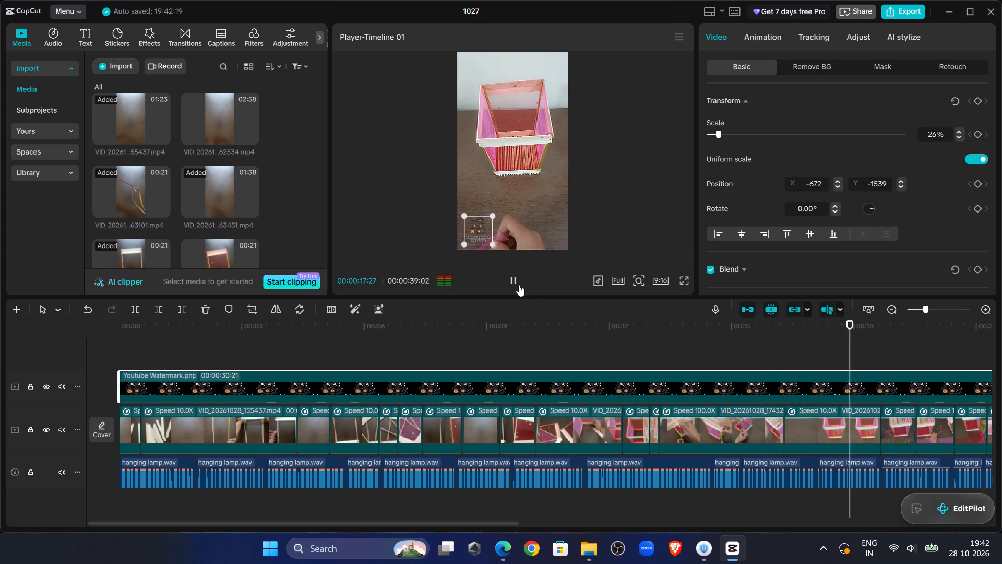
left_click(785, 334)
left_click(675, 324)
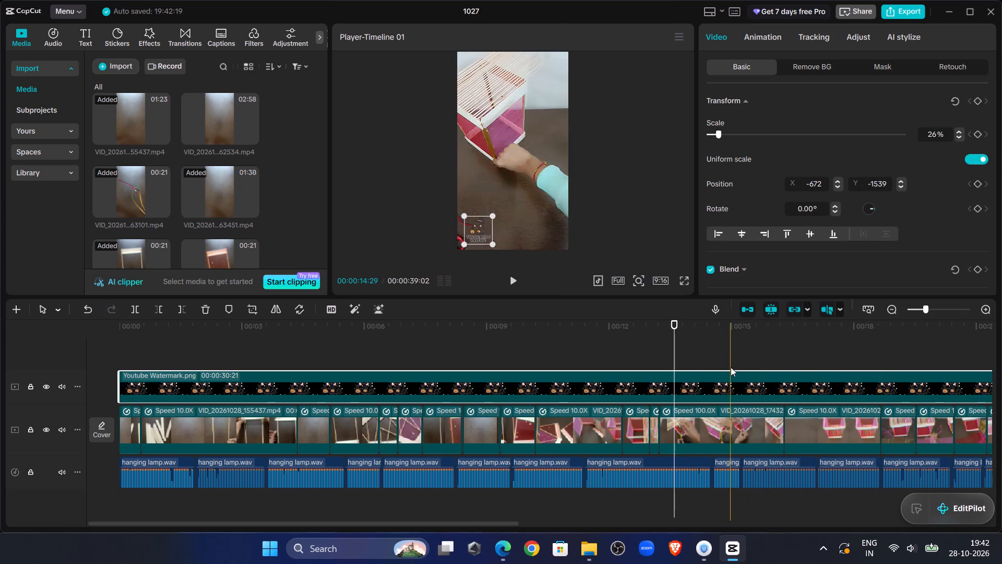
left_click(731, 351)
left_click(517, 281)
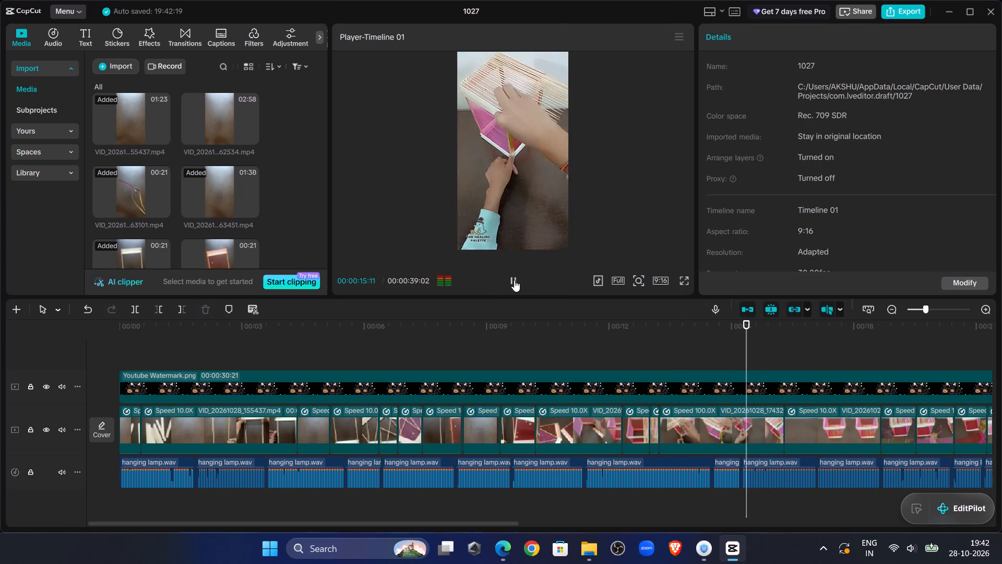
left_click(514, 280)
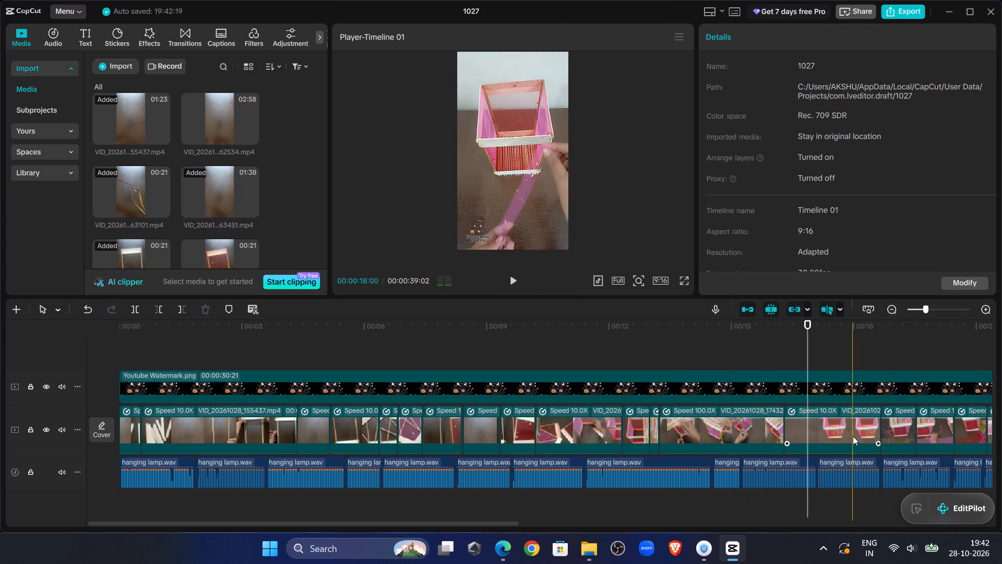
left_click(853, 436)
left_click(798, 36)
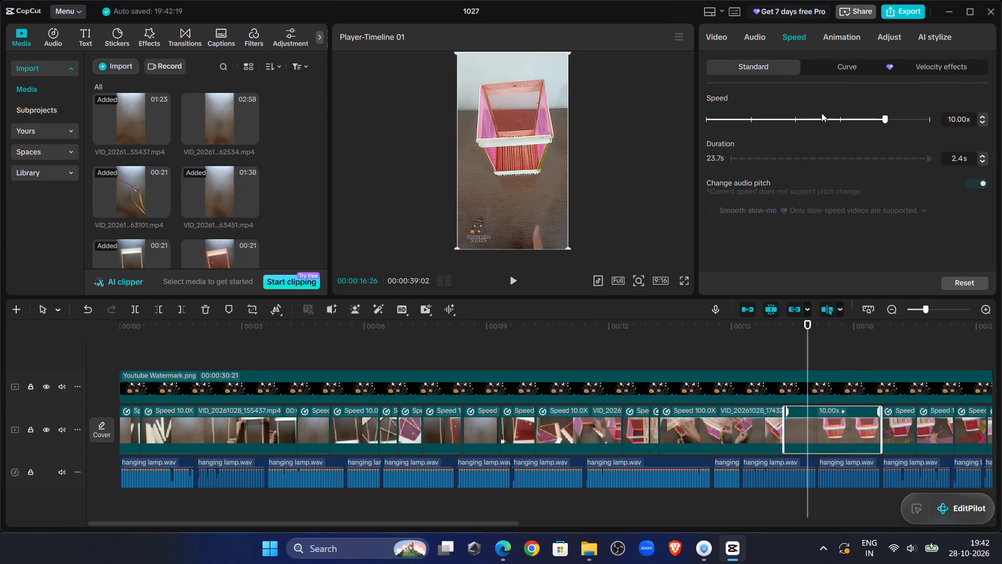
left_click(131, 309)
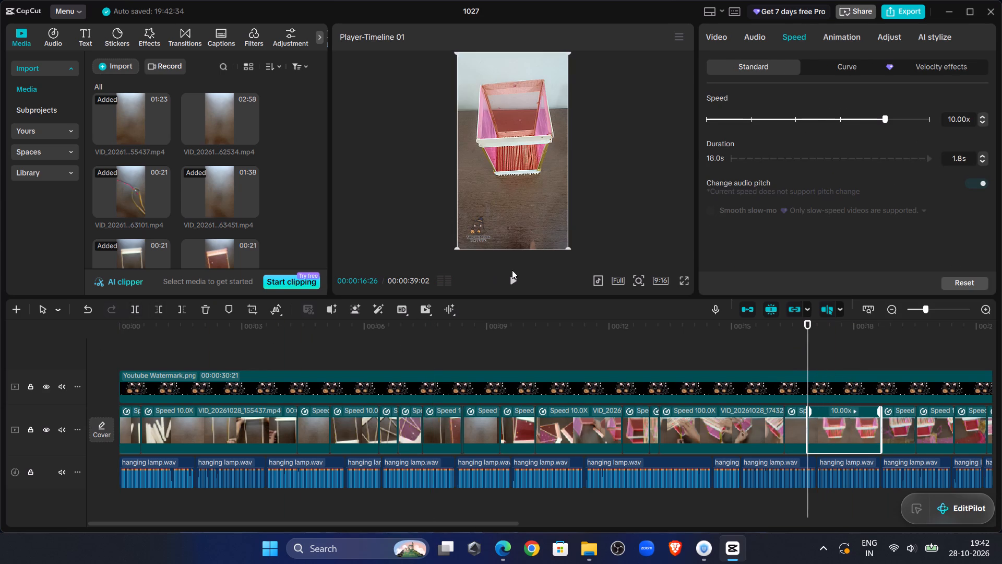
Play the second piece of the split 10.0x clip, speed it up beyond 10.00x, and replay from about 00:00:15:27.
left_click(518, 272)
left_click(514, 279)
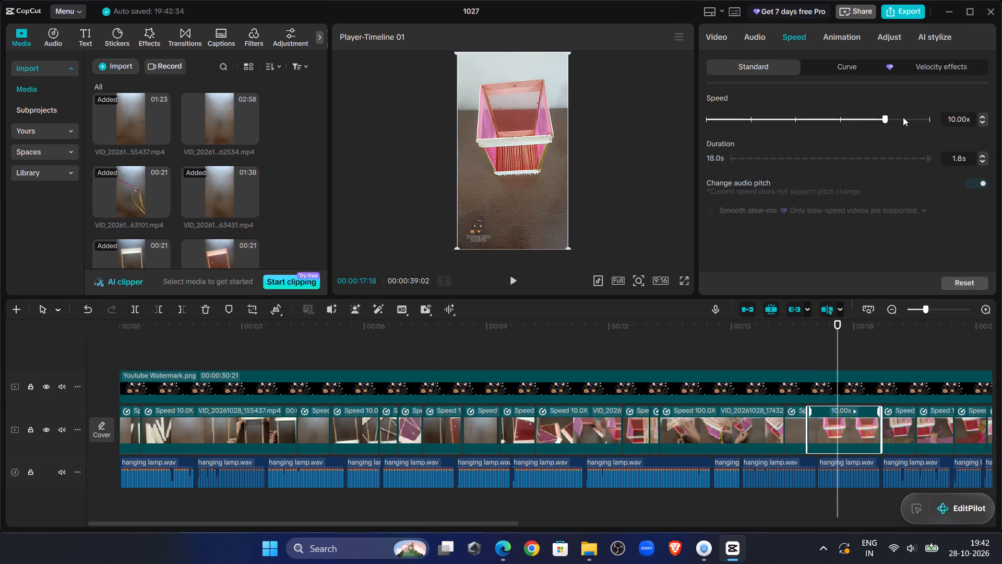
left_click(901, 121)
left_click(768, 350)
left_click(524, 285)
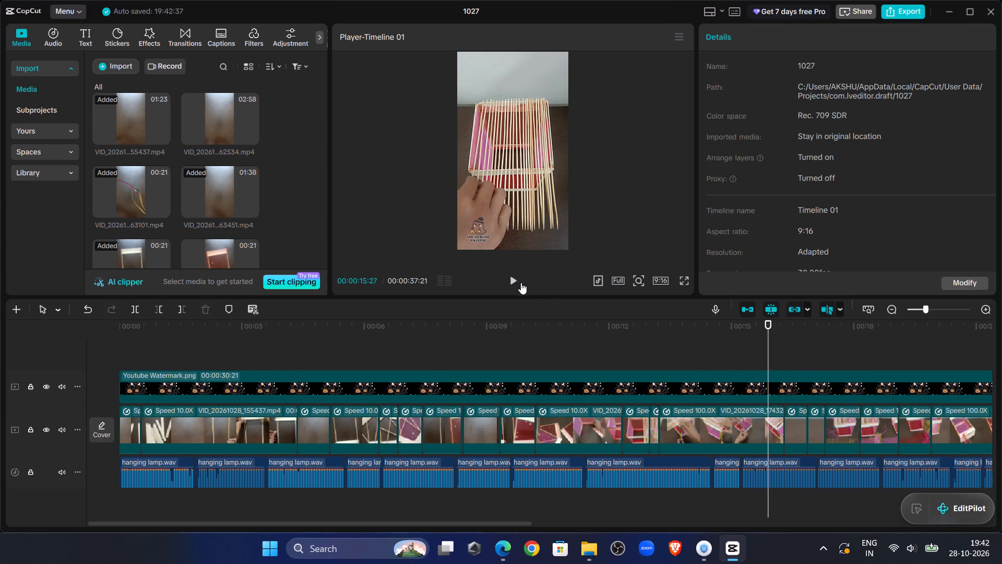
left_click(517, 281)
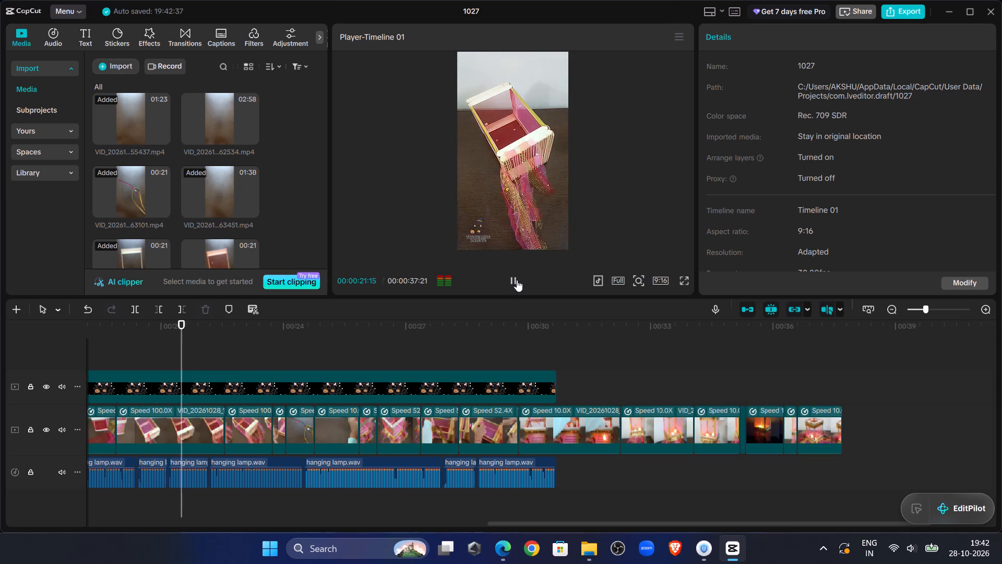
left_click(517, 280)
double_click(517, 280)
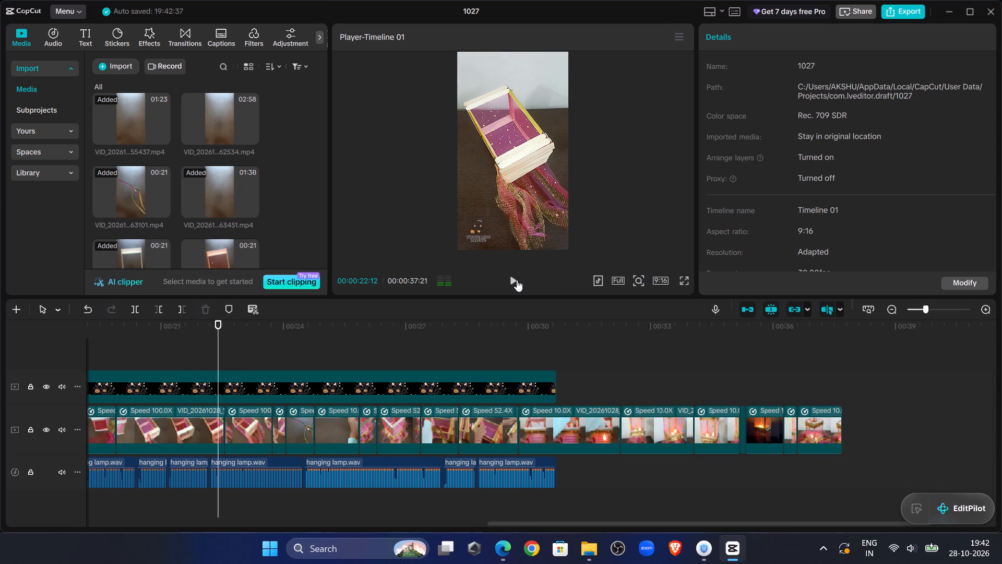
Replay from about 00:00:21:05, trim off the end of the 100.0x clip at 00:00:22:05, and play back the result.
left_click(164, 359)
left_click(512, 274)
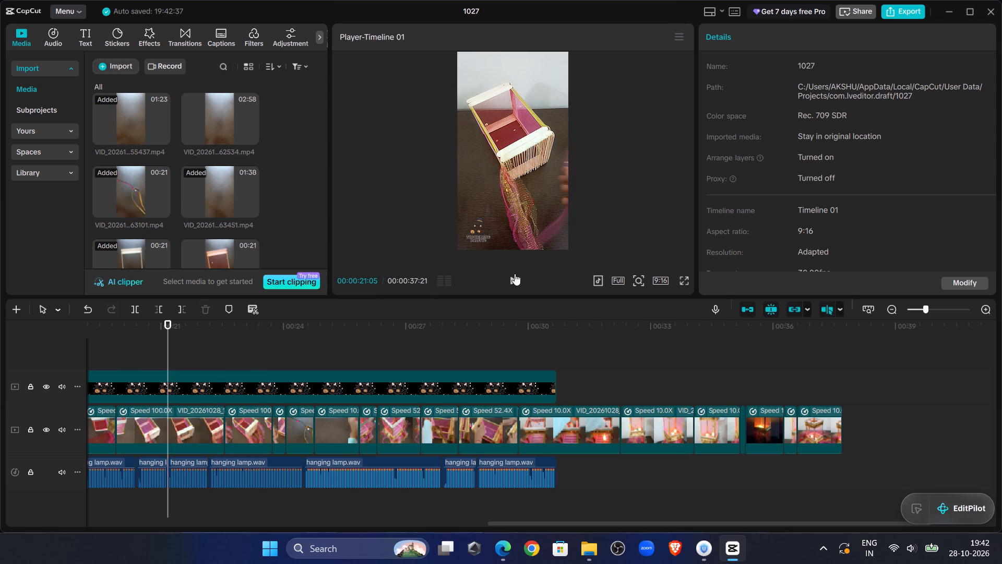
left_click(515, 277)
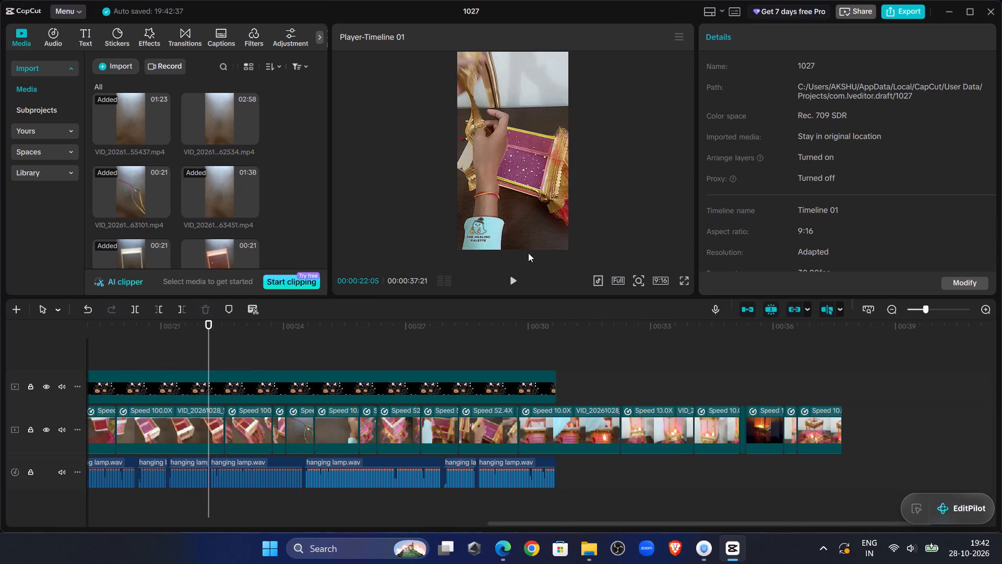
double_click(505, 285)
left_click(213, 344)
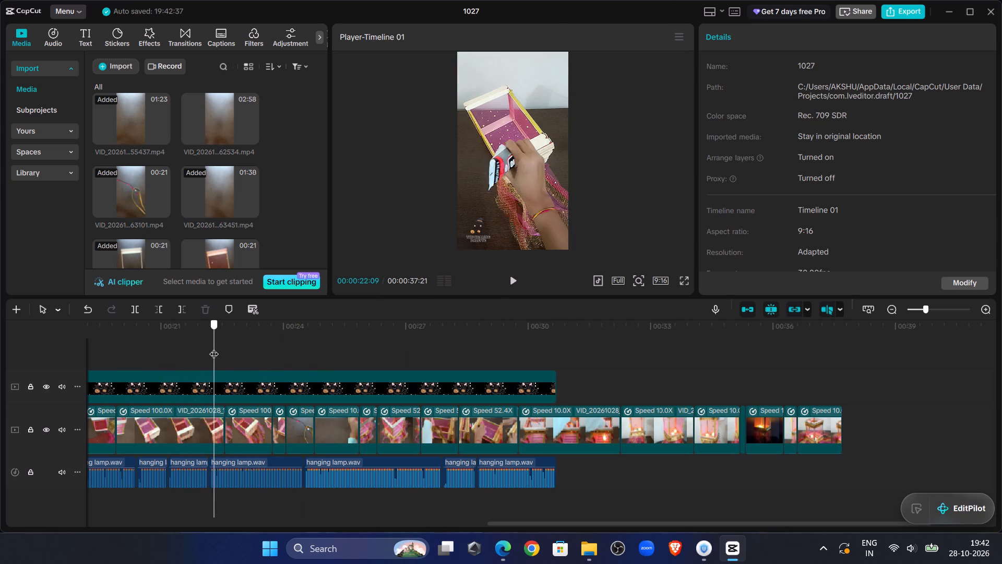
left_click(205, 428)
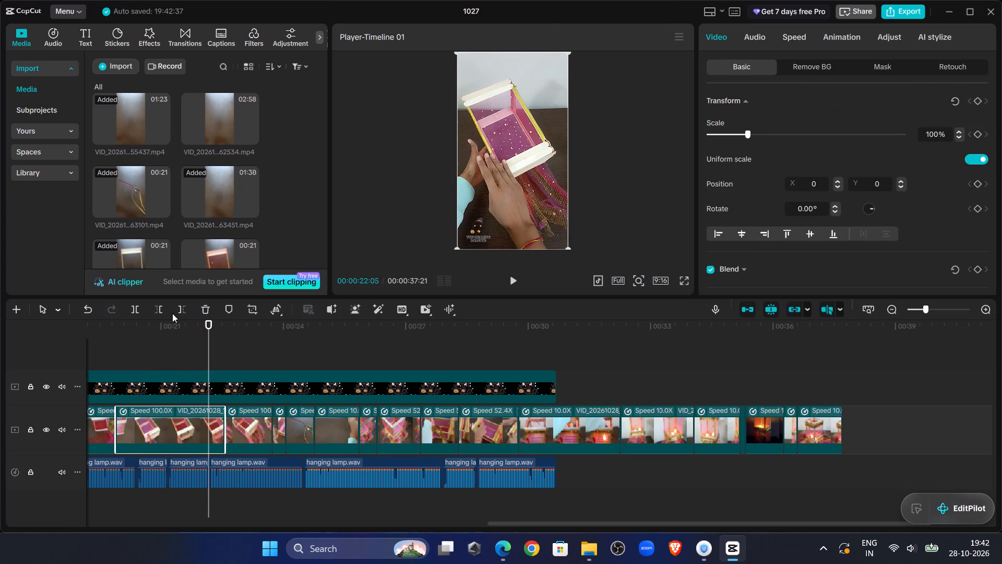
left_click(172, 313)
left_click(183, 312)
left_click(171, 356)
left_click(513, 280)
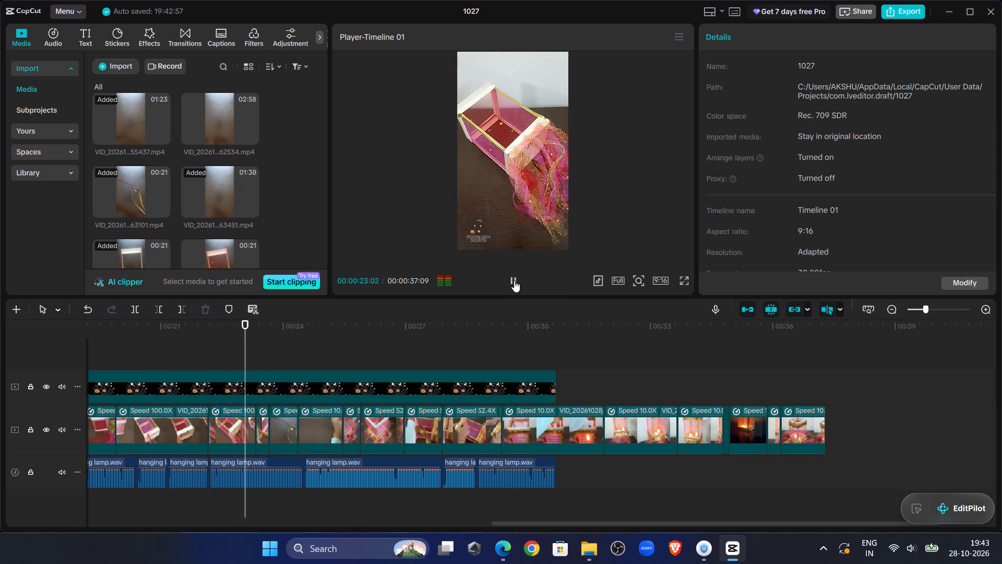
left_click(514, 280)
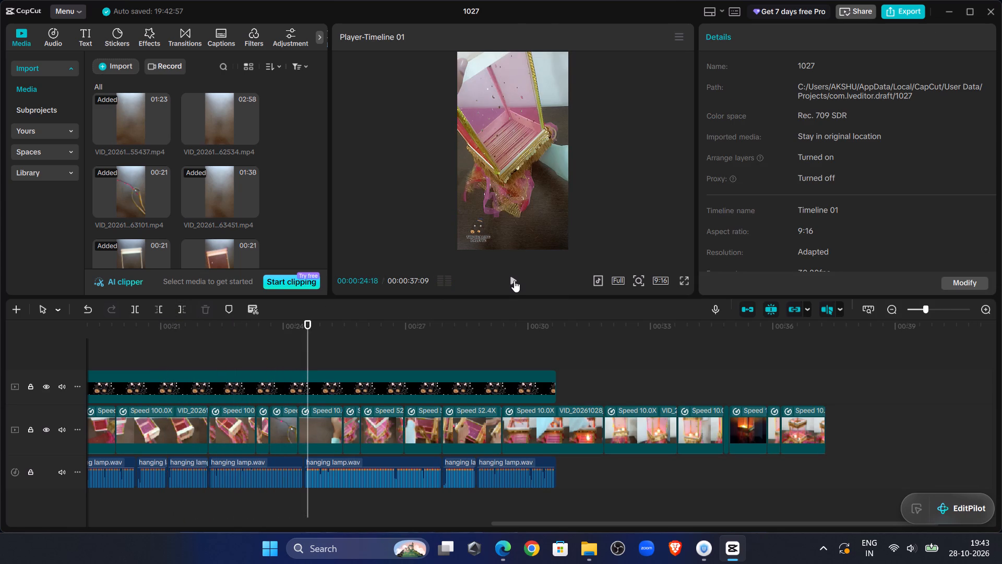
double_click(514, 280)
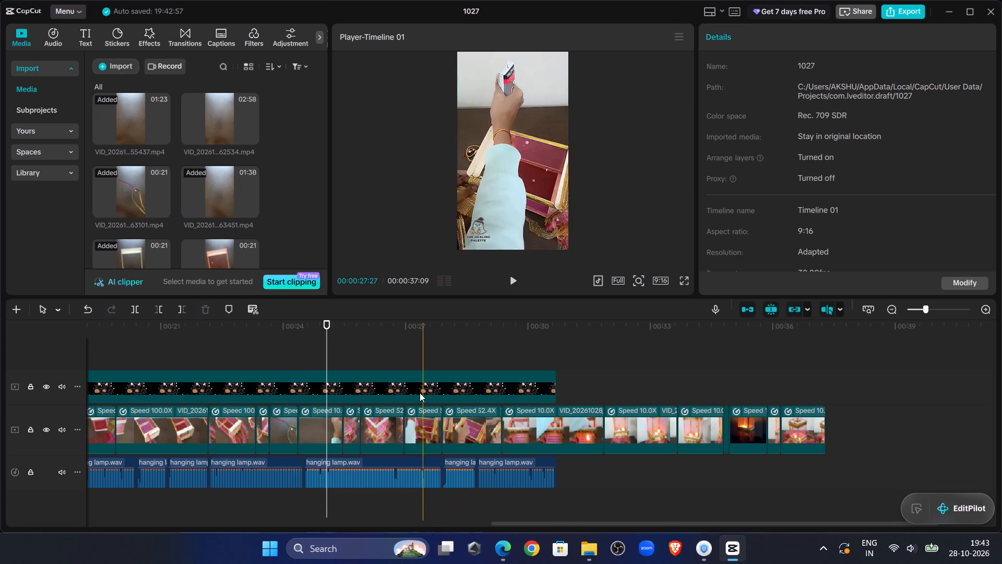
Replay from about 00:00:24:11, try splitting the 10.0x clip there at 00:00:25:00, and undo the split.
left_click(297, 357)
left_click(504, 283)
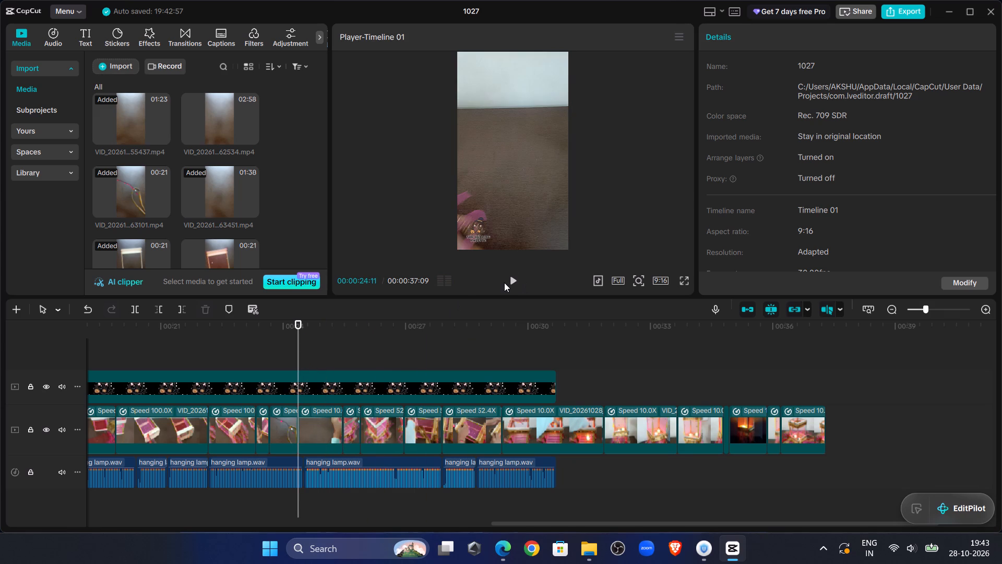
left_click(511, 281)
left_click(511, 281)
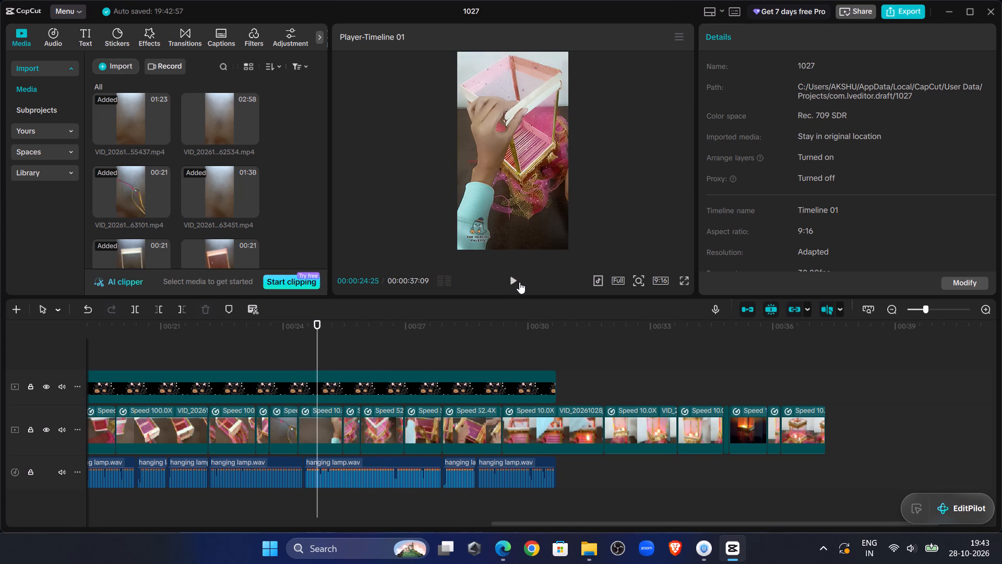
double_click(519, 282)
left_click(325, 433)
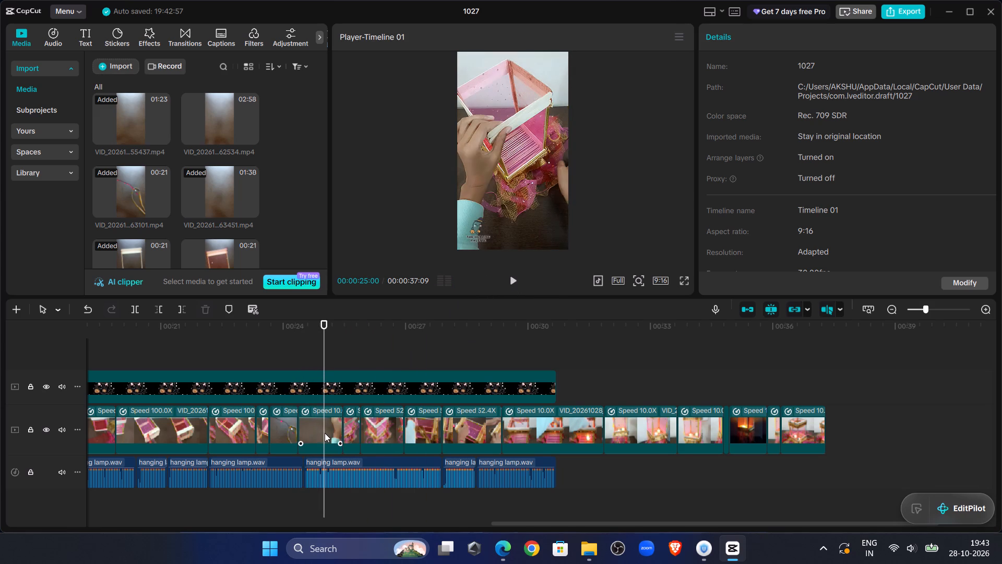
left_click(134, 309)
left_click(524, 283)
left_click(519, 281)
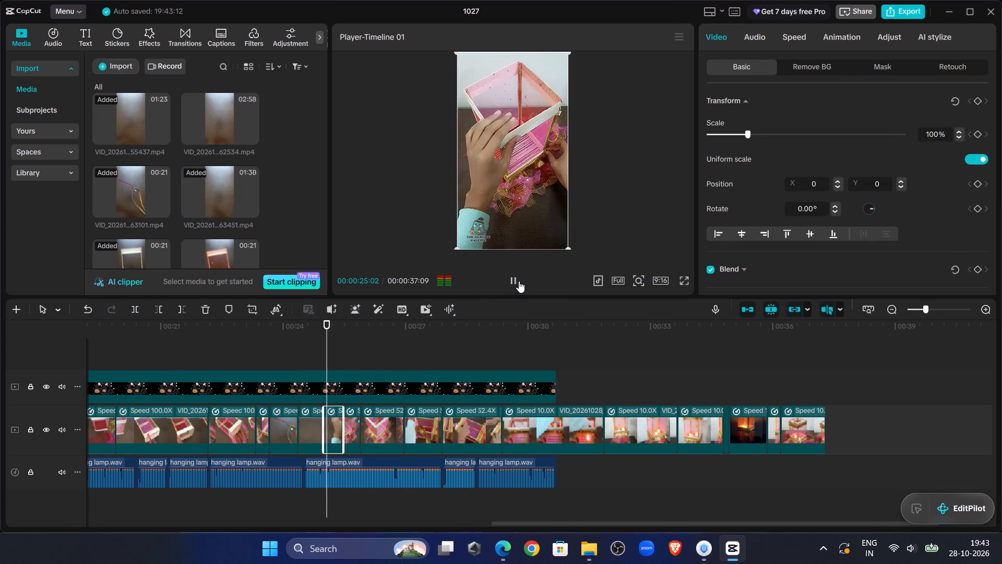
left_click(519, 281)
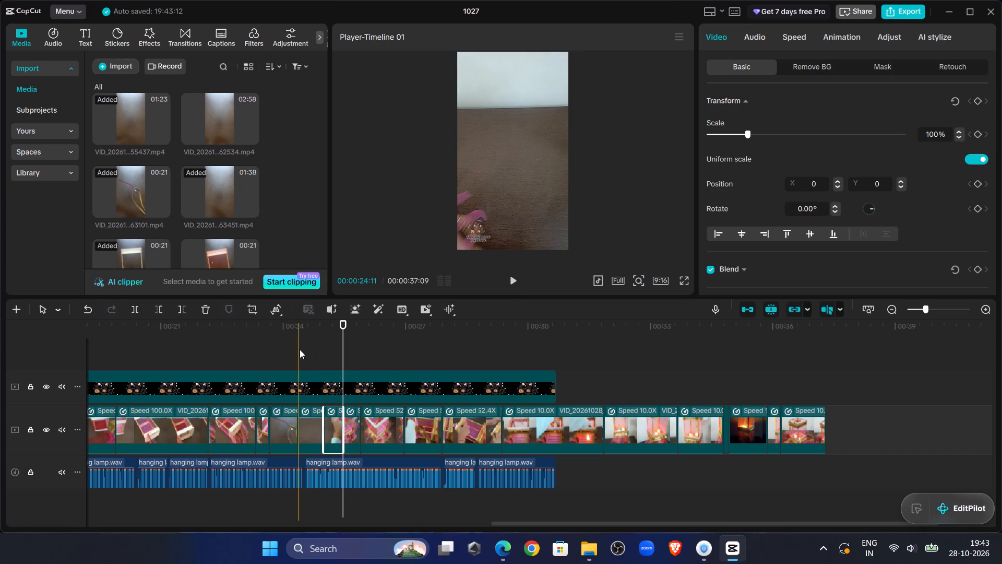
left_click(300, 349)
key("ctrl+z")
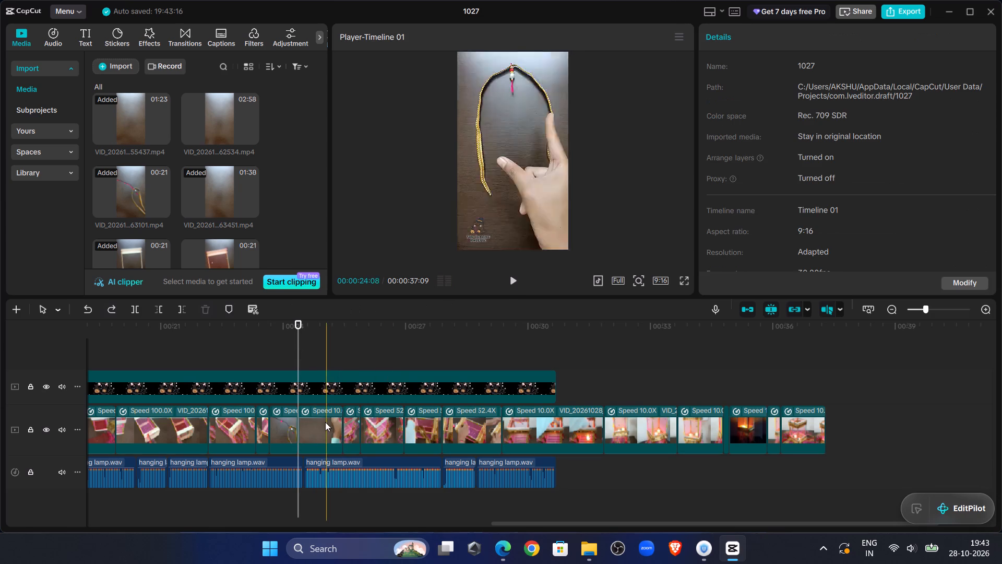
Set the speed of the 10.0x clip starting at about 00:00:24:11 to 36.58x and play the result.
left_click(331, 436)
left_click(789, 36)
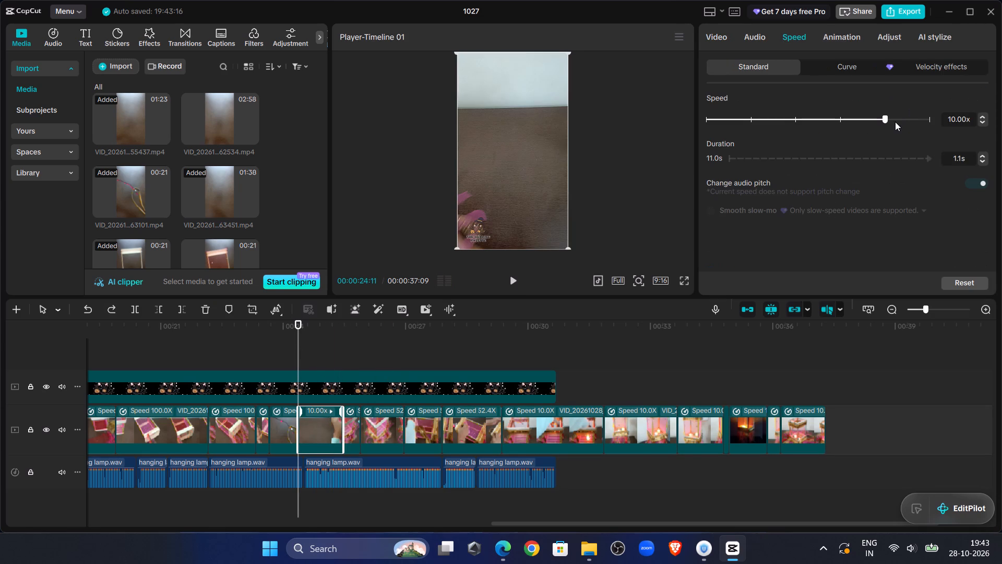
left_click(903, 121)
left_click_drag(903, 121, 898, 121)
left_click(515, 282)
left_click(515, 282)
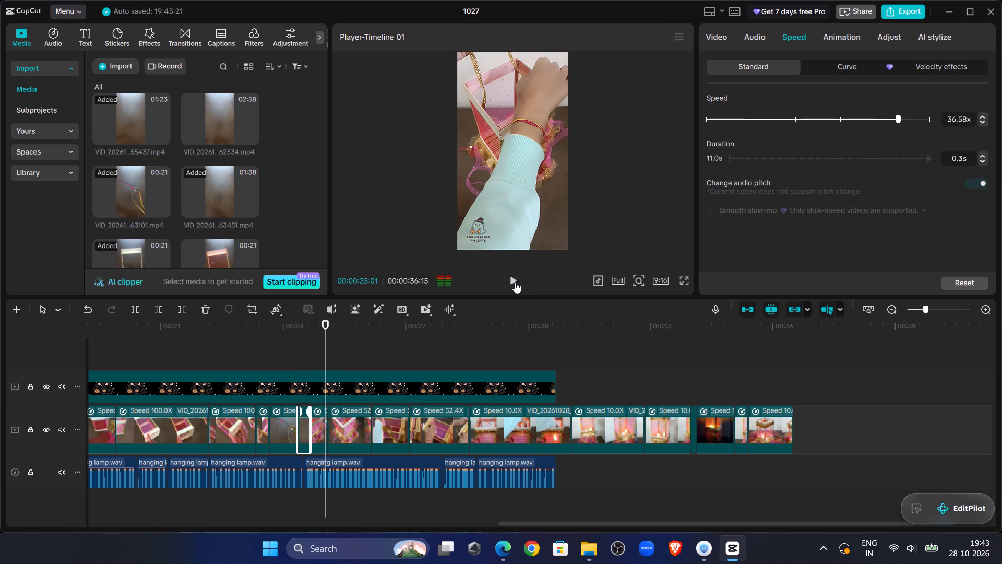
left_click(518, 282)
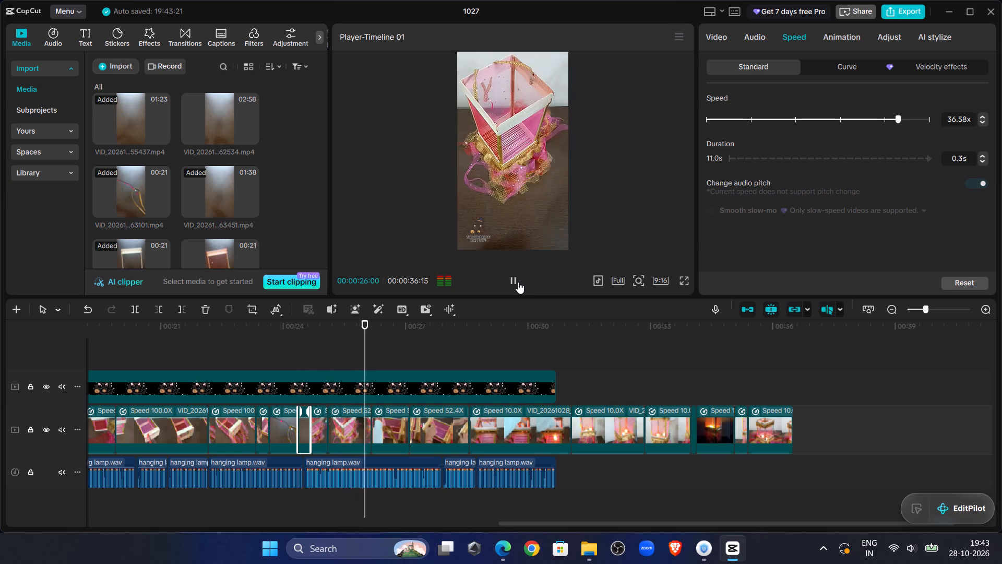
left_click(521, 282)
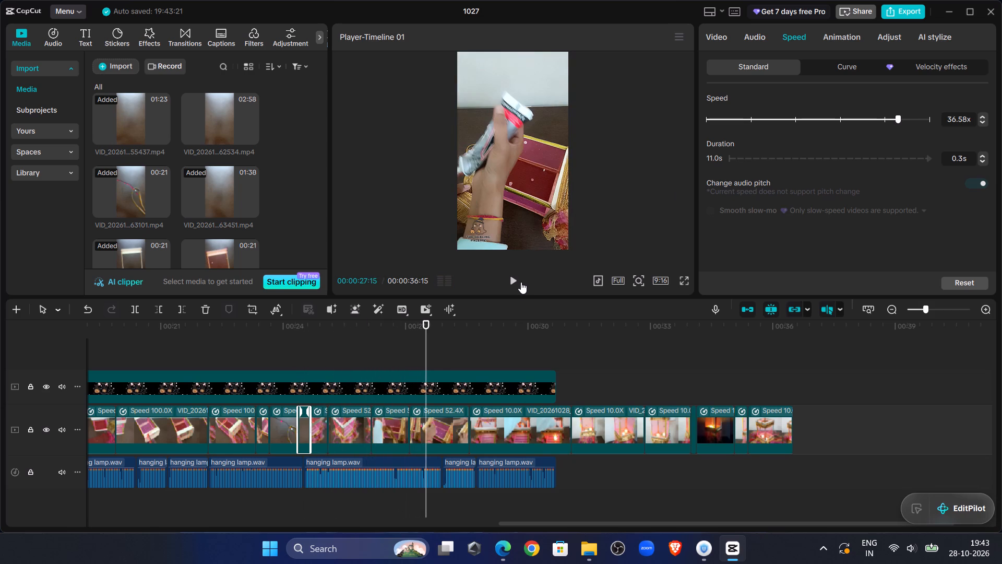
Replay from about 00:00:26:05, trim off the end of the 52.4x gluing clip at 00:00:27:17, and play that section again.
left_click(369, 343)
left_click(510, 285)
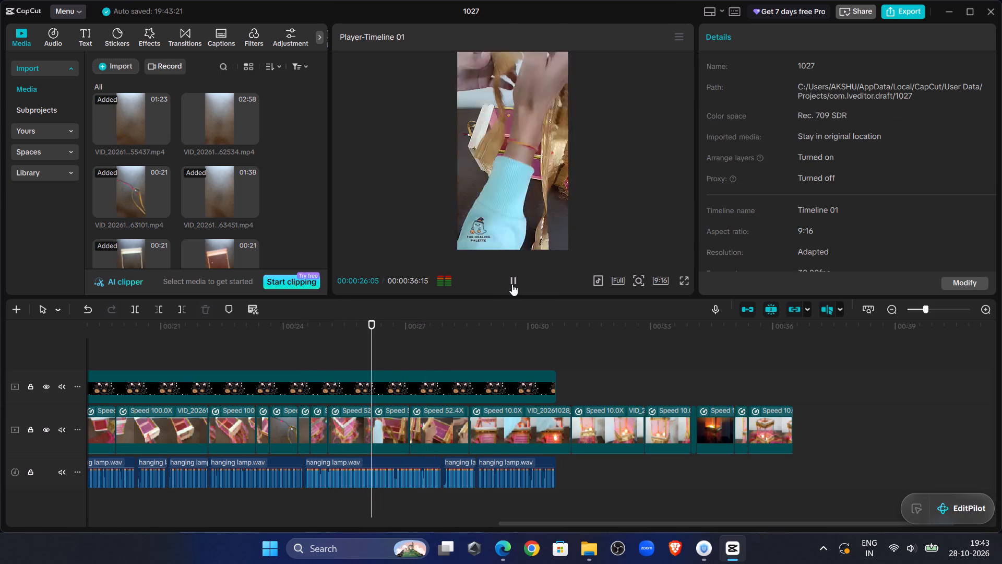
left_click(513, 284)
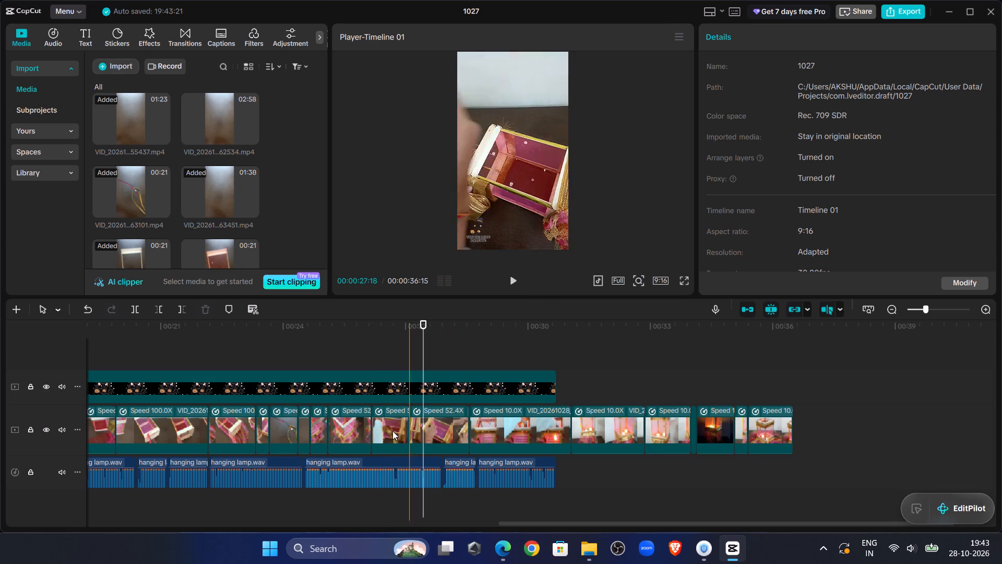
left_click(439, 420)
double_click(518, 280)
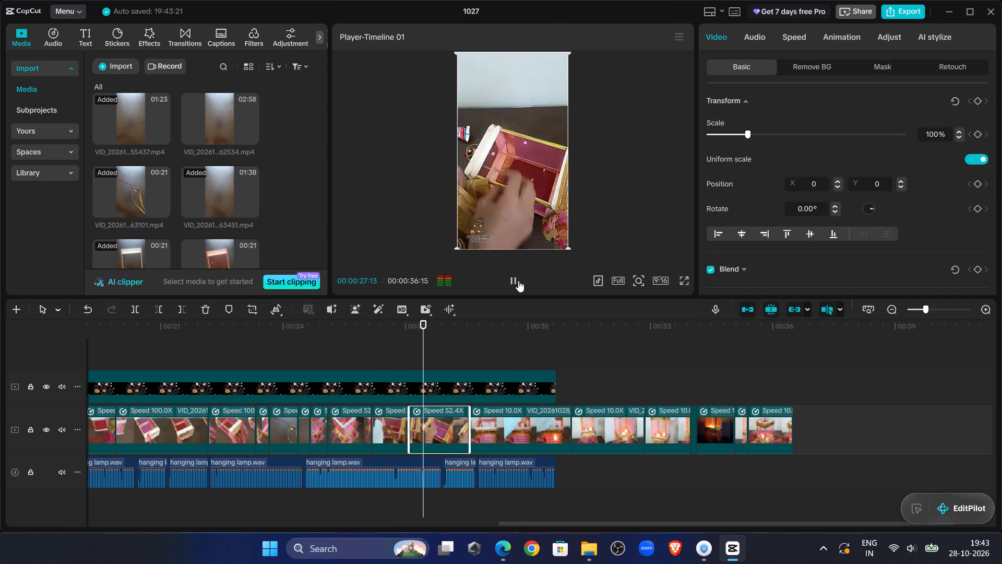
left_click_drag(438, 330, 437, 330)
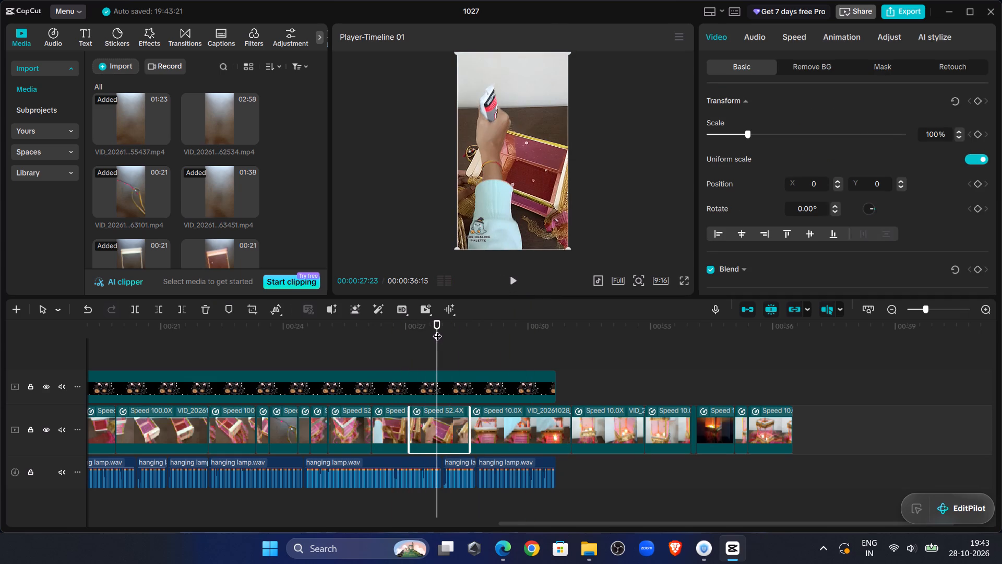
left_click_drag(437, 330, 429, 333)
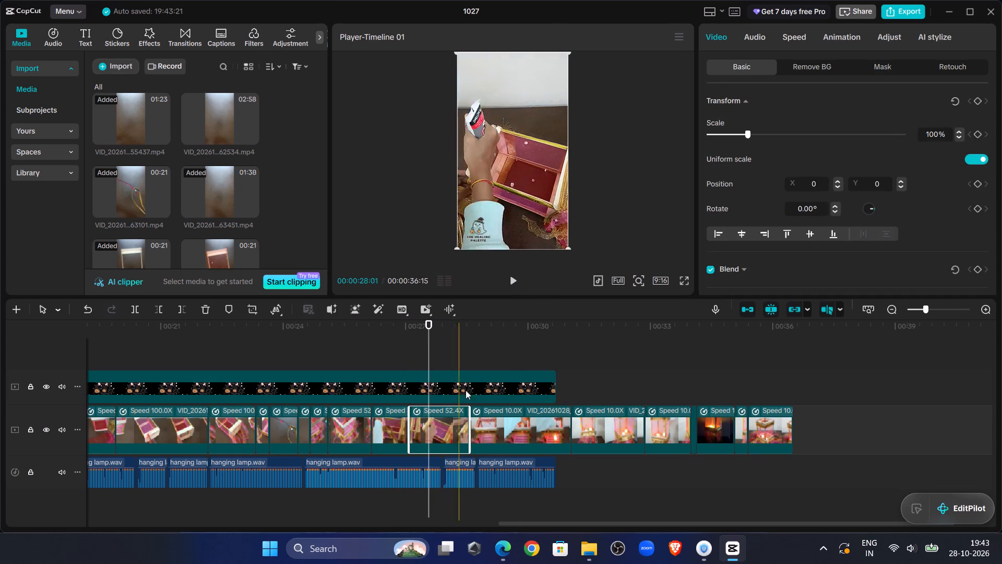
left_click(442, 433)
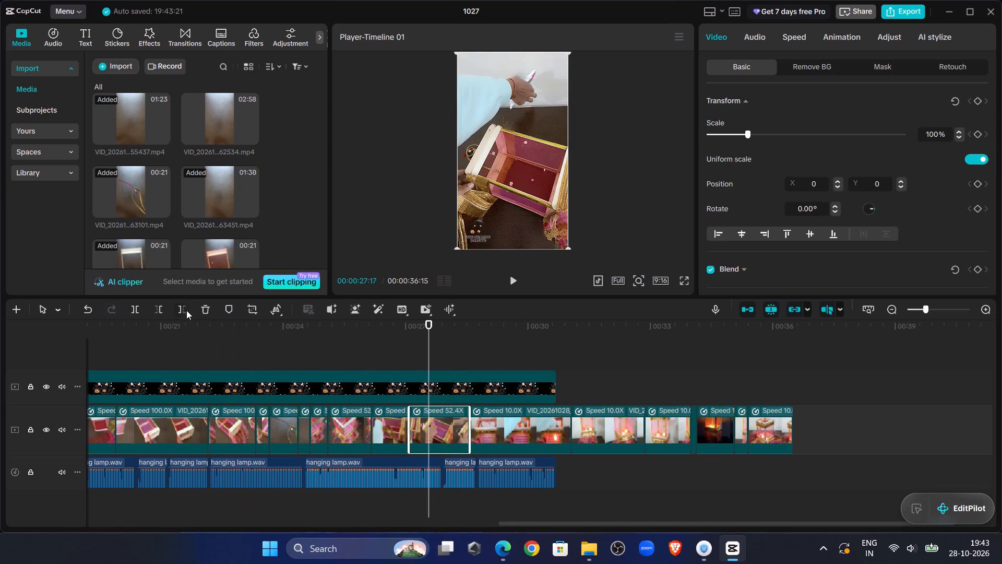
left_click(186, 310)
left_click(513, 284)
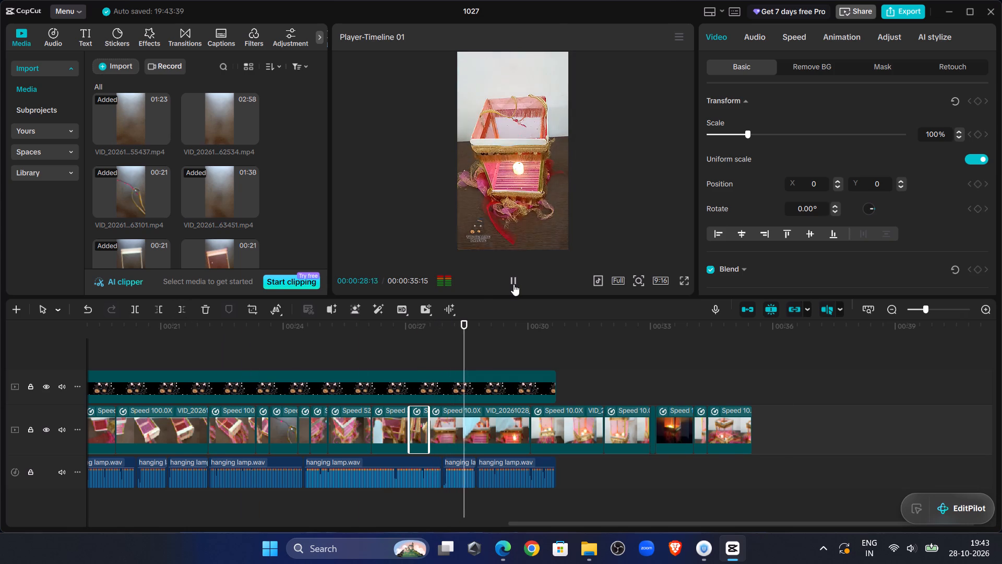
left_click(399, 353)
left_click(511, 276)
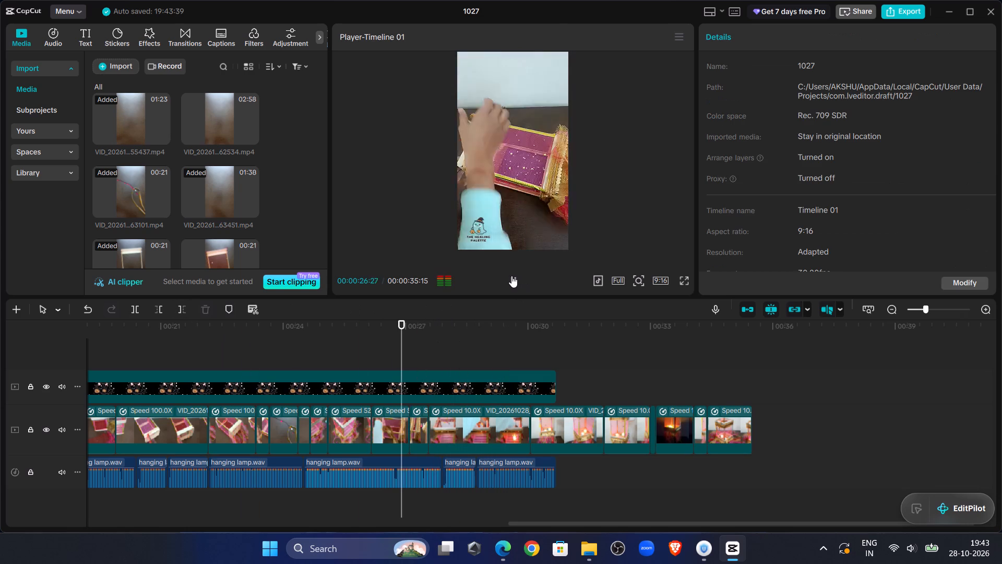
Undo the last trim of the 52.4x gluing clip, trim its end at 00:00:27:16 instead, and play the result.
left_click(511, 276)
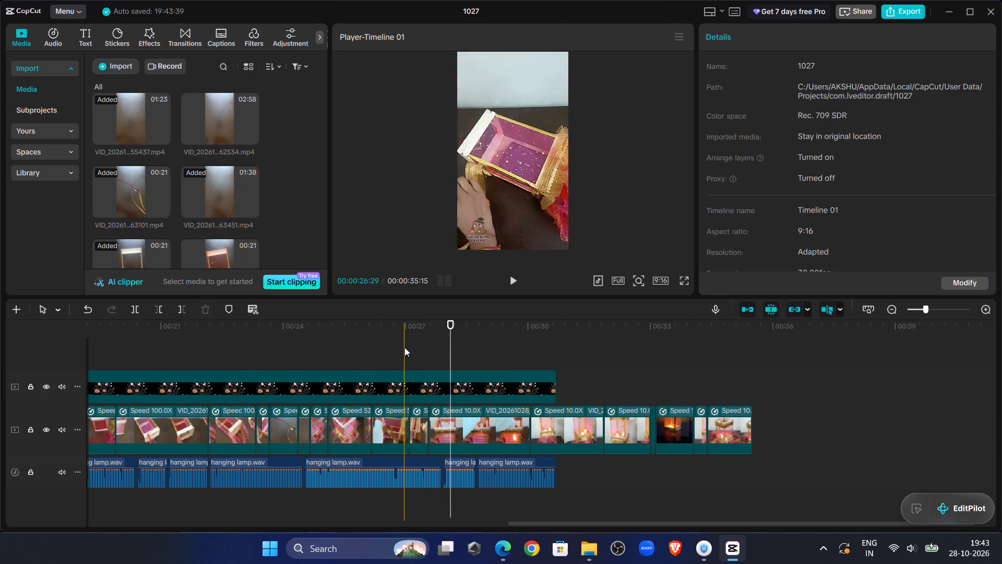
left_click(404, 347)
key("ctrl+z")
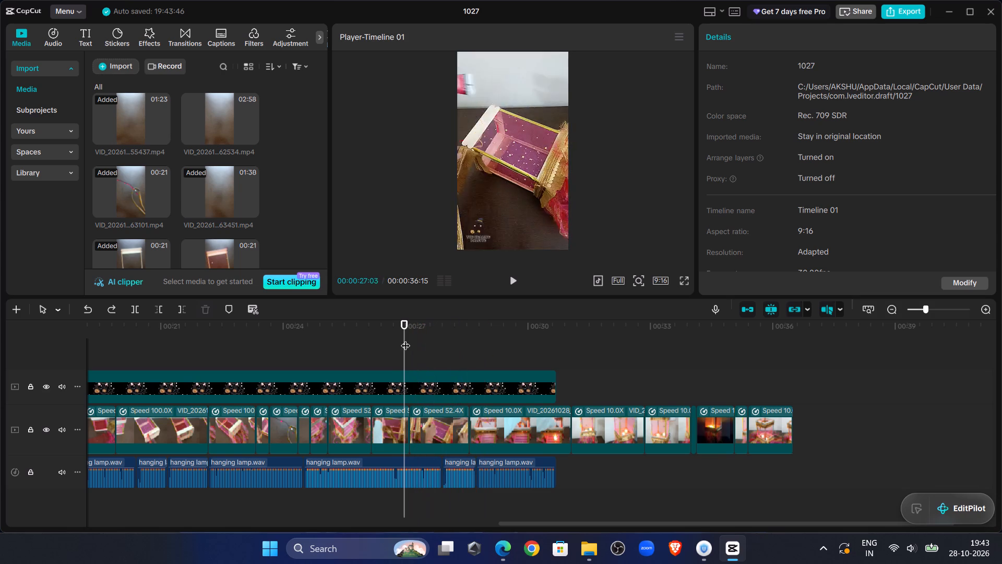
left_click(519, 276)
left_click(518, 276)
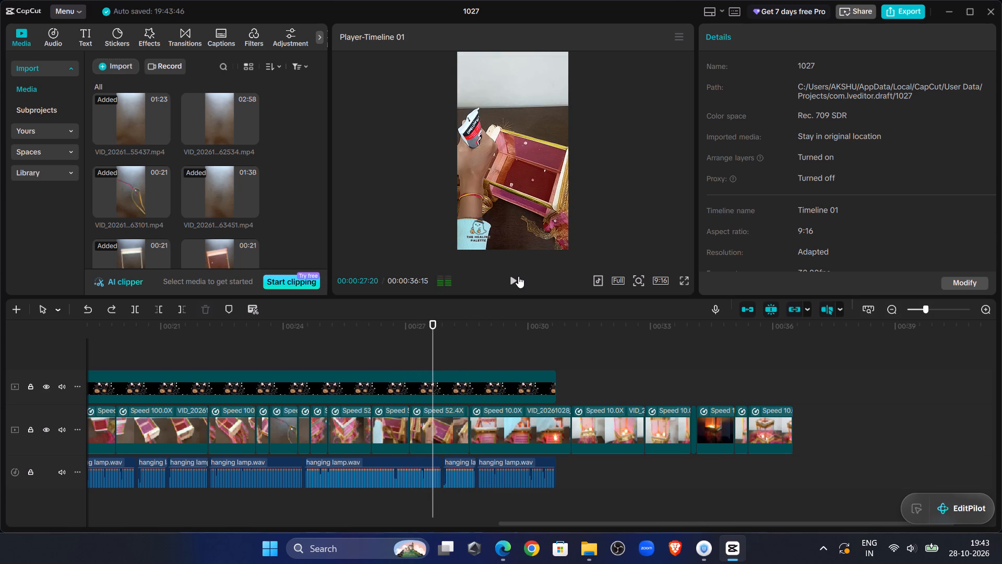
left_click_drag(435, 337, 427, 339)
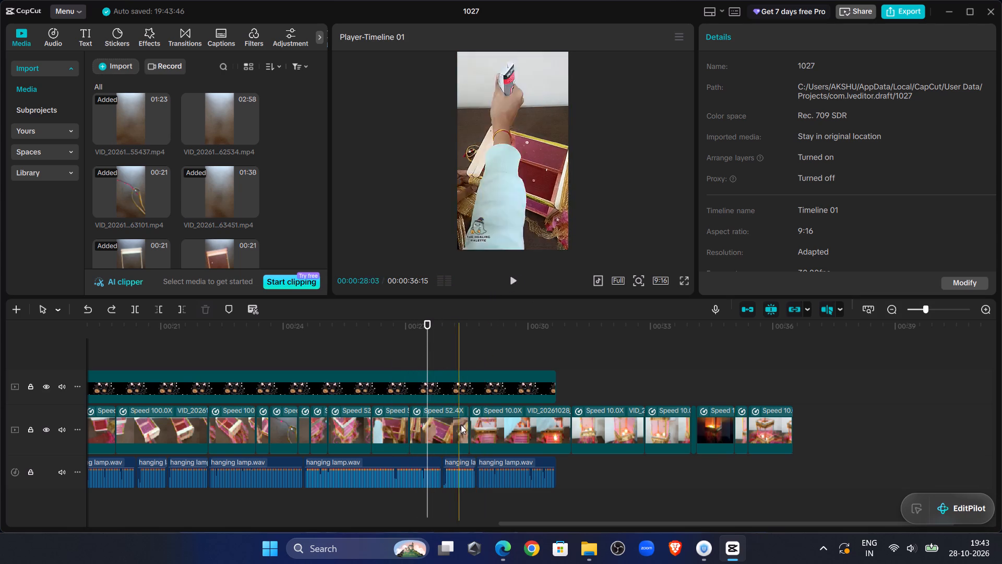
left_click(449, 432)
left_click(184, 307)
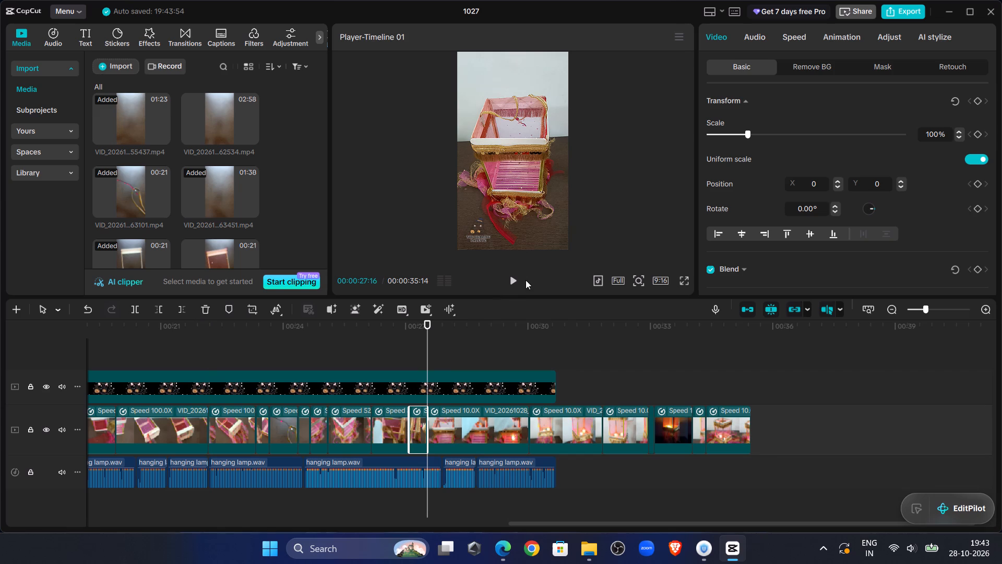
left_click(526, 280)
left_click(518, 280)
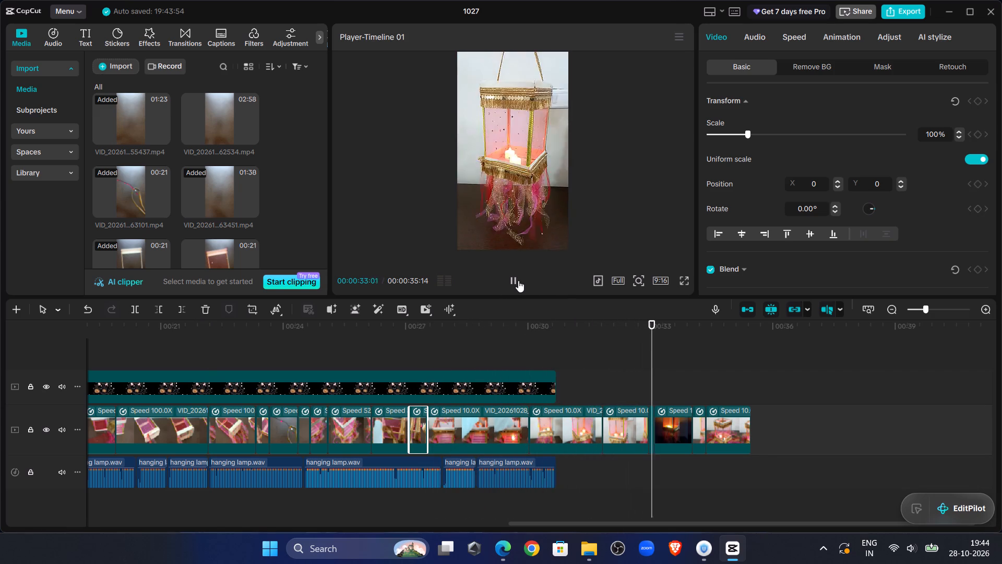
Replay from 00:00:29:28, trim off the end of the 10.0x lit-lamp clip at 00:00:31:15, and play the result.
left_click(609, 350)
left_click(526, 350)
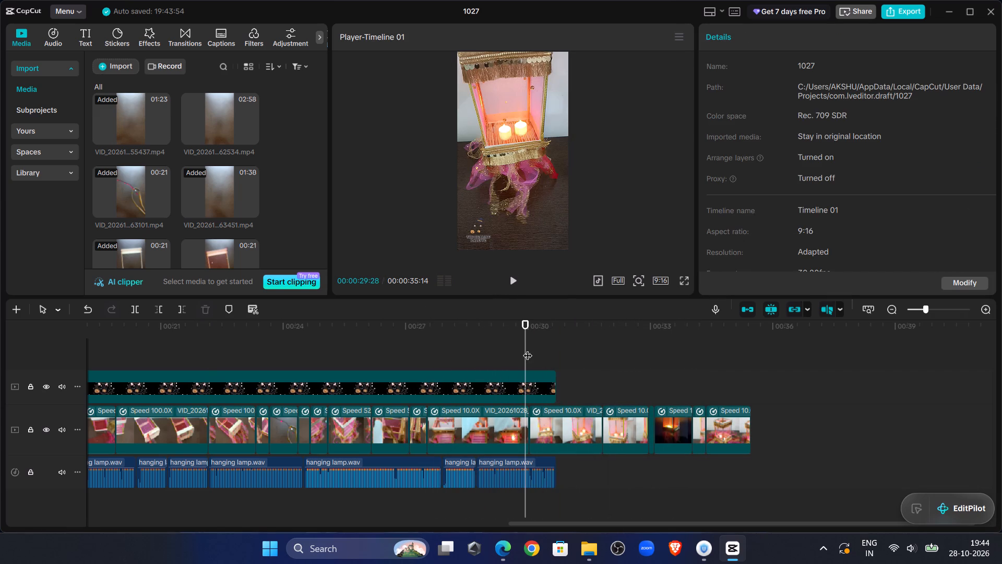
left_click(512, 276)
left_click(512, 276)
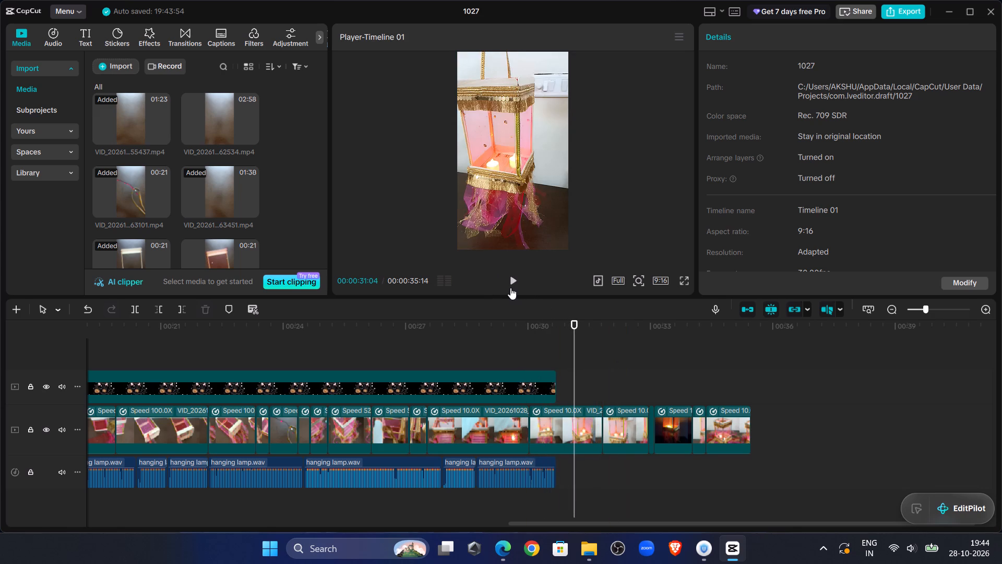
double_click(510, 288)
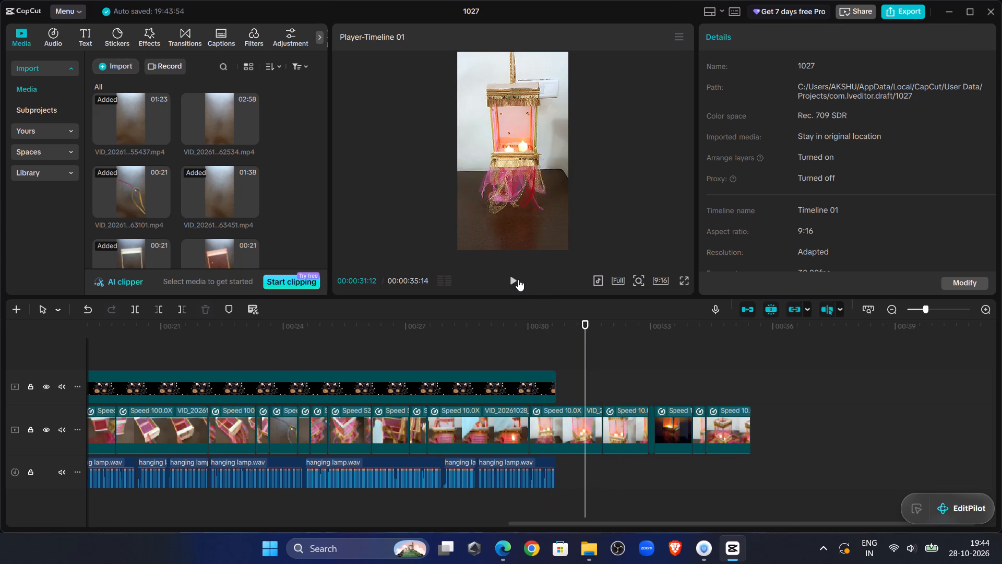
double_click(518, 279)
double_click(517, 286)
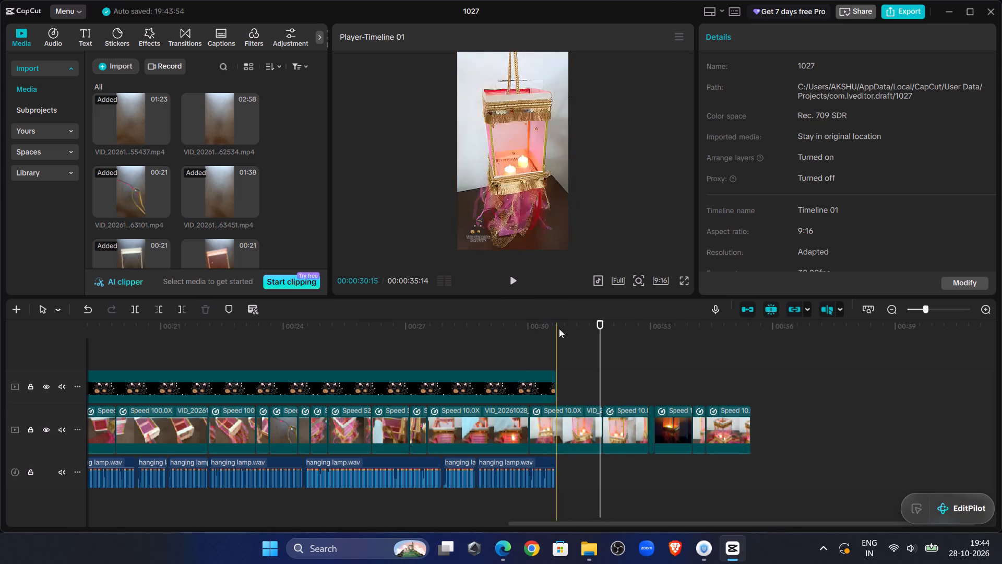
left_click(534, 323)
left_click(515, 285)
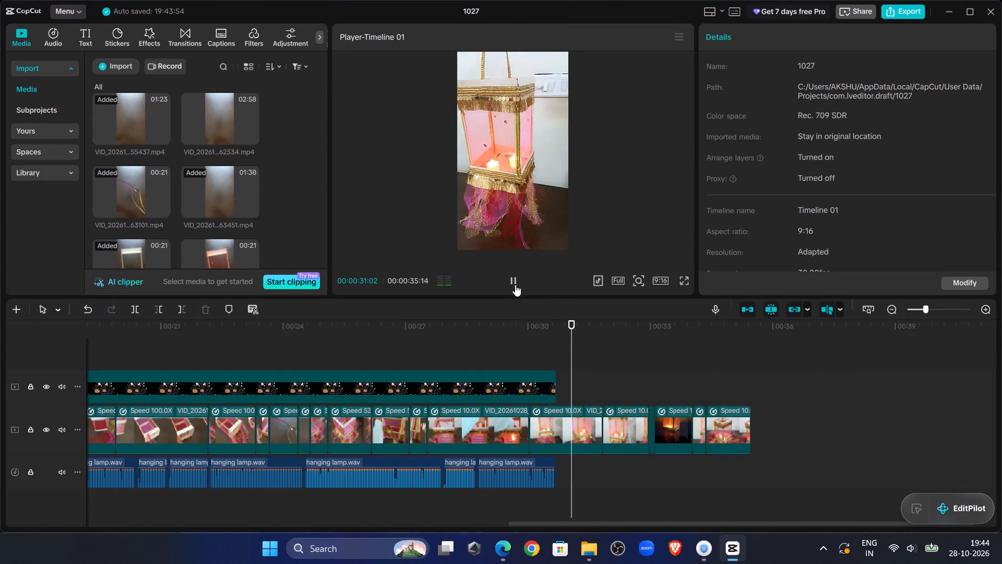
left_click(515, 285)
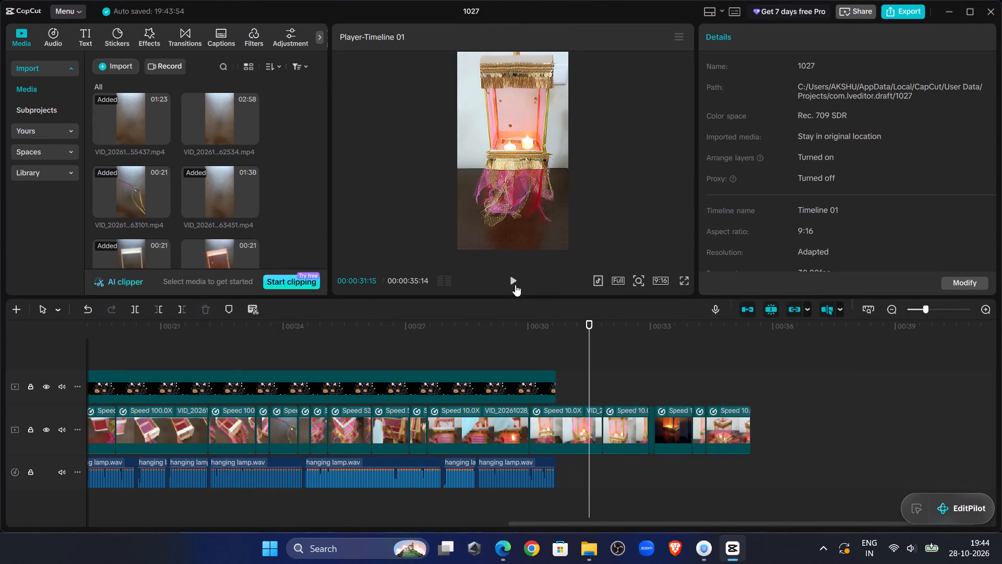
left_click(572, 417)
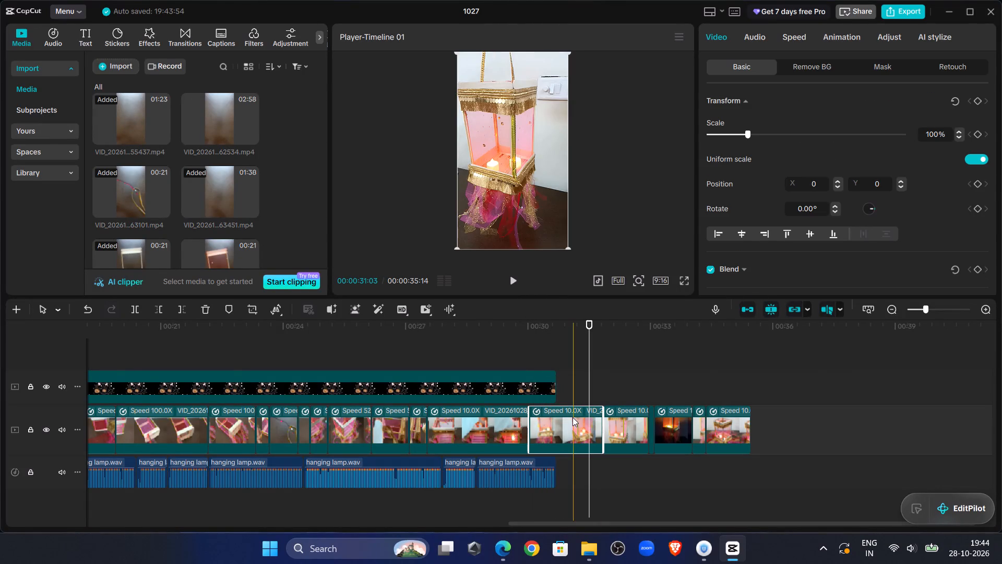
left_click(184, 307)
left_click(519, 282)
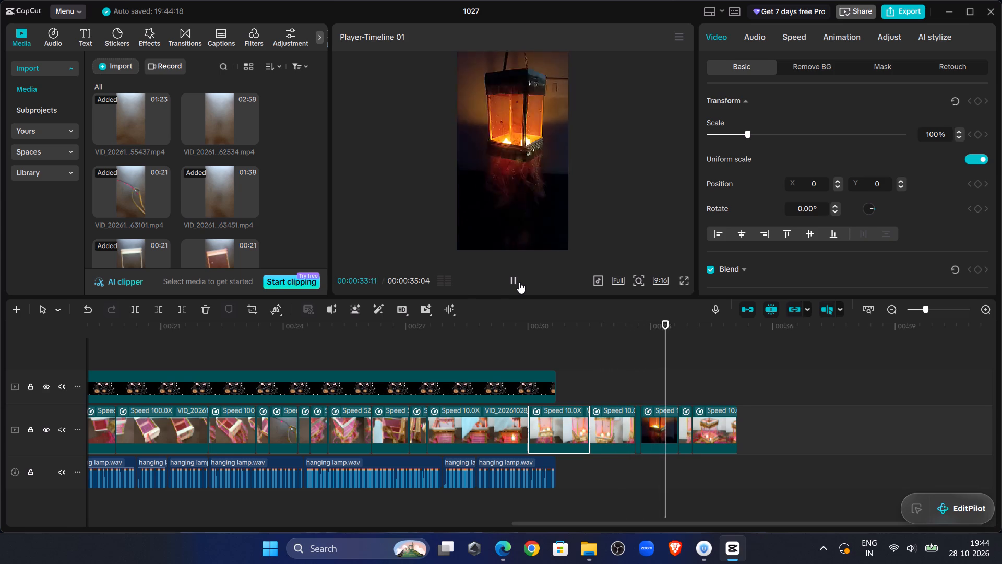
Delete the 10.0x lamp clip starting at about 00:00:31:15 and replay the final section of the timeline.
left_click(619, 431)
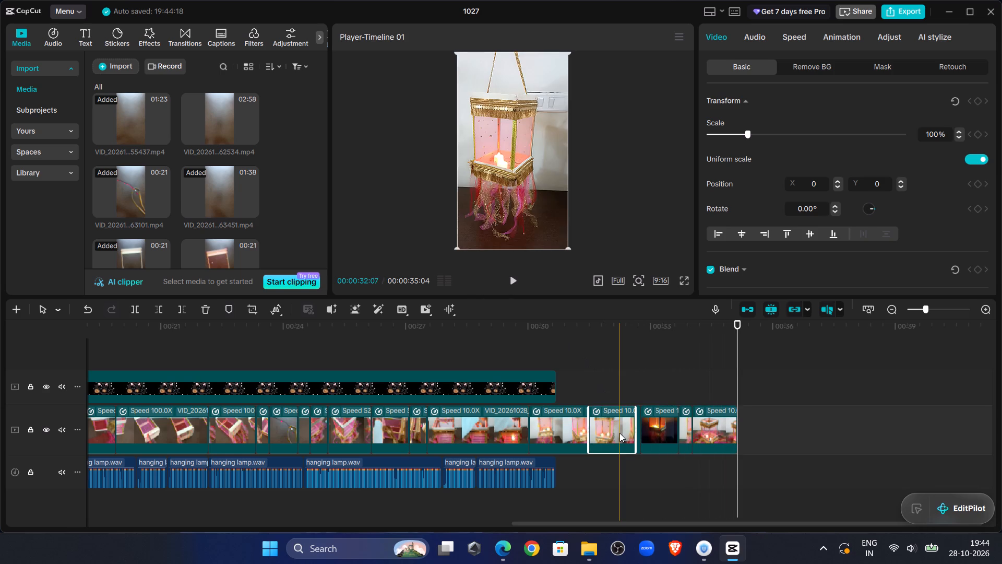
key("Delete")
left_click(535, 355)
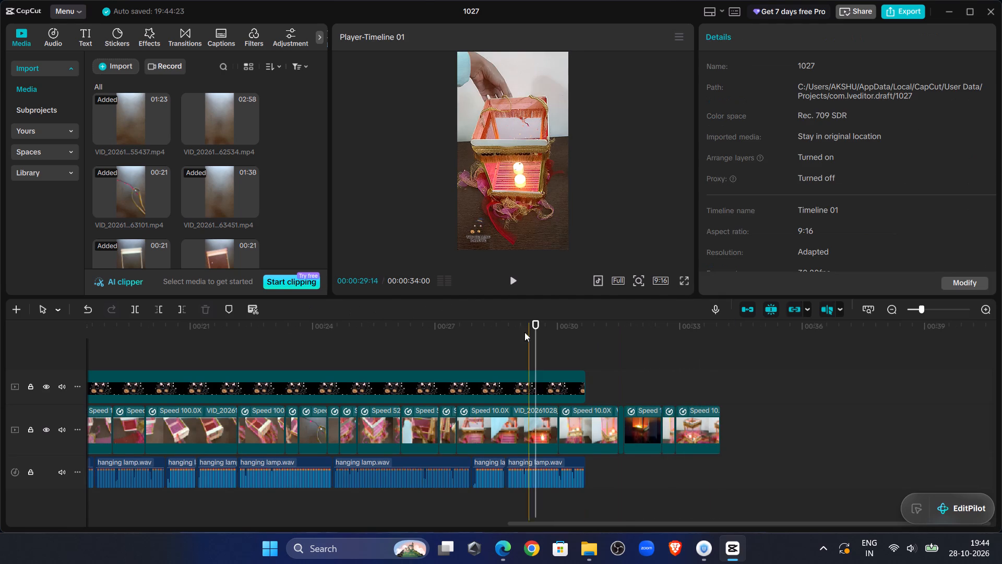
left_click(514, 274)
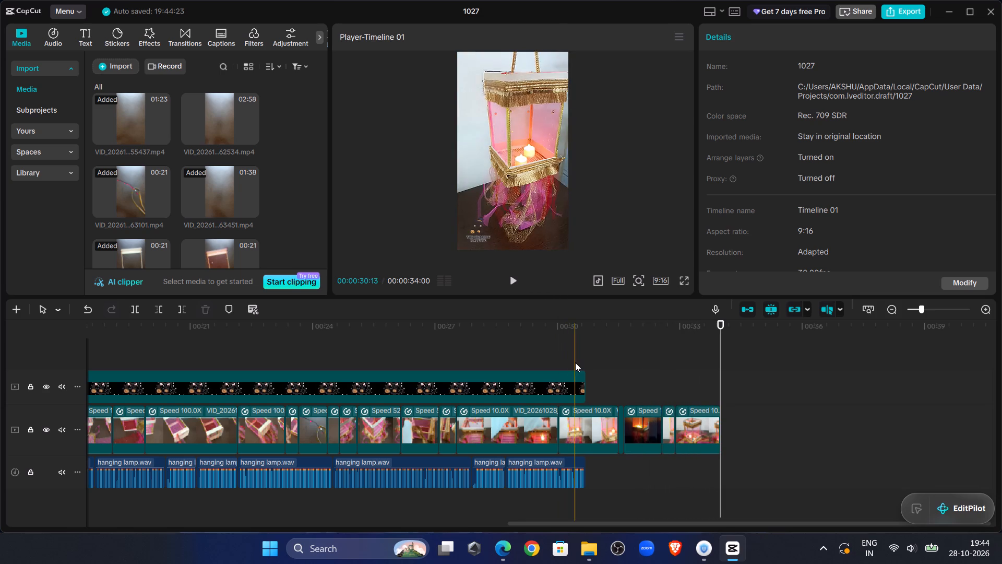
left_click(605, 340)
left_click_drag(605, 340, 681, 371)
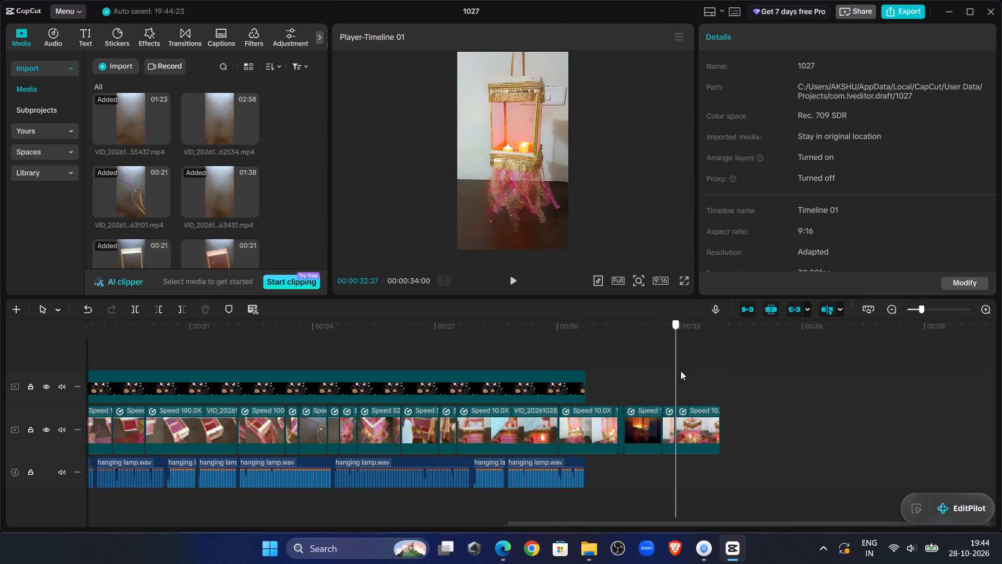
left_click_drag(681, 371, 433, 359)
left_click(519, 283)
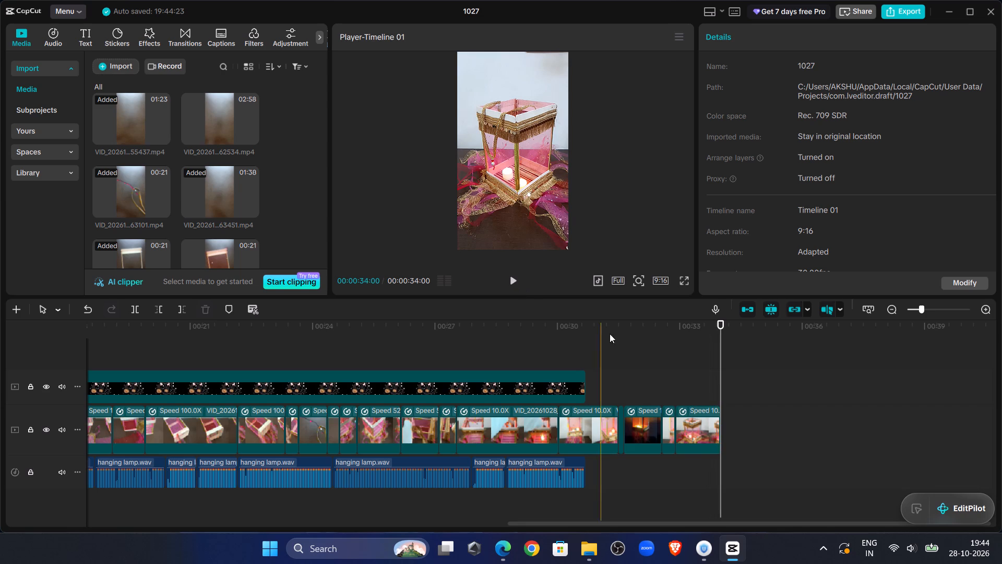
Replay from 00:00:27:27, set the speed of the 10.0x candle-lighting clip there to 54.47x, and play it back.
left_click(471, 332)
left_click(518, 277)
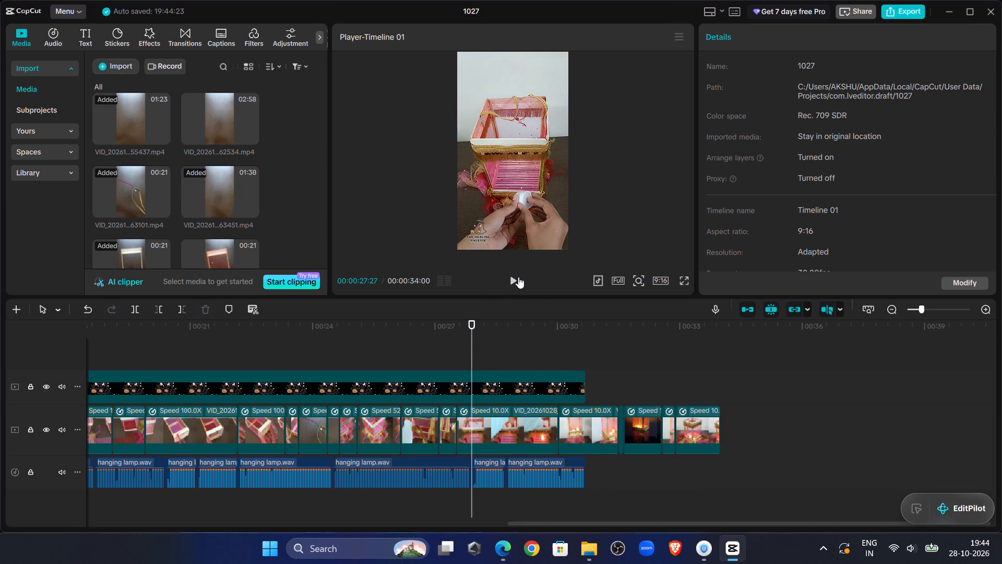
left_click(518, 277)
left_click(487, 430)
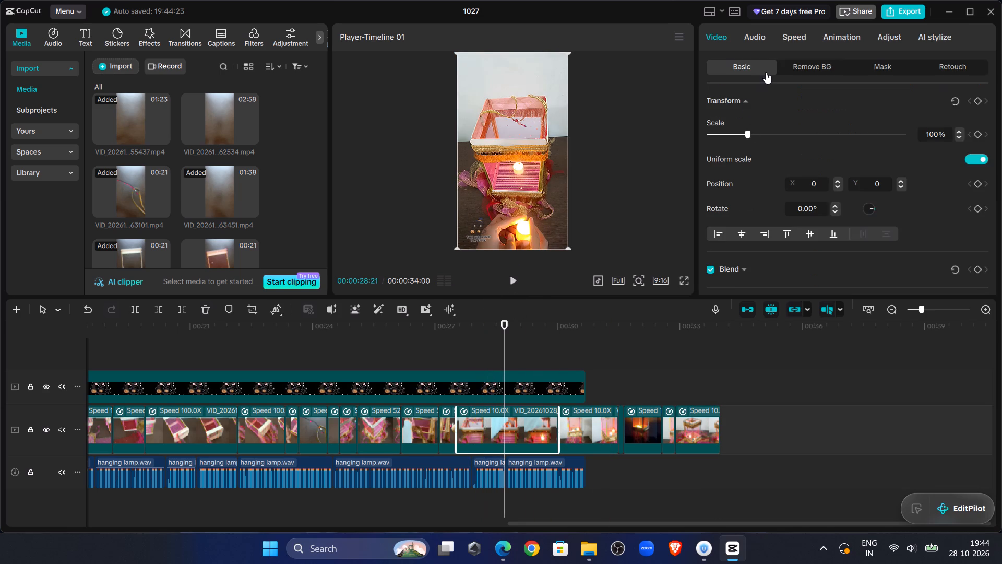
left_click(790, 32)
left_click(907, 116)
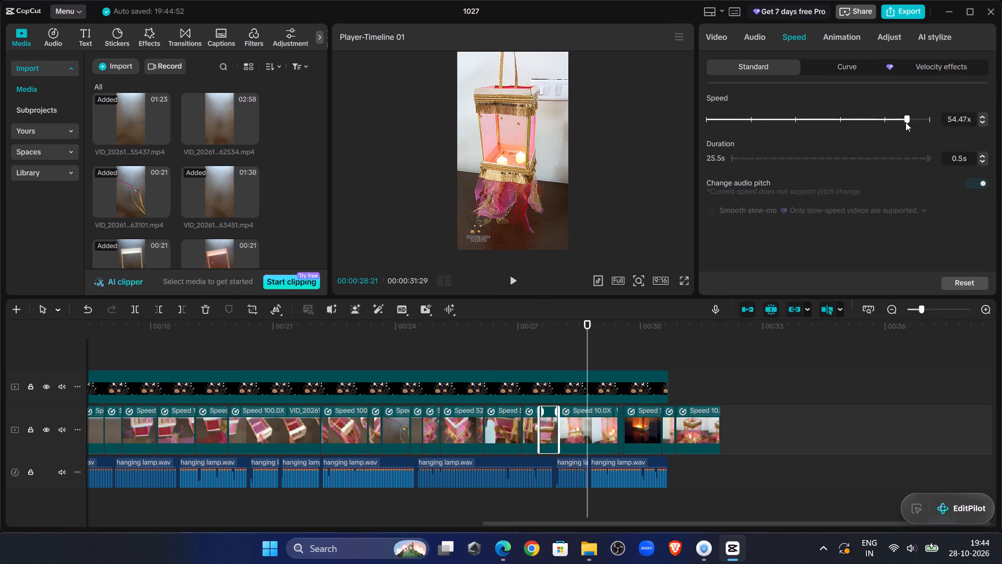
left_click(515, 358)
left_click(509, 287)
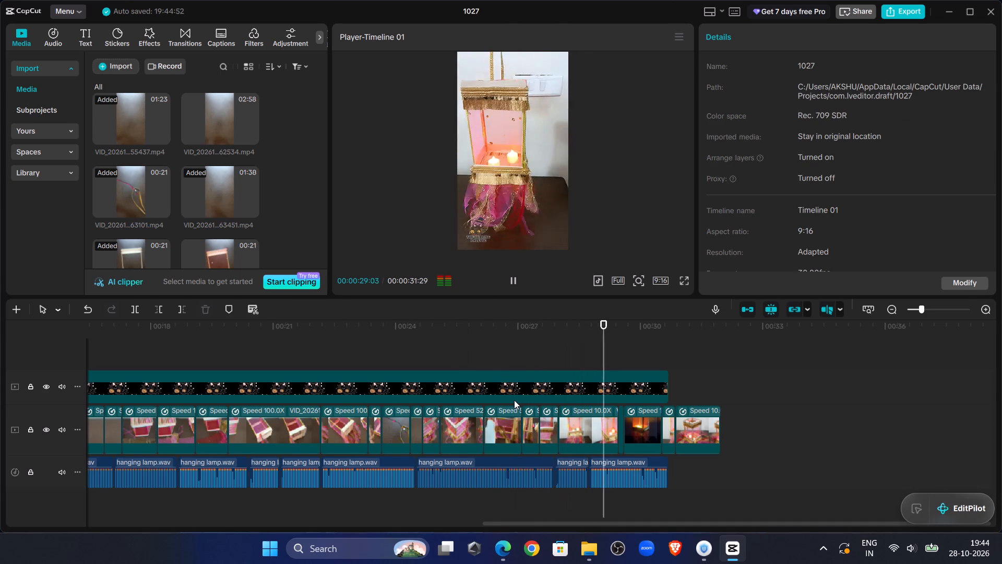
Set the speed of the candle-lighting clip starting at about 00:00:27:16 to 36.58x and play the result.
left_click(536, 338)
left_click(543, 439)
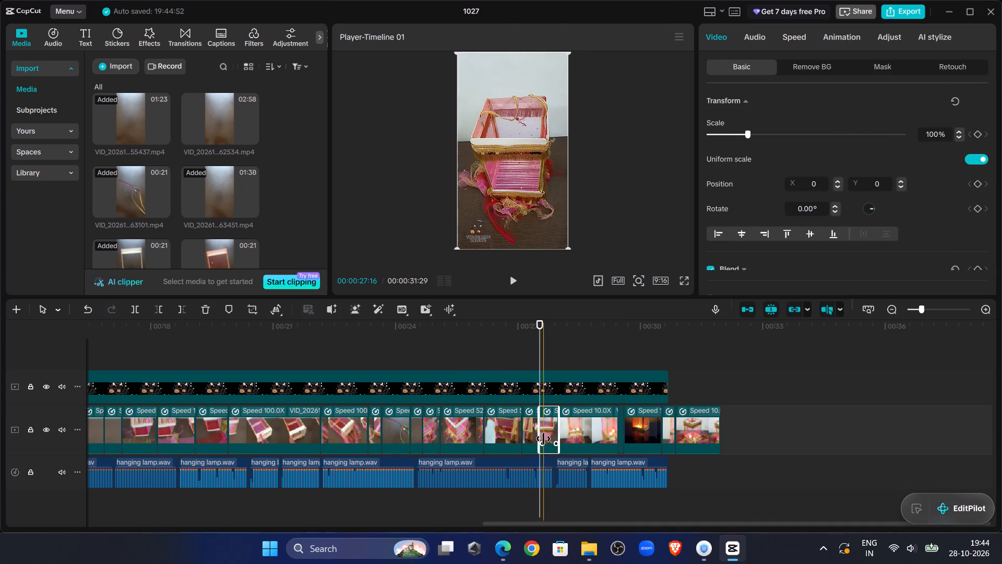
left_click(800, 39)
left_click(898, 121)
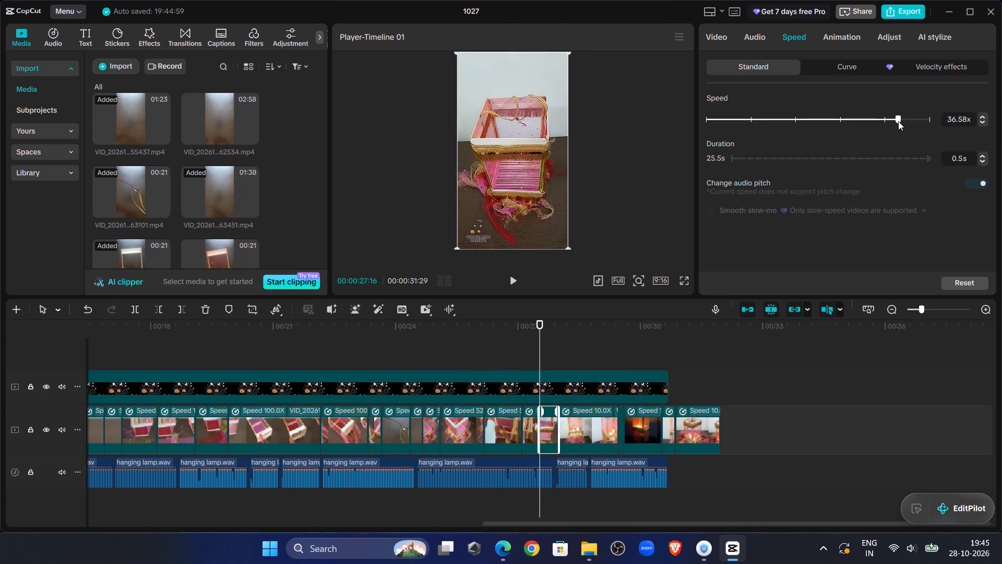
left_click(518, 334)
left_click(510, 280)
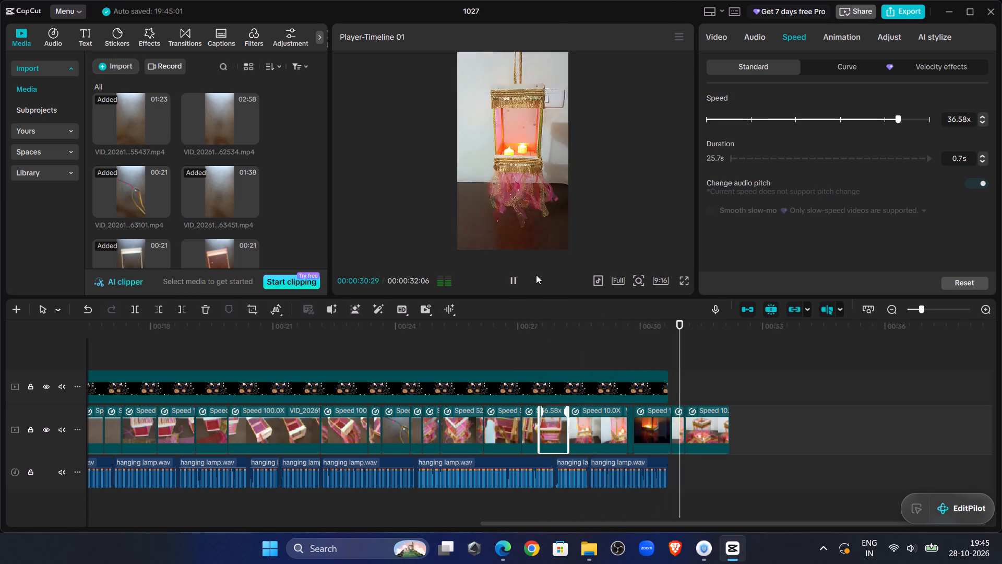
Replay the ending from 00:00:29:21, trim off the end of the last 10.0x clip at 00:00:31:27, and scrub through the final section.
left_click(624, 349)
left_click_drag(624, 349, 671, 366)
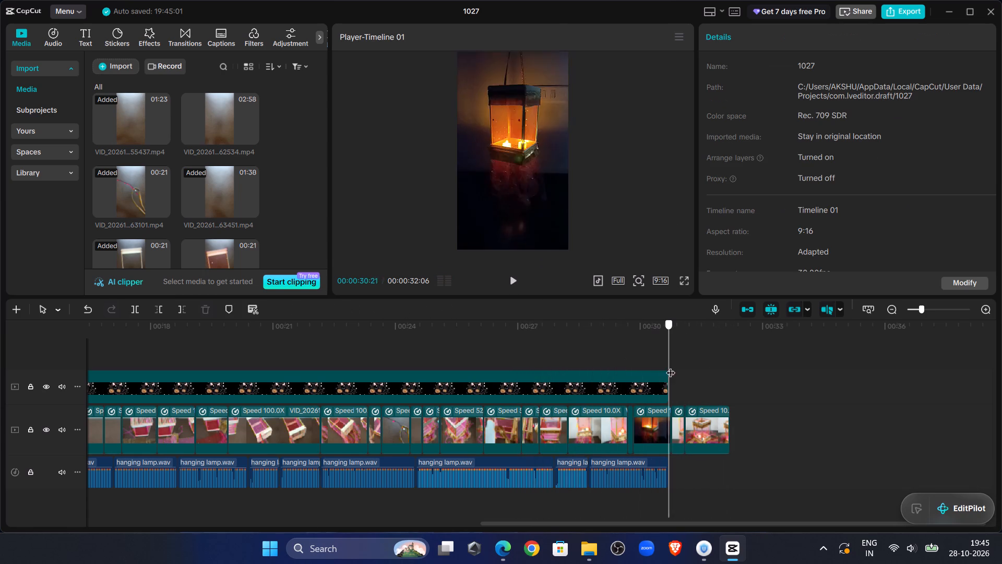
left_click_drag(671, 366, 686, 372)
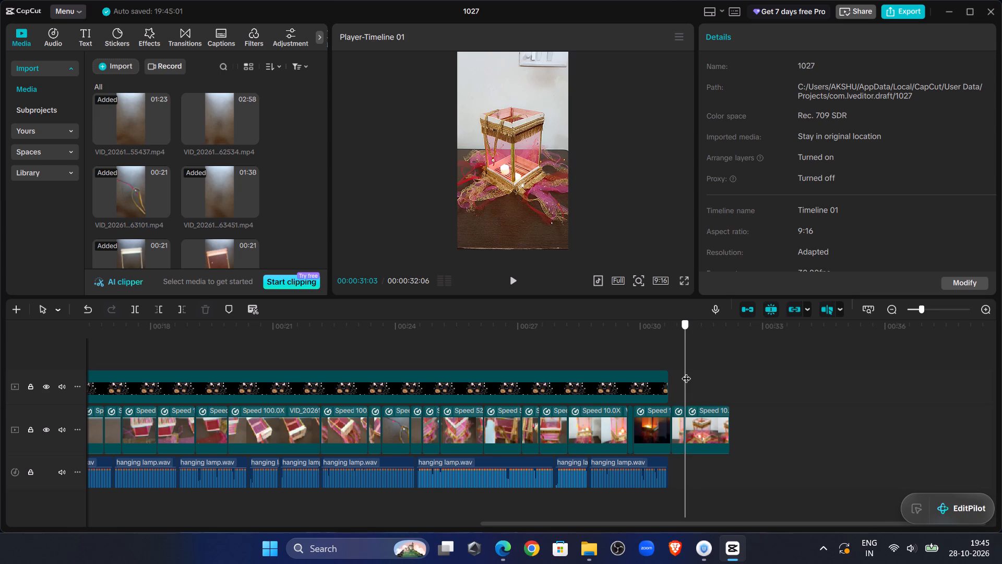
left_click_drag(686, 372, 627, 368)
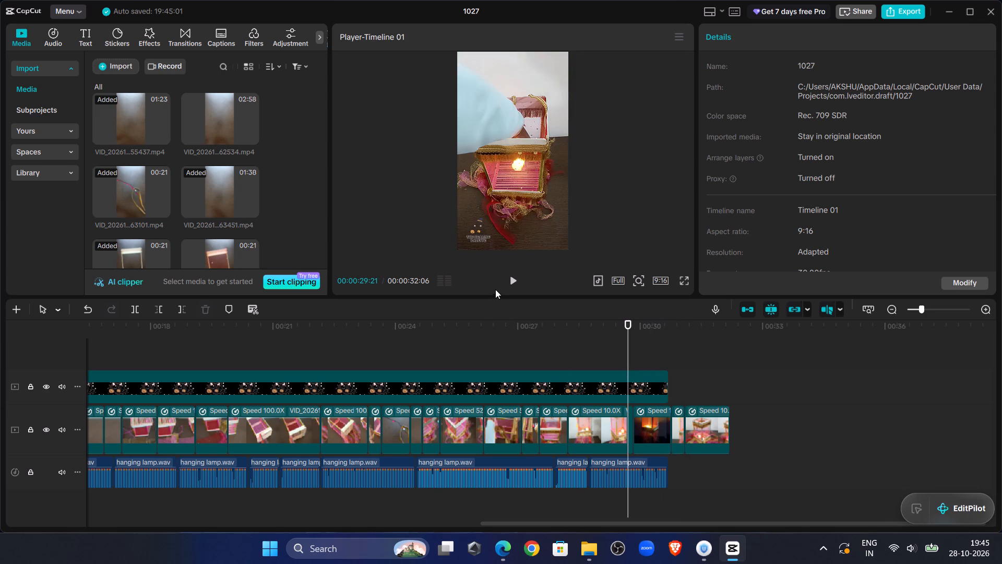
left_click(508, 280)
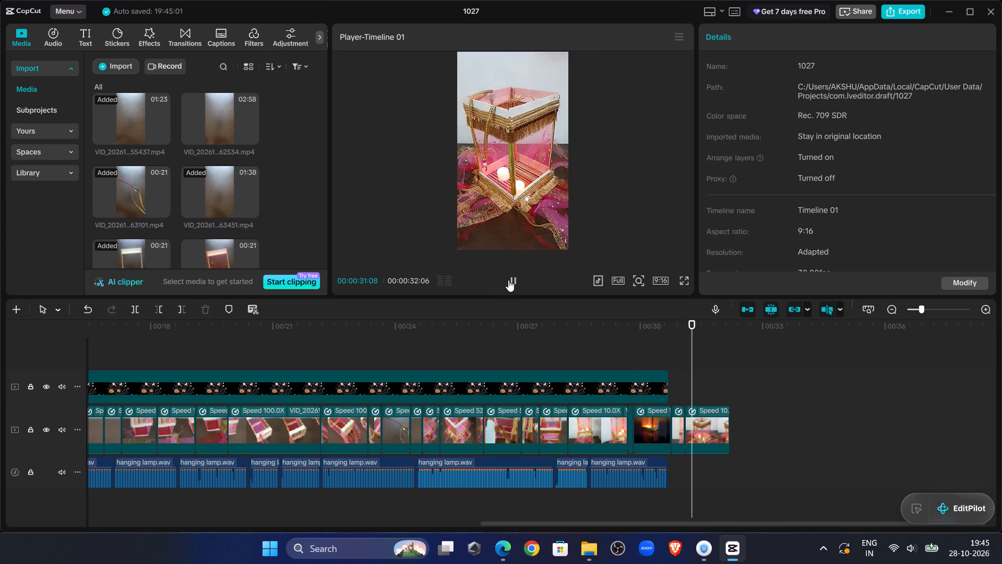
left_click(508, 280)
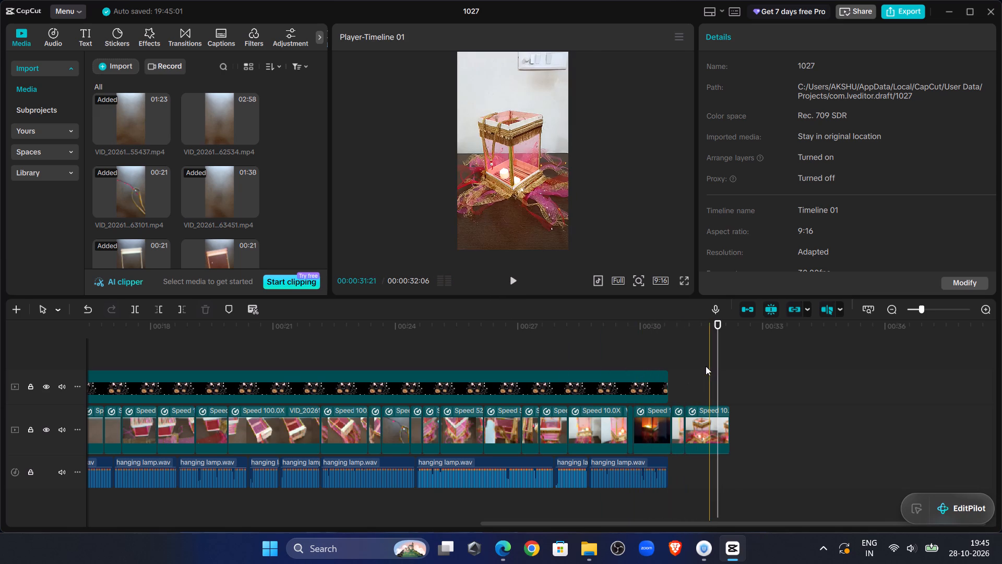
left_click(706, 427)
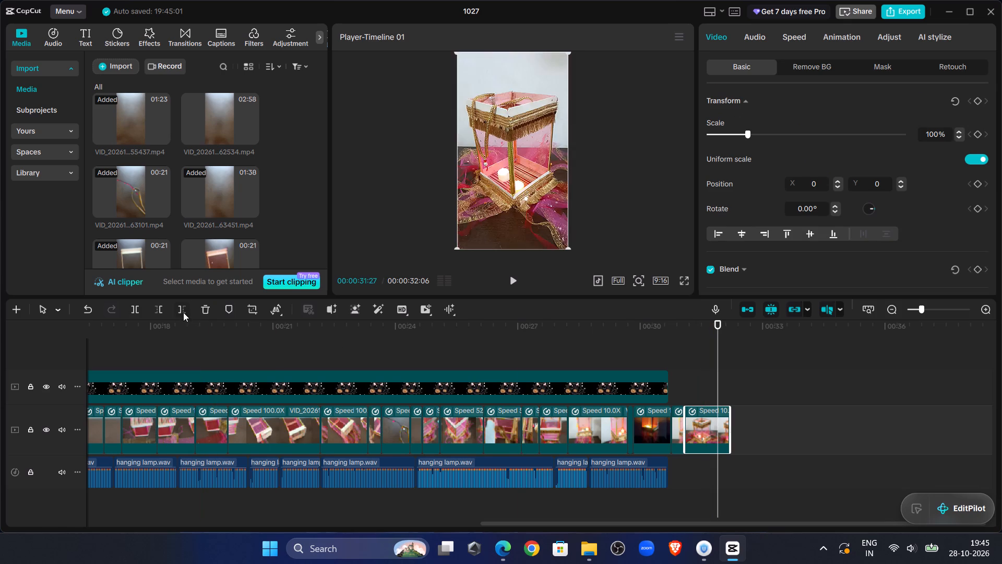
left_click(183, 312)
left_click(646, 325)
left_click(521, 278)
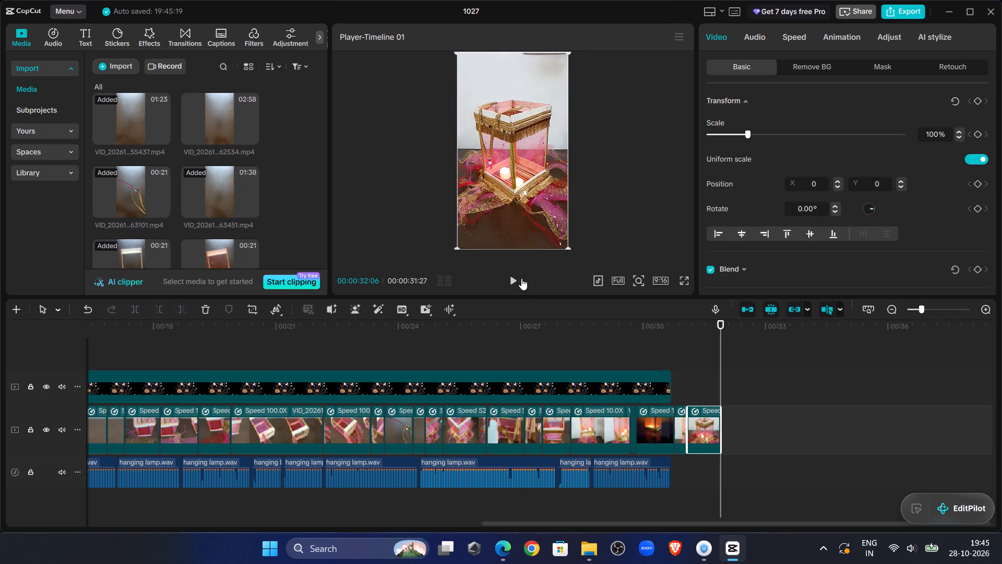
left_click(528, 342)
left_click_drag(528, 342, 610, 368)
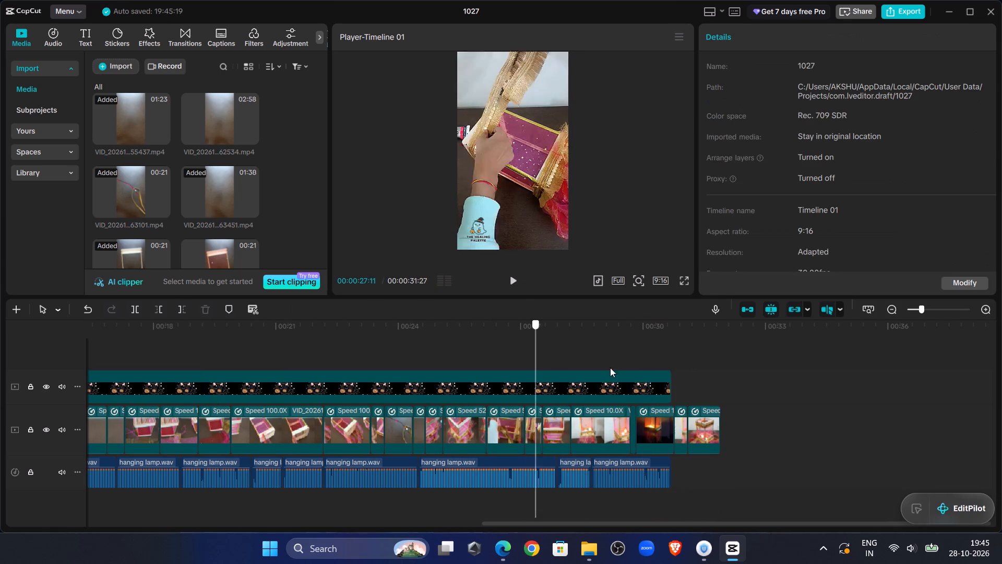
left_click_drag(610, 368, 610, 374)
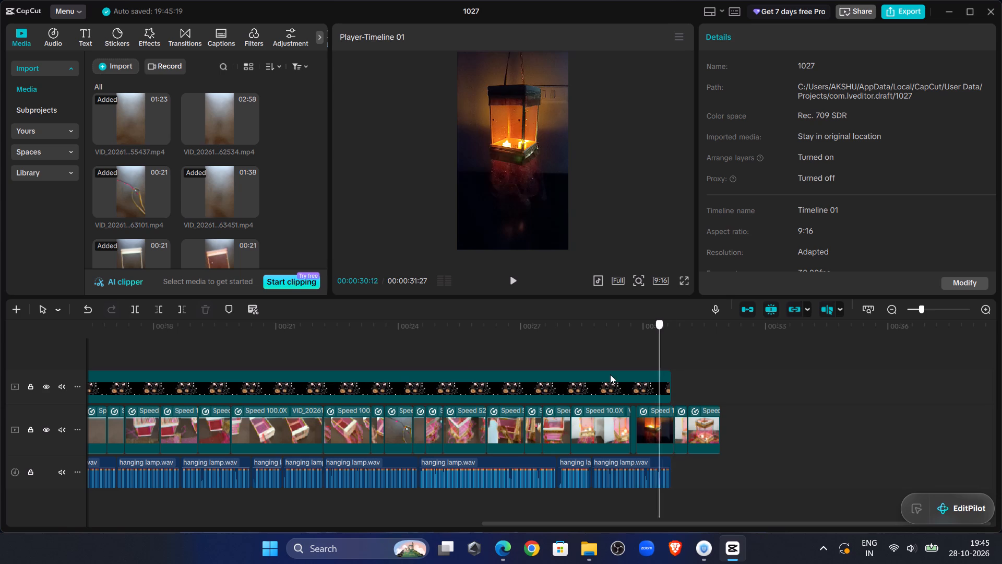
Play the final section of the timeline through to its end.
left_click_drag(610, 374, 462, 370)
left_click(506, 277)
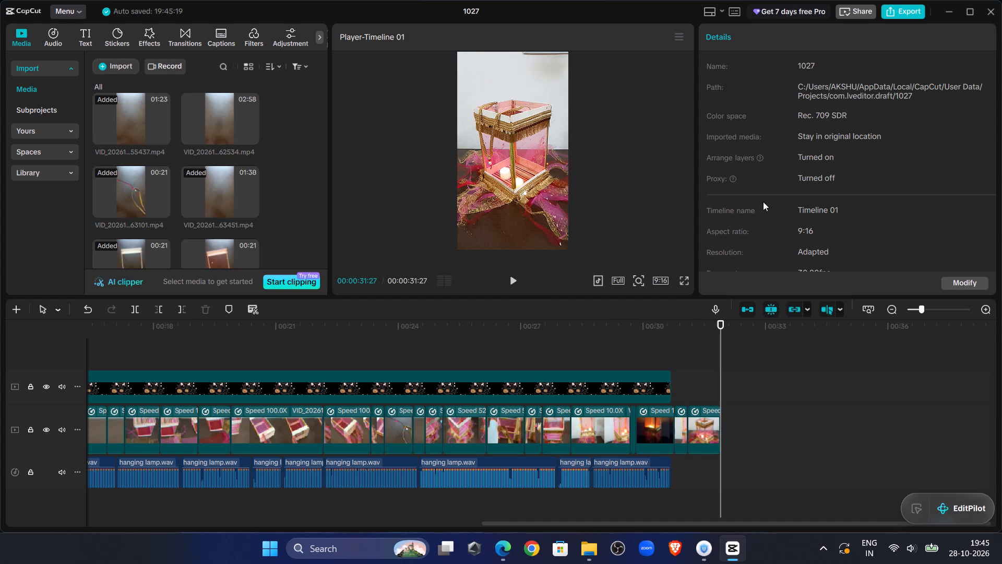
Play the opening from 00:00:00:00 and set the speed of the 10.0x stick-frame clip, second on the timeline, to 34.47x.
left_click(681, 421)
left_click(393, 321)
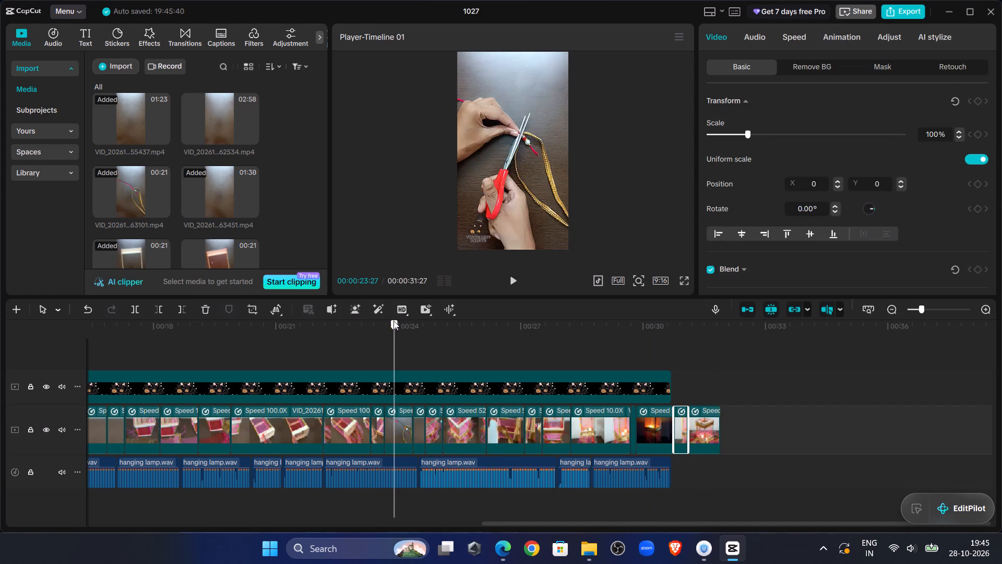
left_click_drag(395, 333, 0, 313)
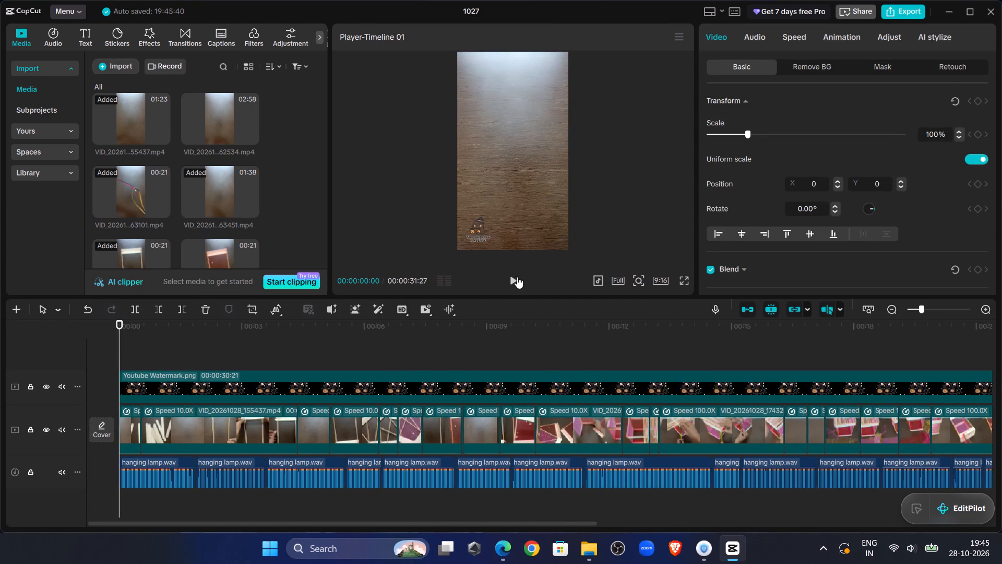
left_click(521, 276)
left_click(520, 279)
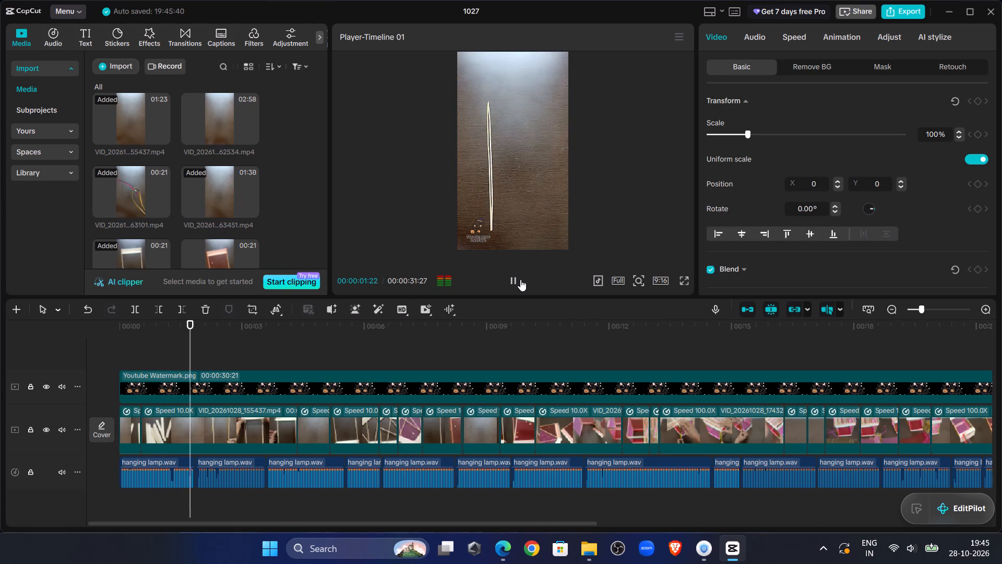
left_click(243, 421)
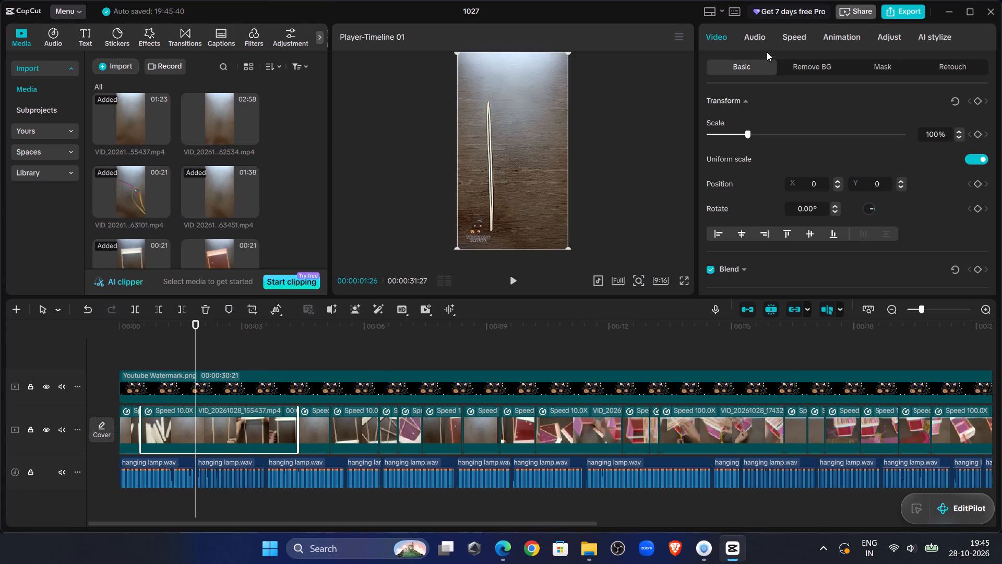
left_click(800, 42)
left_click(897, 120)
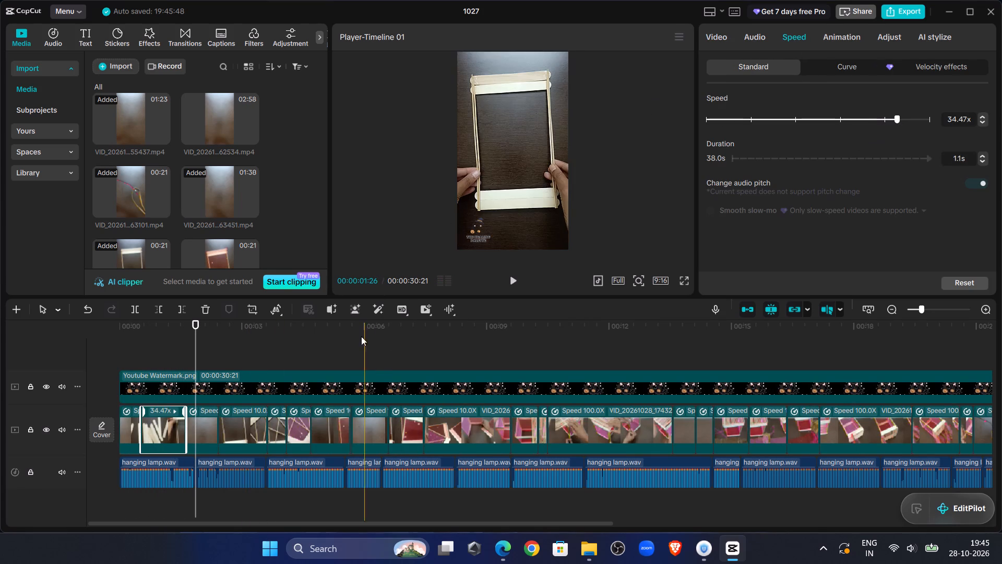
Replay the opening from the start and check where the video clips end against the watermark and voiceover tracks.
left_click(430, 352)
left_click_drag(430, 352, 3, 348)
left_click(518, 278)
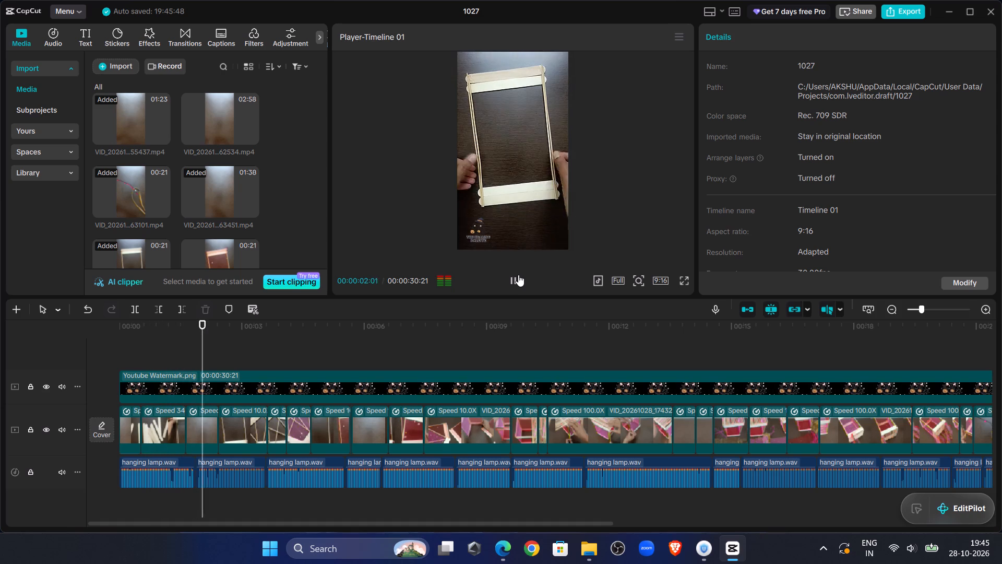
left_click_drag(916, 309, 908, 310)
left_click(332, 355)
left_click_drag(332, 355, 338, 358)
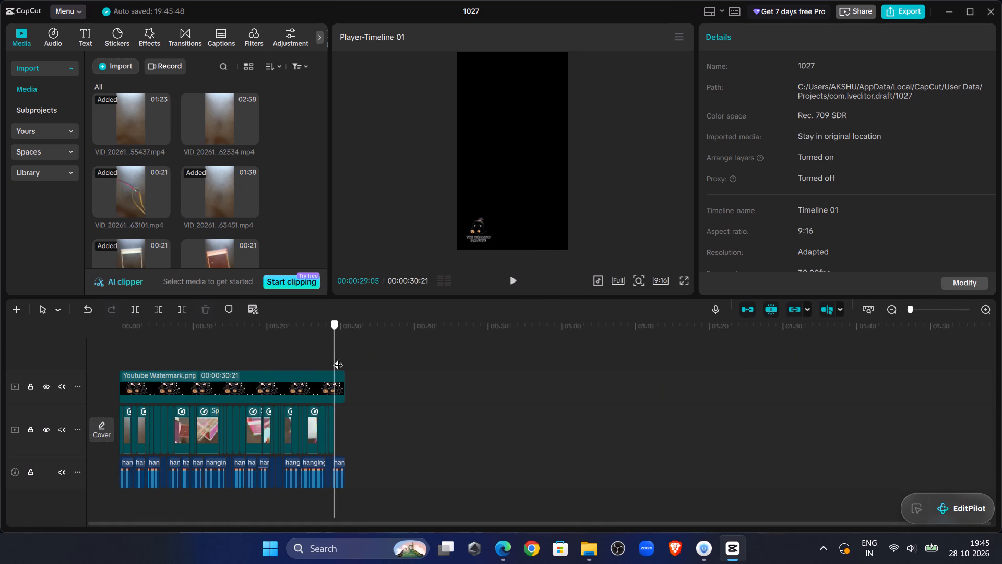
left_click_drag(338, 358, 22, 339)
left_click(928, 307)
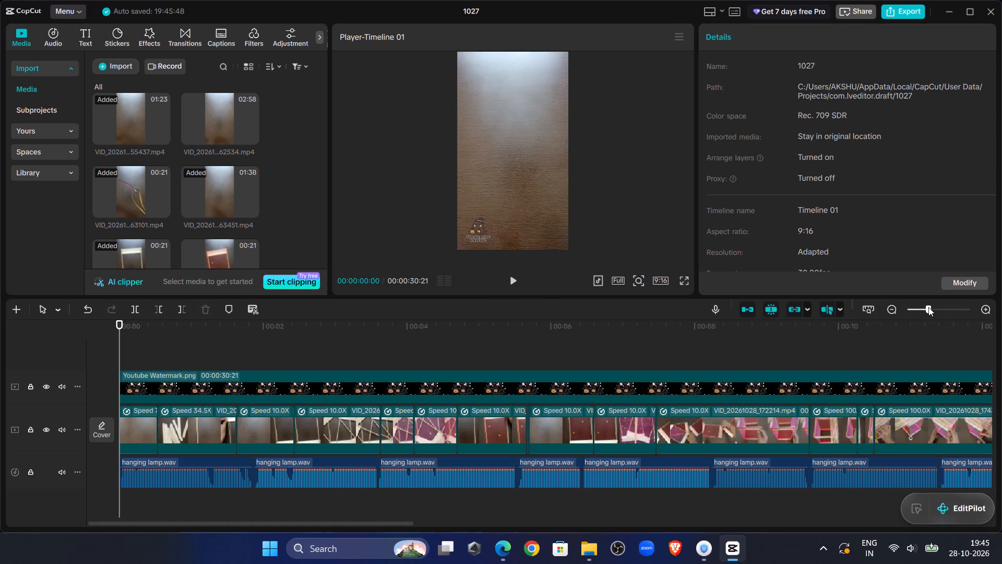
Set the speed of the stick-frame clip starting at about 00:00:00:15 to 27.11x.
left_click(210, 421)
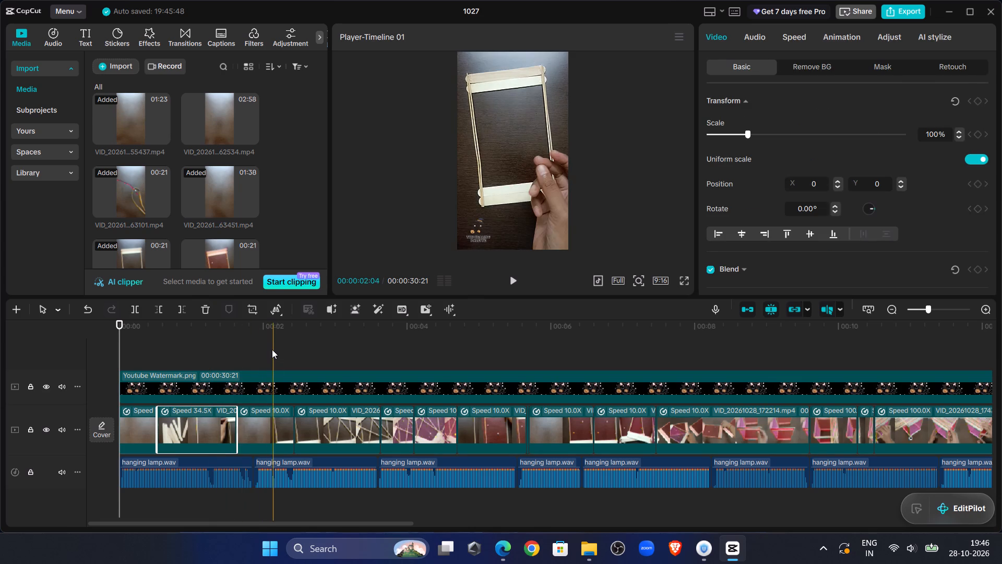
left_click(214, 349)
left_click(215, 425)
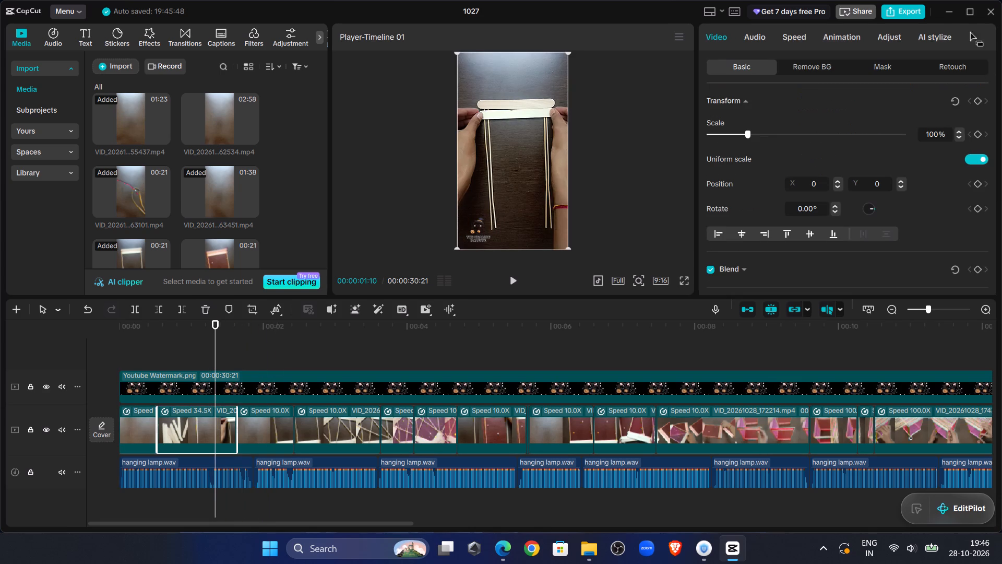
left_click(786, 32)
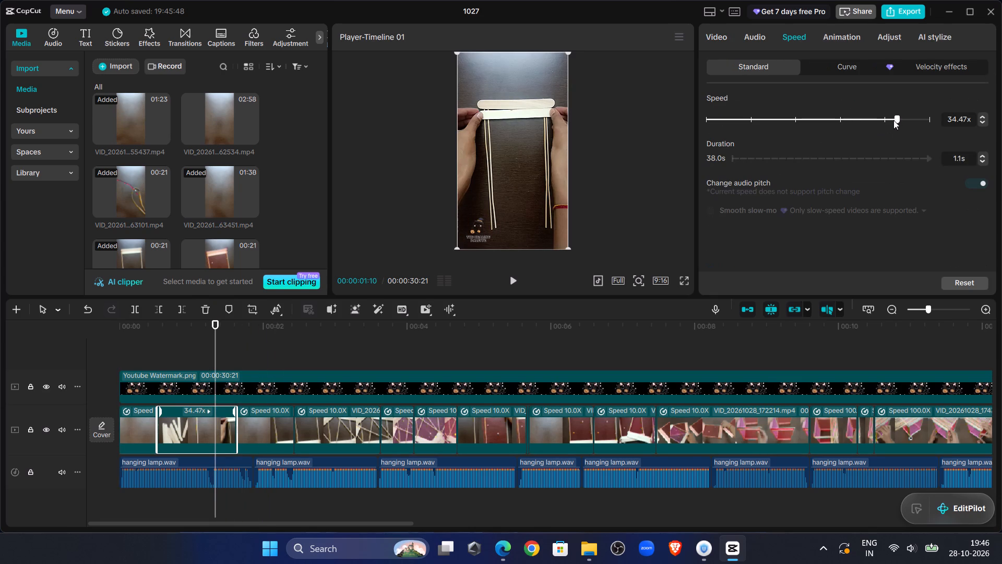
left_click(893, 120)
Set the speed of the selected stick-frame clip starting at about 00:00:00:15 to 17.63x.
left_click(919, 308)
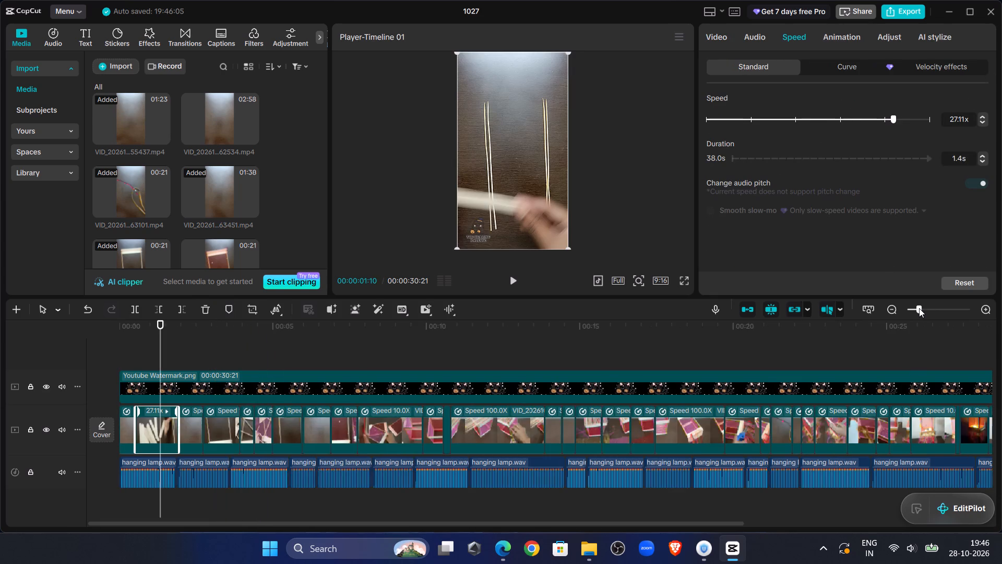
left_click_drag(919, 308, 933, 320)
left_click(889, 121)
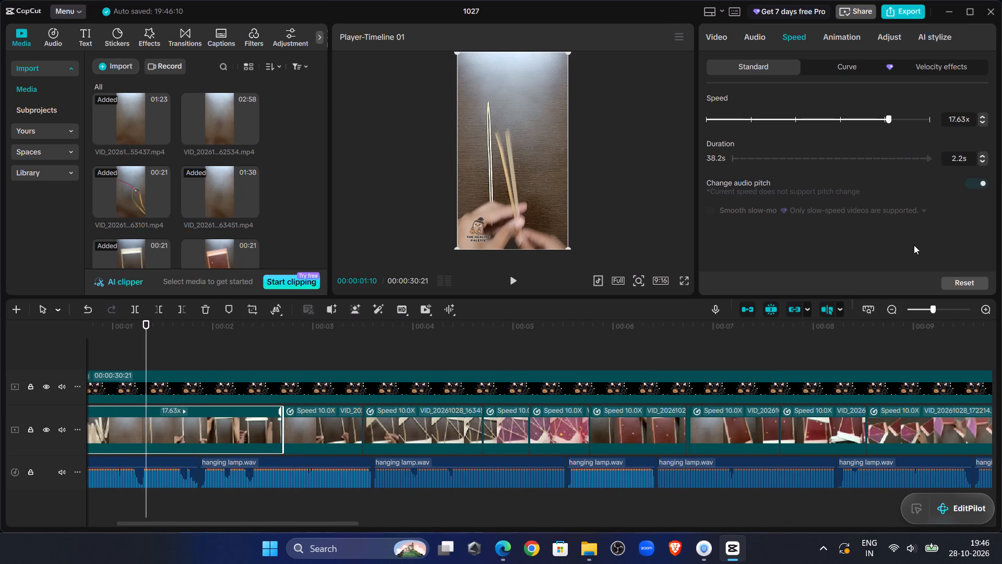
Play the whole timeline from 00:00:00:00 to check the clips against the voiceover.
left_click(921, 312)
left_click_drag(921, 312, 904, 307)
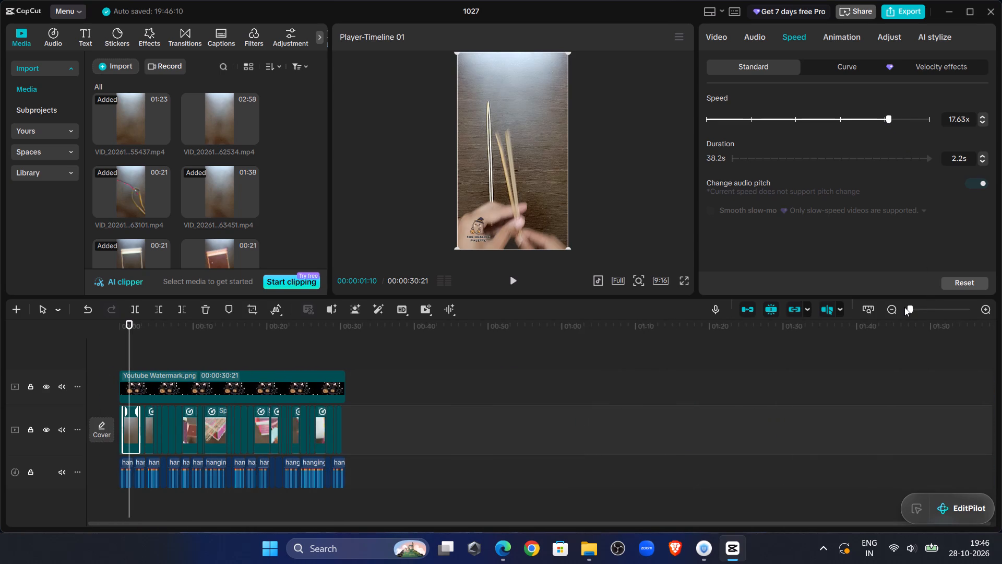
left_click_drag(904, 307, 905, 307)
left_click_drag(134, 323, 134, 323)
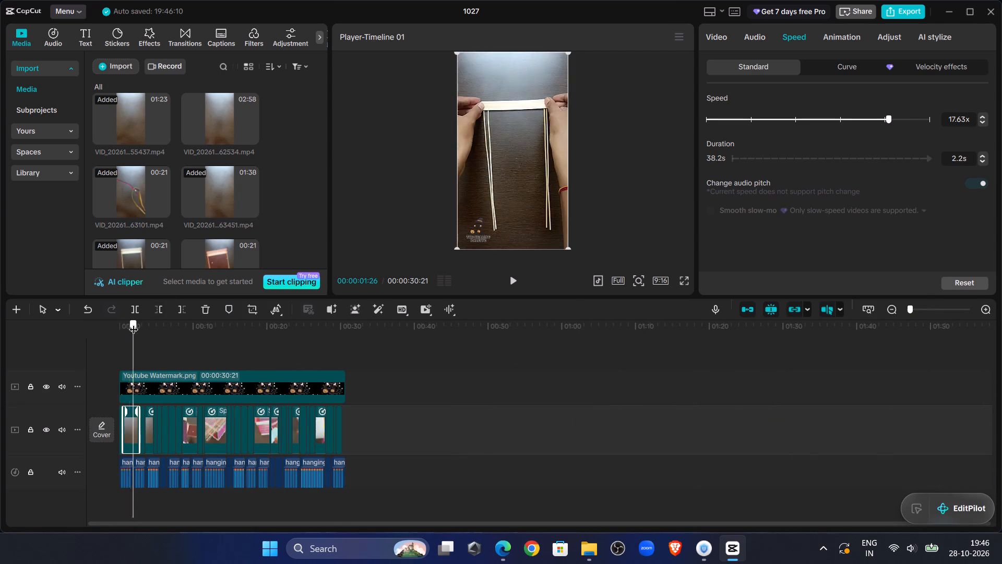
left_click_drag(134, 323, 19, 331)
left_click(515, 278)
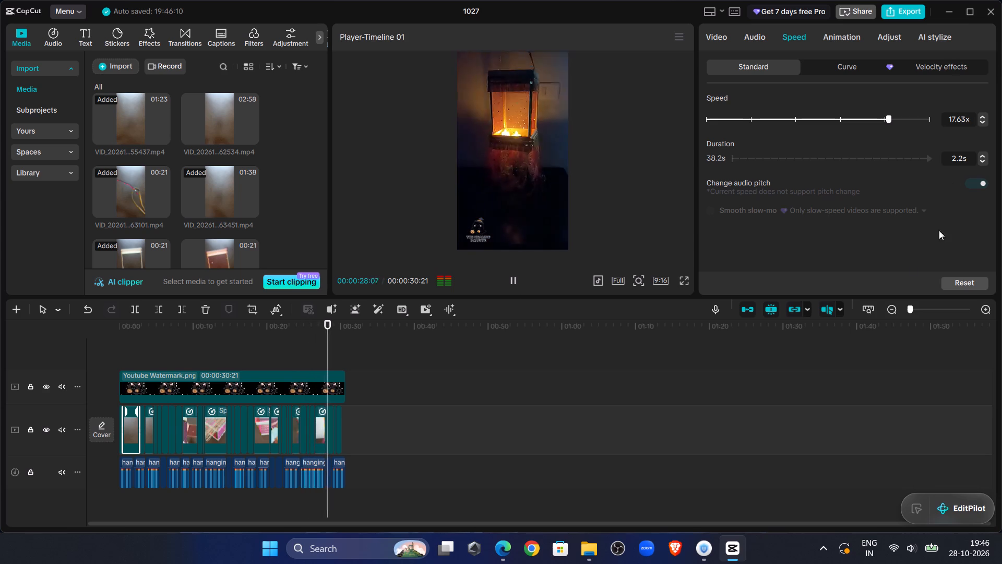
Scrub through the final lamp clips and replay the ending from 00:00:29:06 and again from 00:00:26:13.
left_click(933, 311)
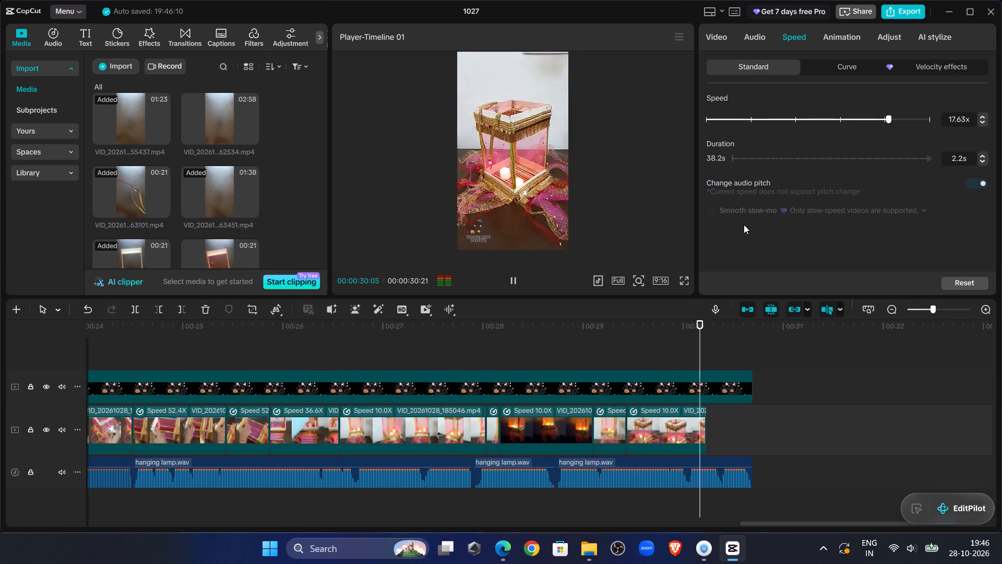
left_click(605, 356)
left_click_drag(605, 356, 609, 353)
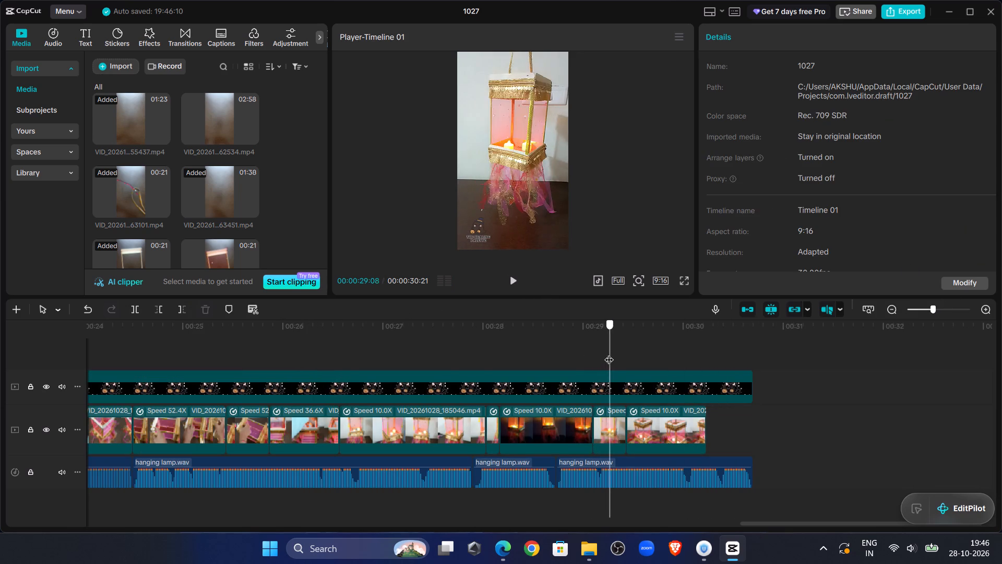
left_click_drag(609, 353, 631, 389)
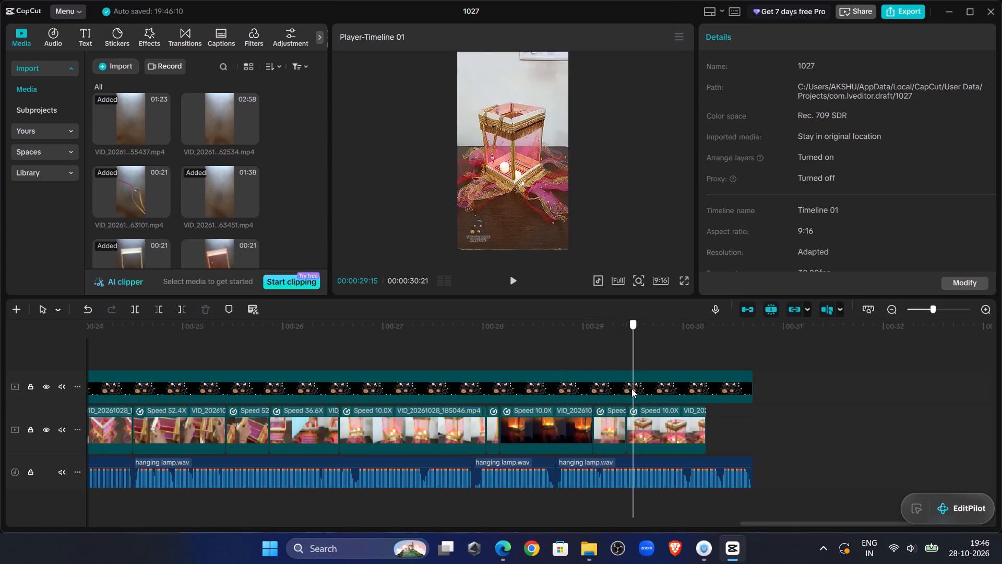
left_click_drag(631, 389, 602, 377)
left_click(516, 279)
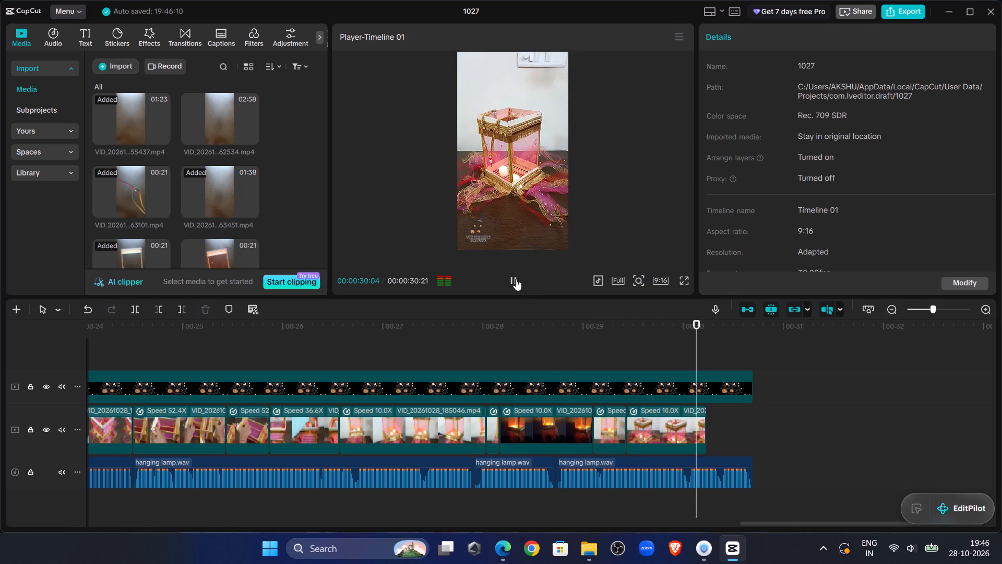
left_click(516, 279)
left_click(326, 340)
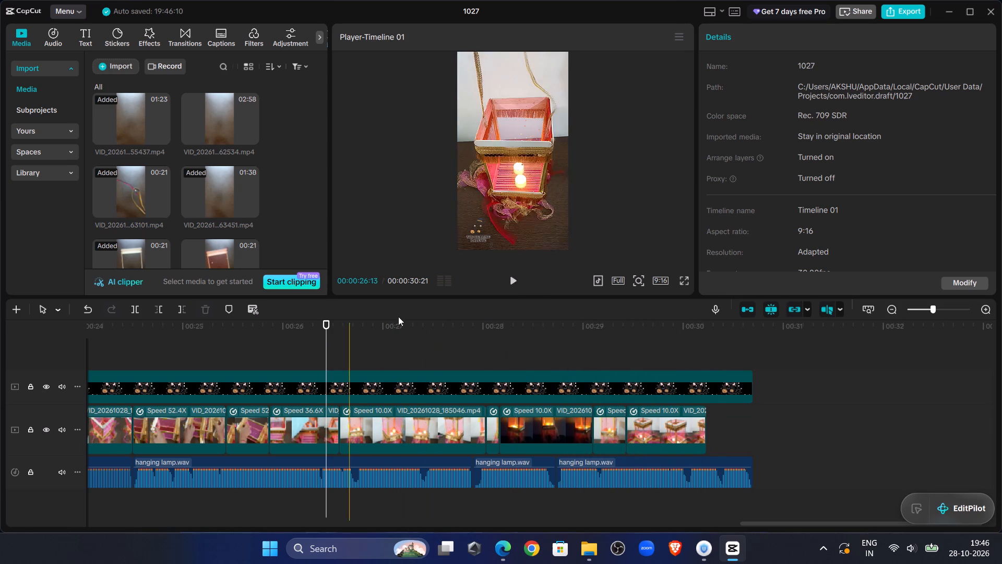
left_click(511, 280)
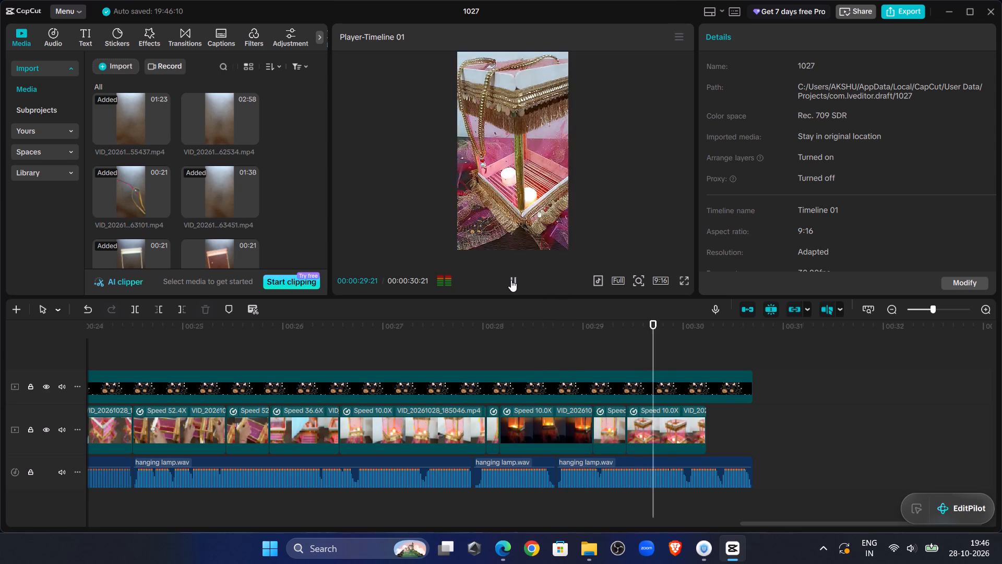
left_click(511, 280)
Set the speed of the 10.0x dark glowing-lamp clip starting at about 00:00:28:05 to 9.49x.
left_click(524, 419)
left_click_drag(718, 419, 582, 419)
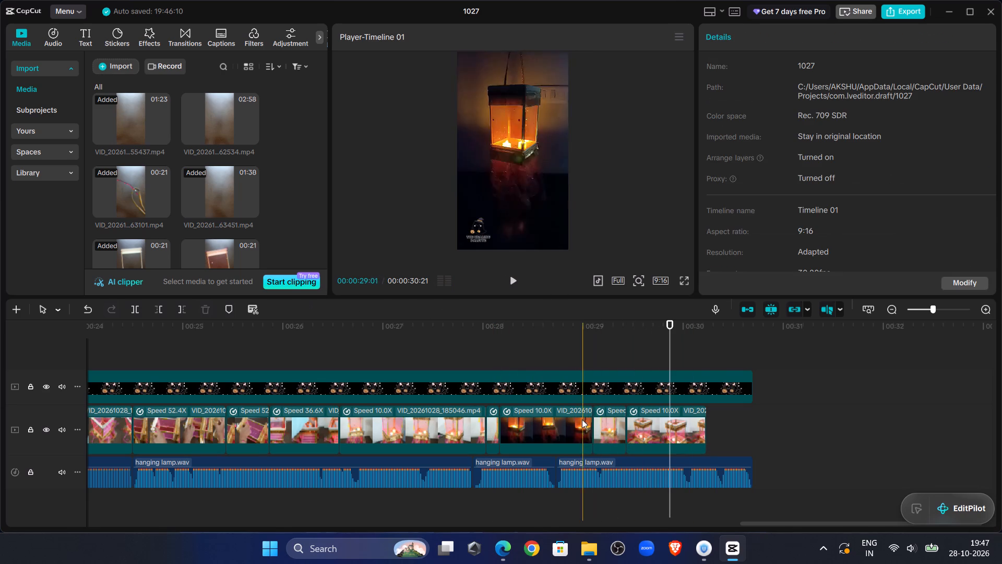
left_click_drag(582, 419, 576, 419)
left_click(581, 425)
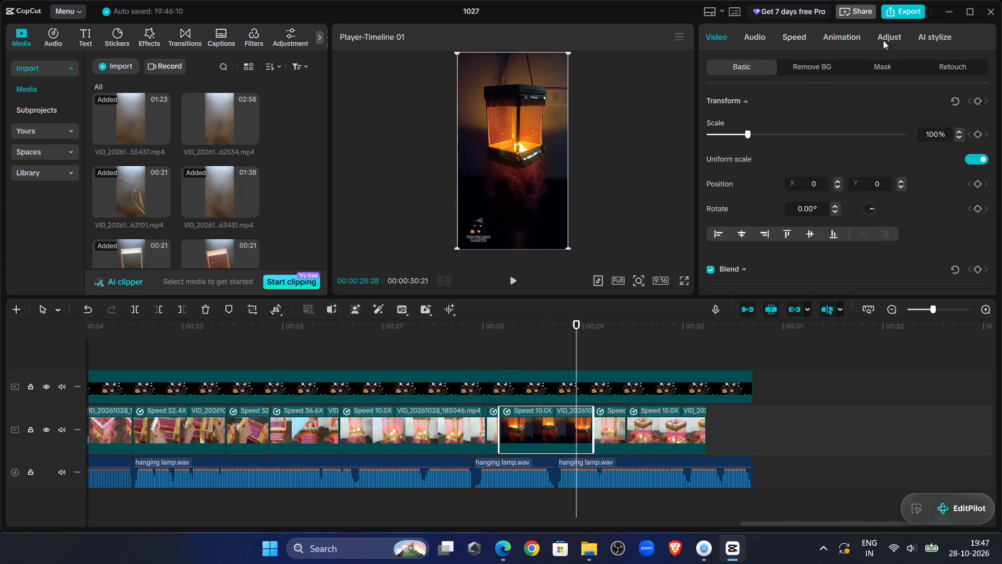
left_click(801, 42)
left_click(882, 119)
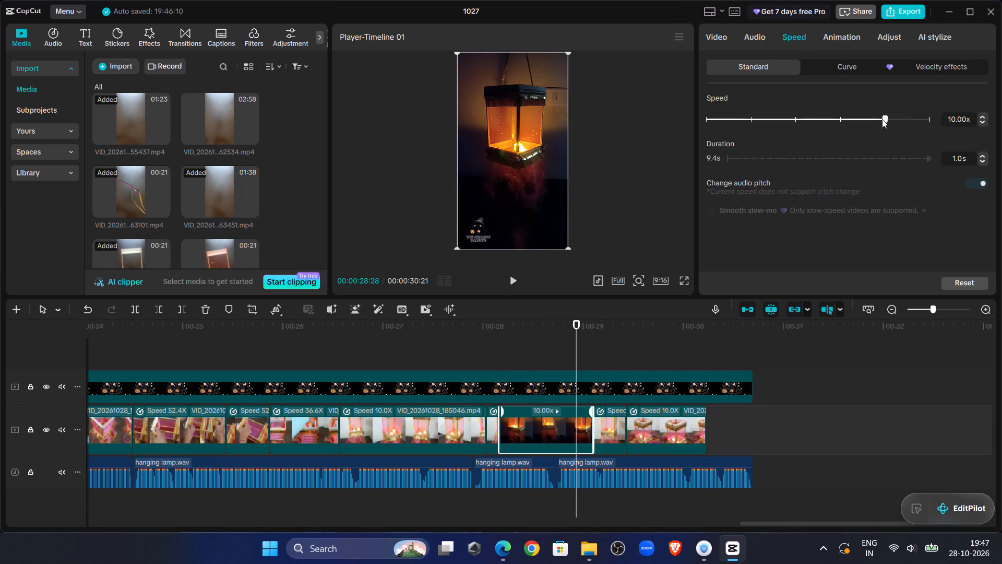
left_click(880, 121)
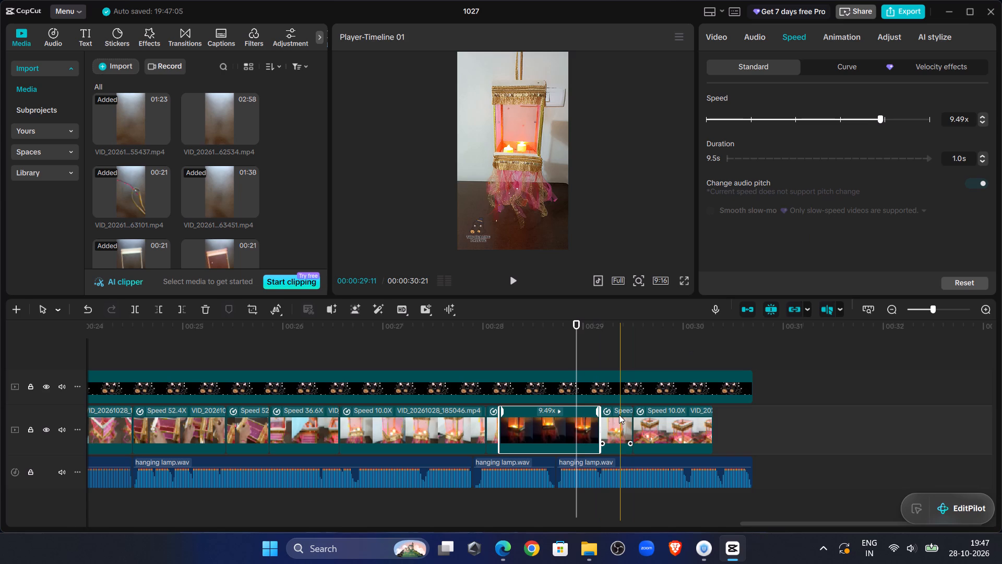
Set the speed of the short 10.0x lamp clip directly after the dark lamp clip to 9.49x.
left_click(619, 415)
left_click_drag(948, 119, 969, 119)
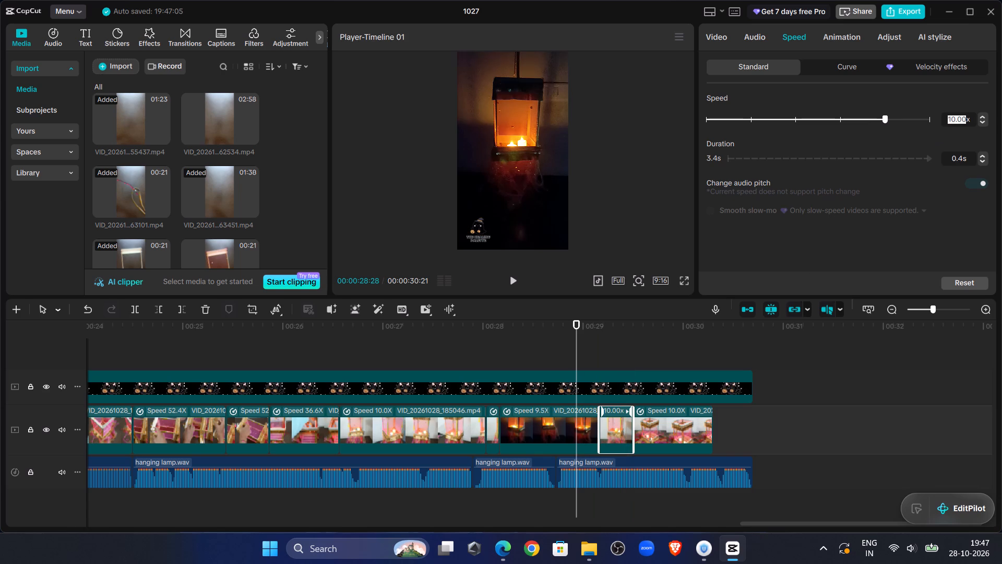
key("BackSpace")
type("9.")
type("49")
key("Return")
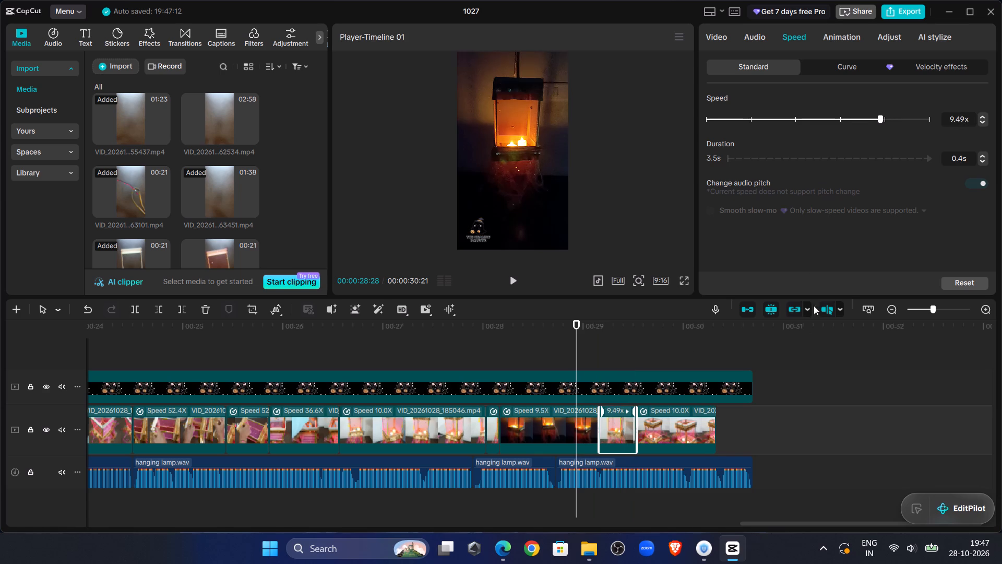
Set the speed of the last 10.0x lamp clip on the video track to 9.49x.
left_click(683, 431)
left_click_drag(945, 120, 963, 122)
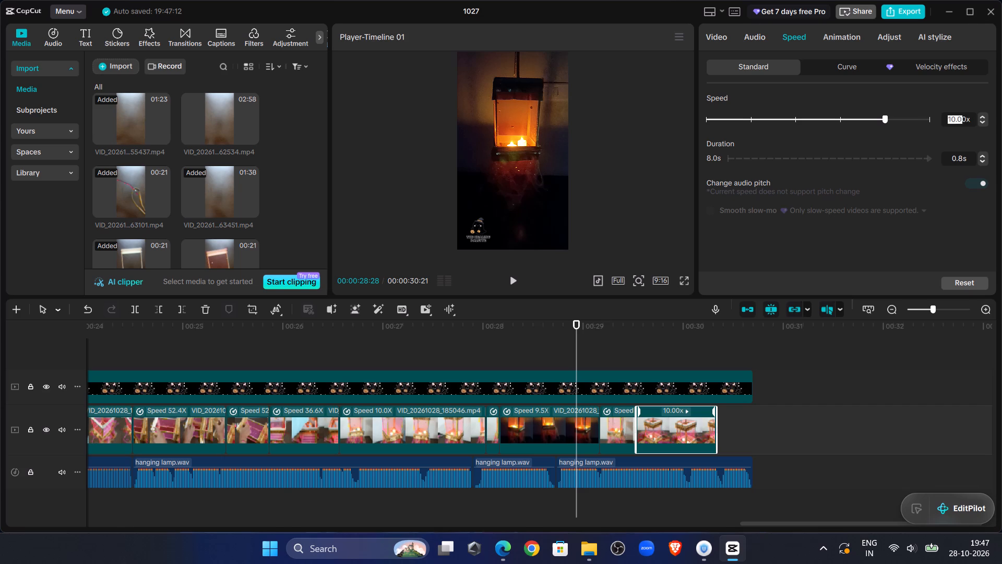
left_click_drag(963, 122, 965, 122)
key("BackSpace")
type("9/")
key("BackSpace")
type(".49")
key("Return")
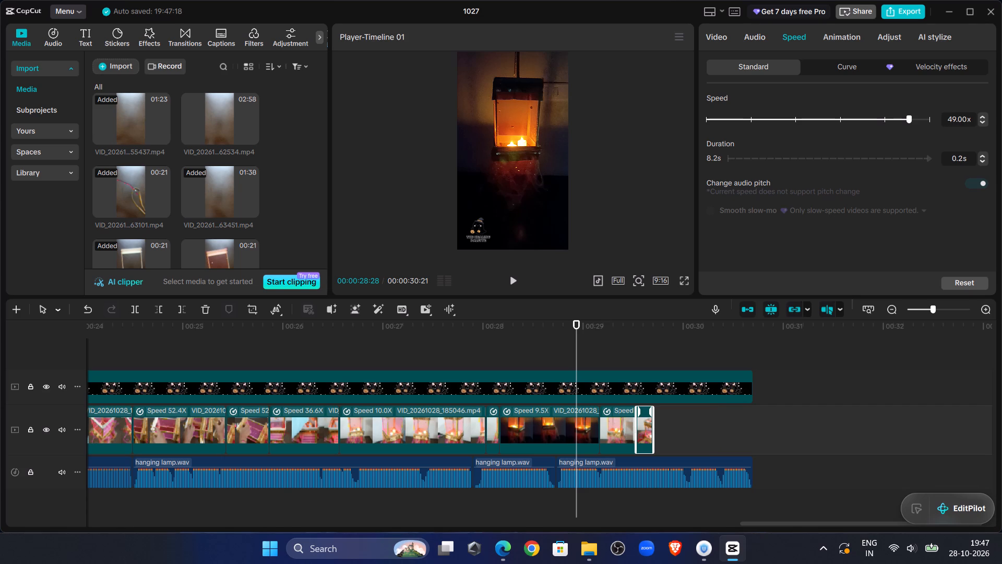
left_click_drag(943, 115, 977, 122)
left_click_drag(964, 119, 945, 117)
key("BackSpace")
type("9.49")
key("Return")
Play the ending from 00:00:27:19 and set the very short 10.0x clip just before the dark glowing-lamp clip to 9.49x.
left_click(445, 340)
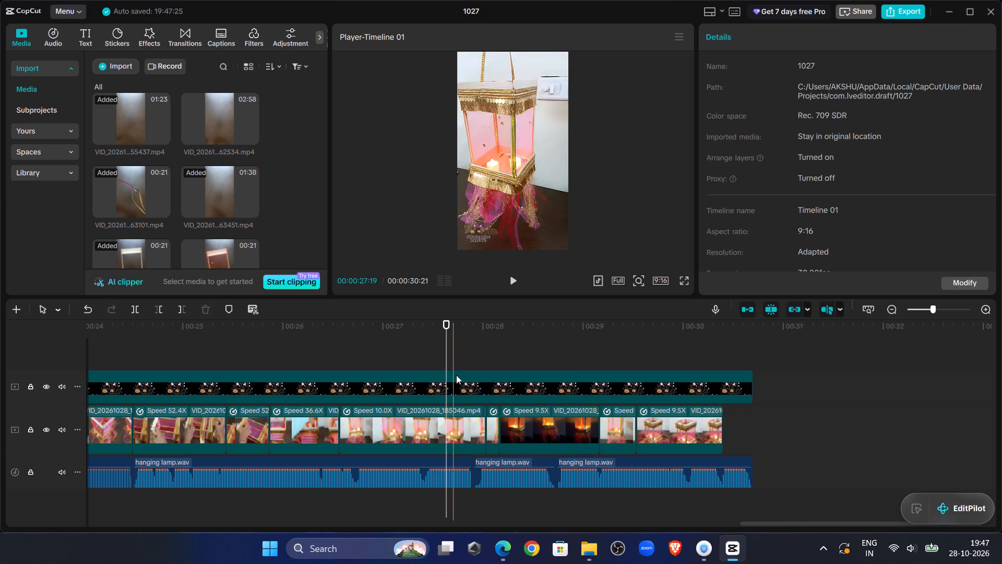
left_click(444, 422)
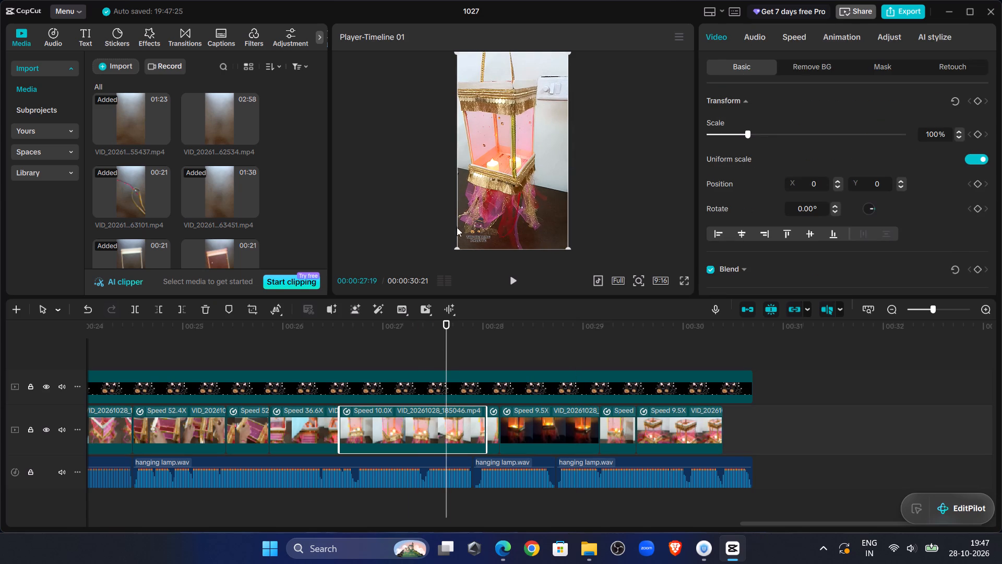
left_click(514, 279)
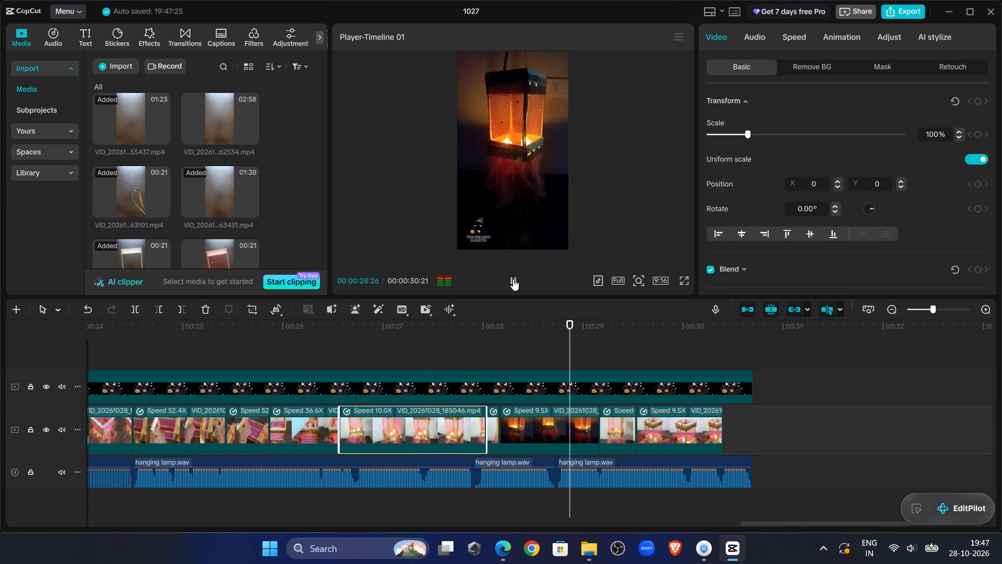
left_click(513, 279)
left_click(495, 421)
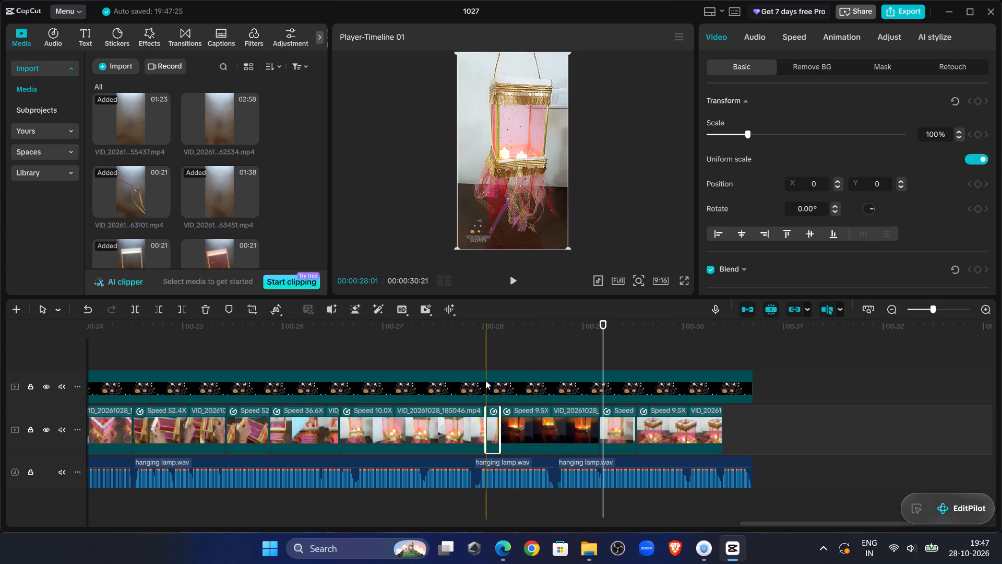
left_click(798, 45)
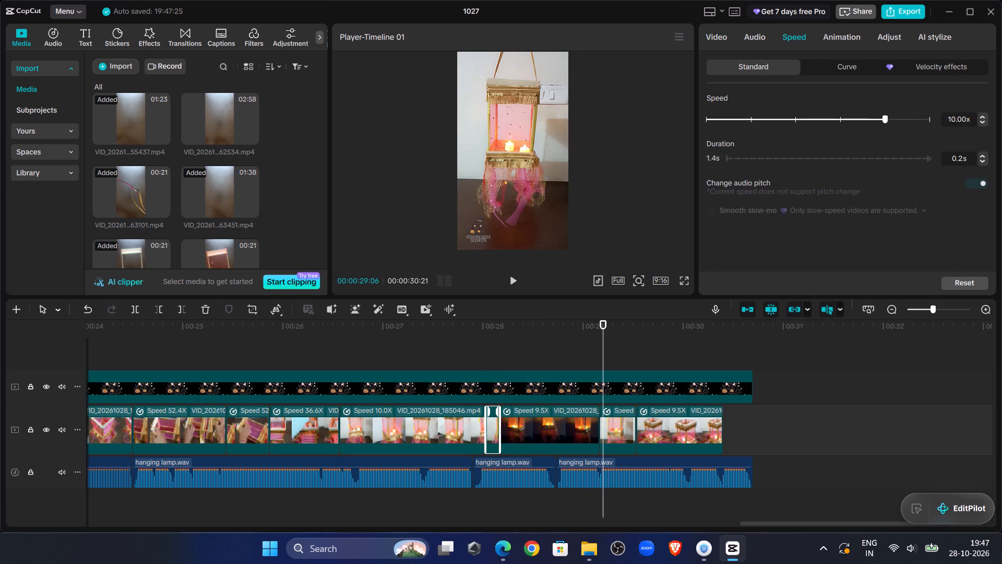
left_click_drag(949, 118, 970, 121)
key("BackSpace")
type("9.40")
key("BackSpace")
key("9")
key("Return")
key("Return")
Slow the 36.6x candle-placing clip starting at about 00:00:25:26 to 25.00x, and replay the ending from its start.
left_click(278, 339)
left_click(519, 278)
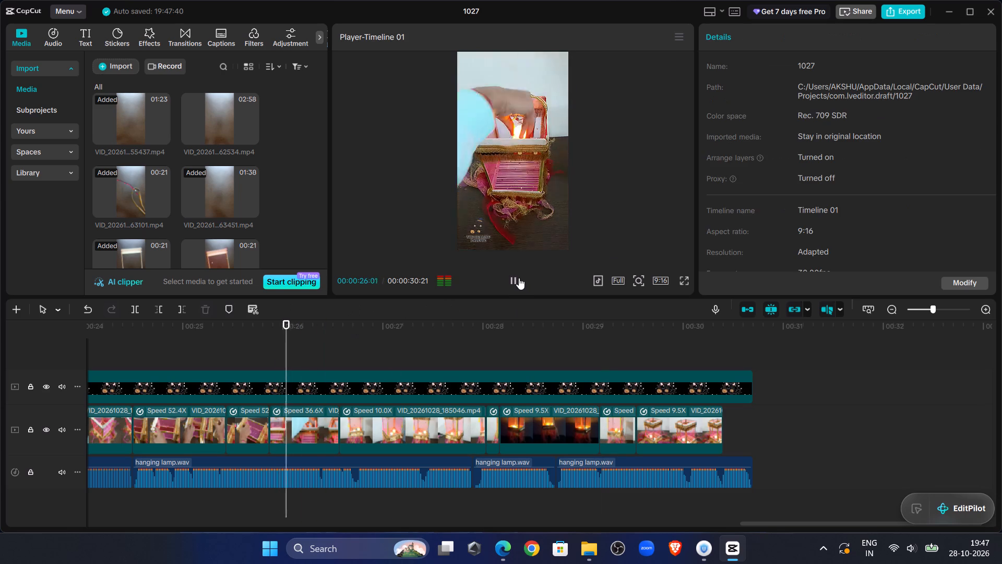
left_click(517, 278)
left_click(312, 429)
left_click(797, 31)
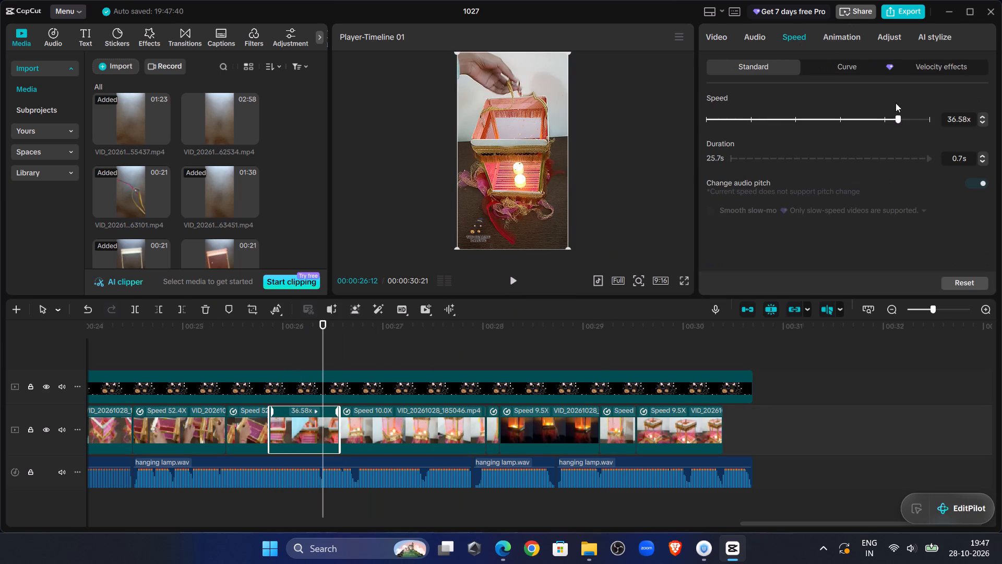
left_click(892, 118)
left_click(892, 118)
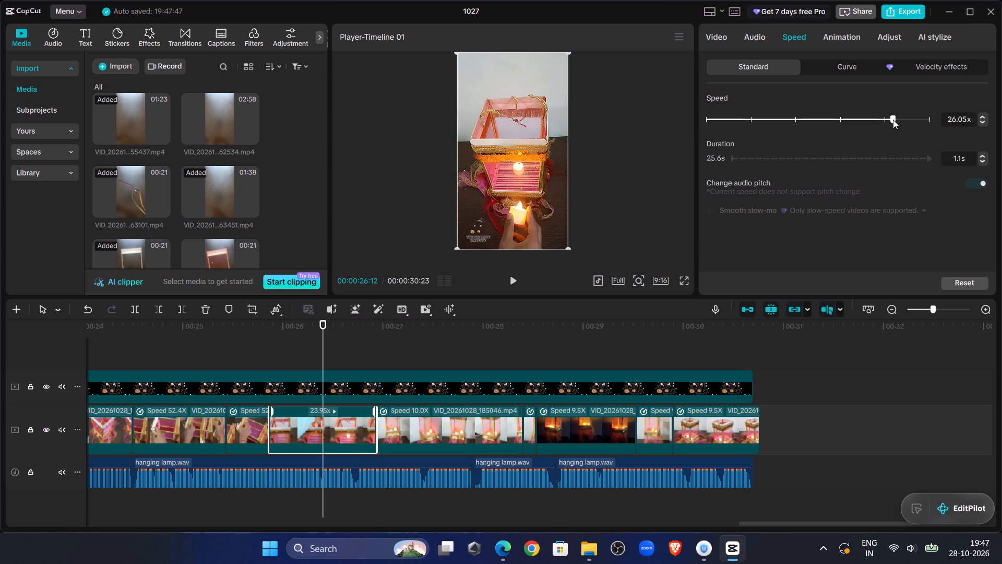
left_click(893, 120)
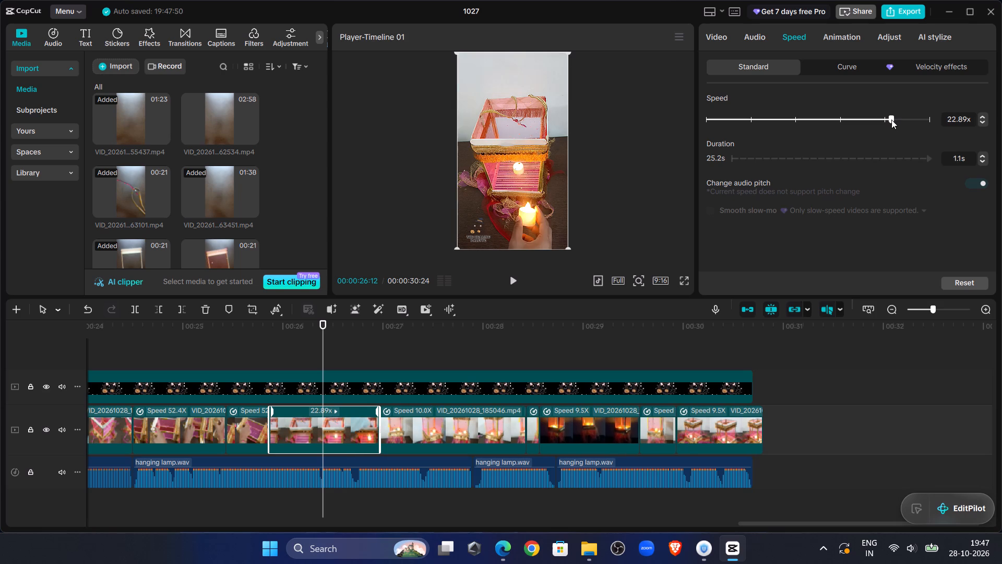
left_click(891, 120)
left_click(893, 120)
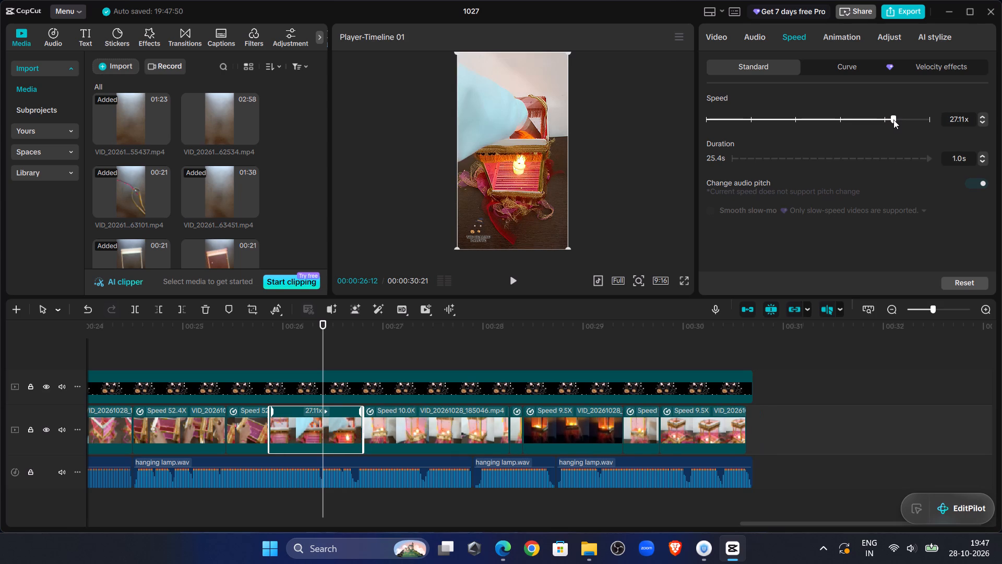
left_click(891, 119)
left_click(891, 119)
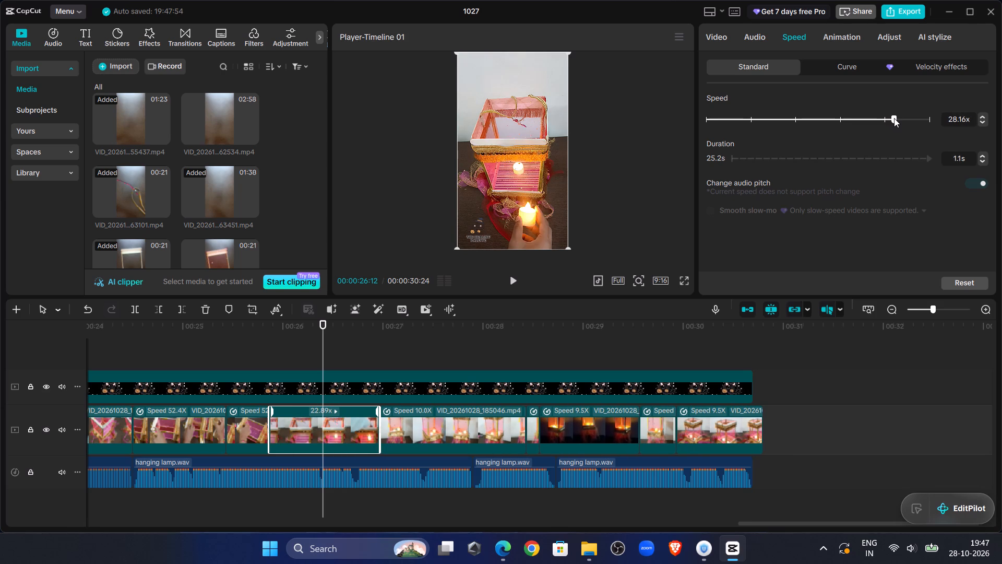
left_click(894, 118)
left_click(893, 118)
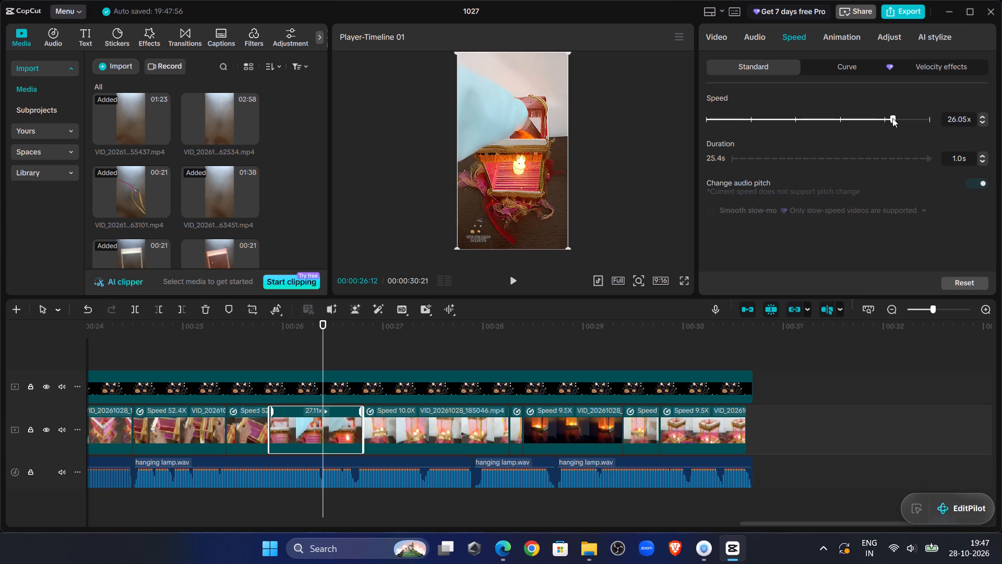
left_click(266, 331)
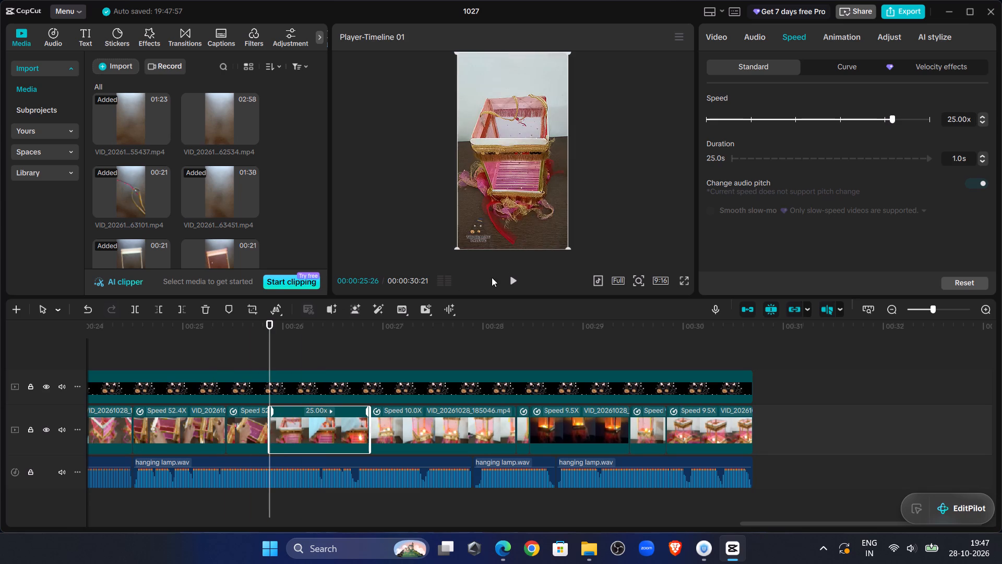
left_click(517, 277)
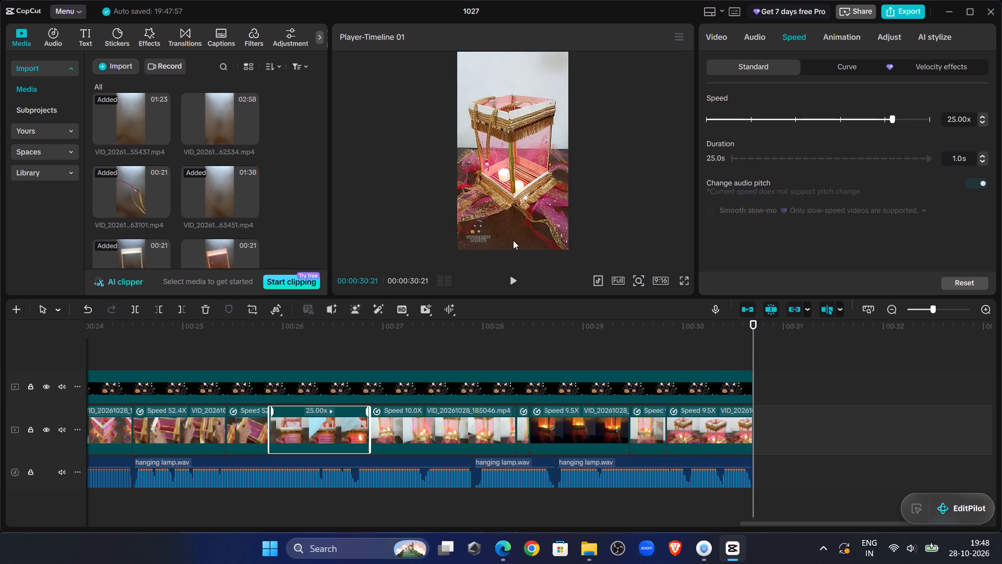
Return to 00:00:00:00, select the first 7.5x clip and open its animation options.
double_click(515, 278)
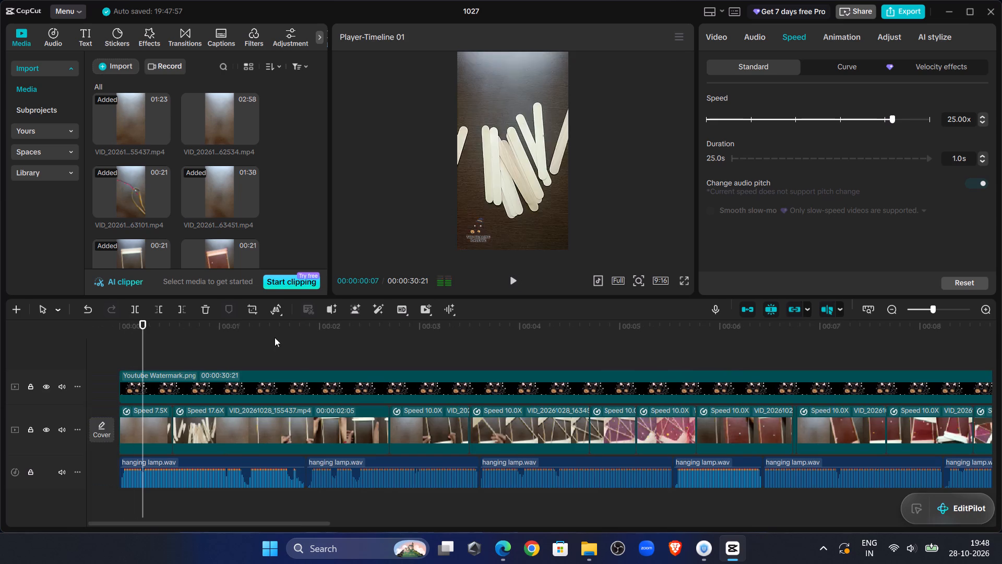
left_click_drag(141, 346, 0, 389)
left_click(127, 415)
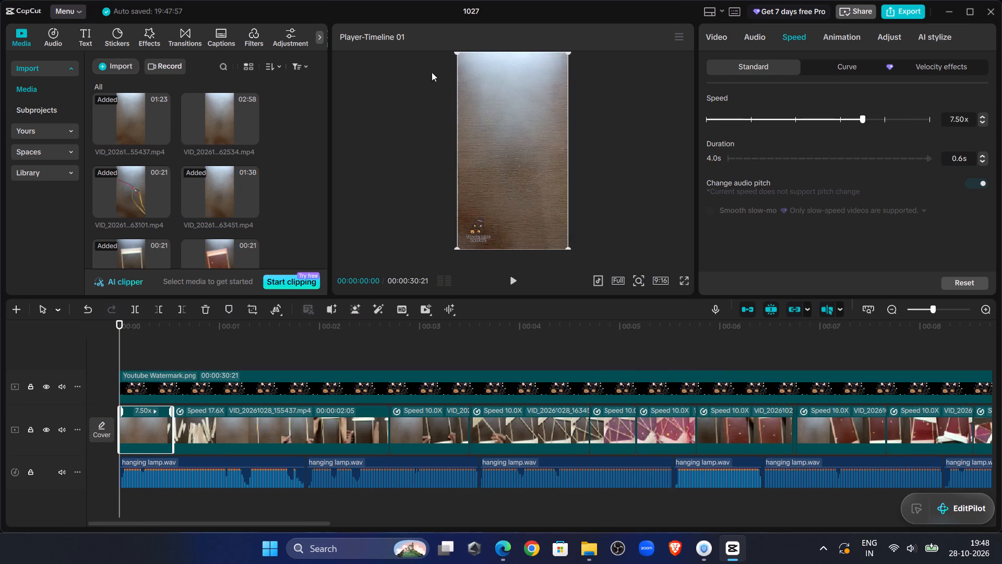
left_click(846, 43)
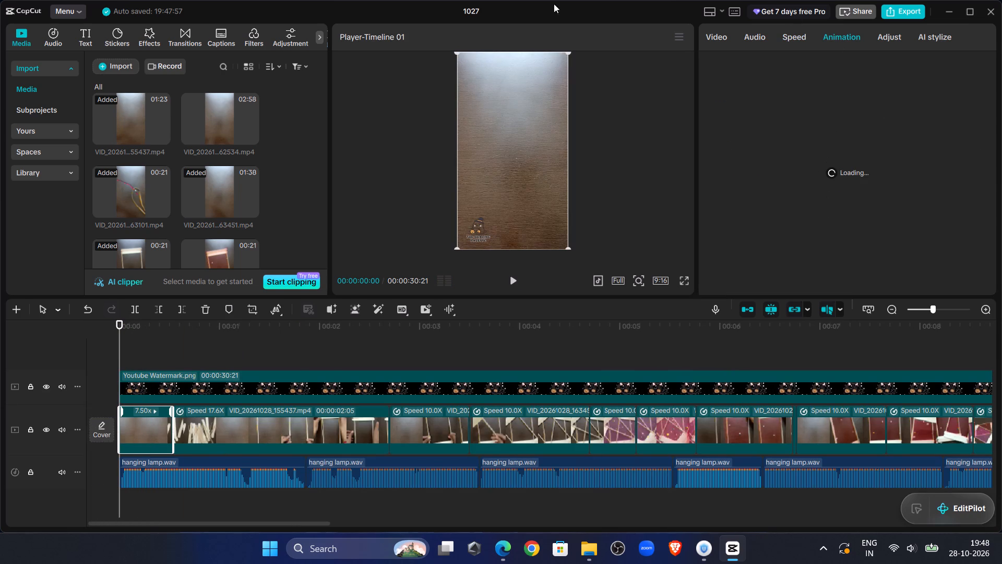
Search the sound effects library for "woosh".
left_click(55, 35)
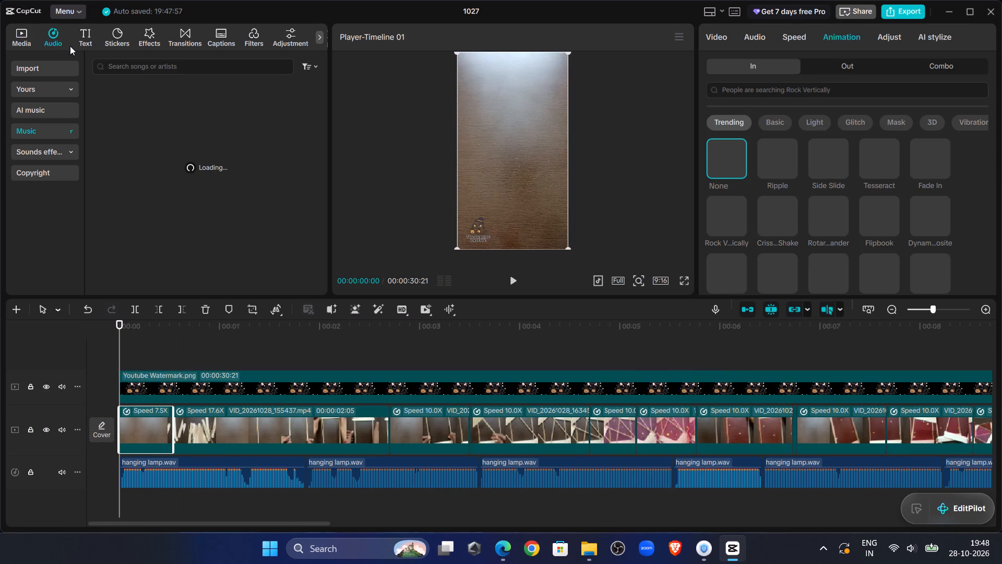
left_click(26, 149)
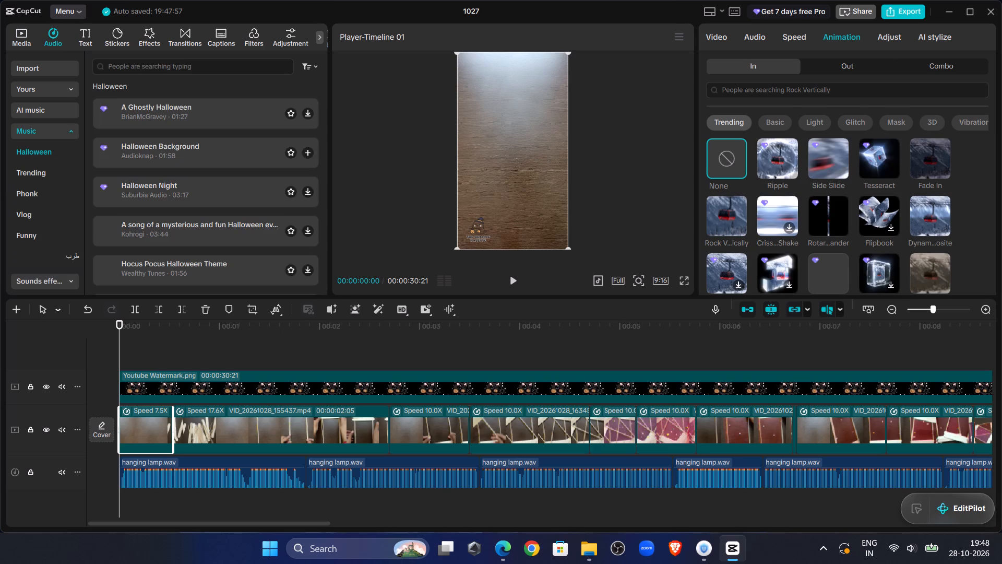
left_click(42, 287)
left_click(40, 283)
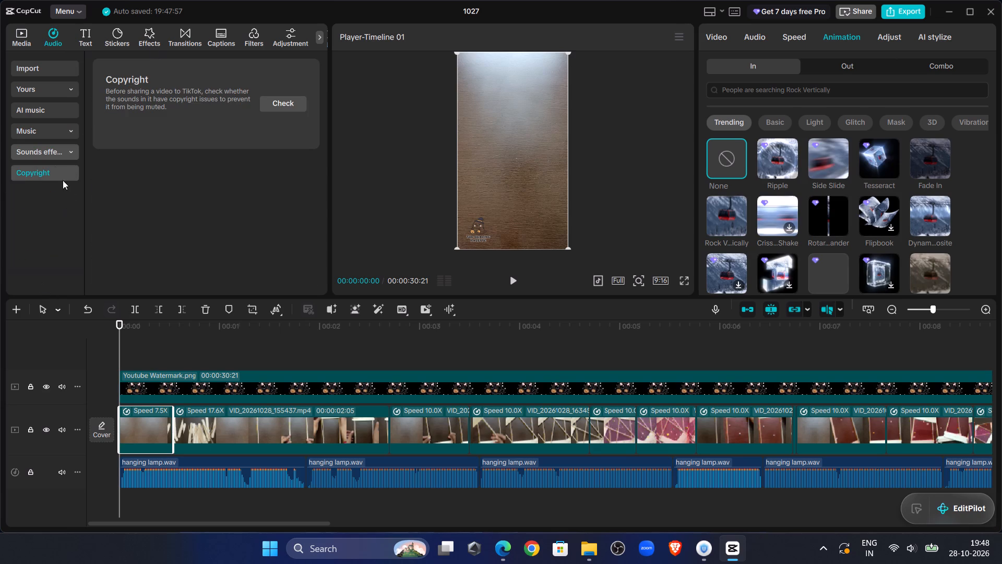
left_click(51, 150)
left_click(125, 63)
type("woosh")
key("Return")
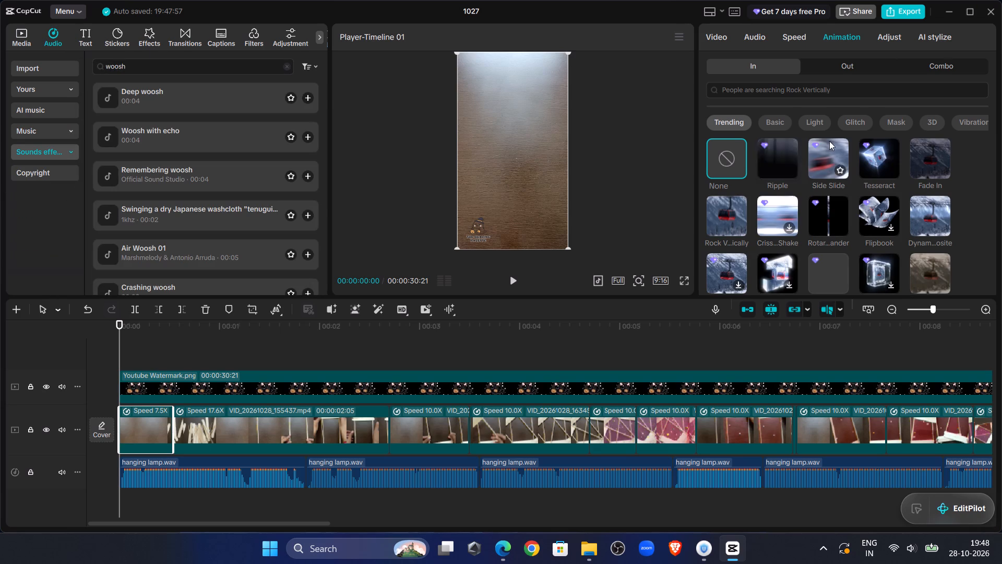
Apply the Ripple in-animation to the first clip with a duration of 0.1 s, and play the opening.
left_click(784, 155)
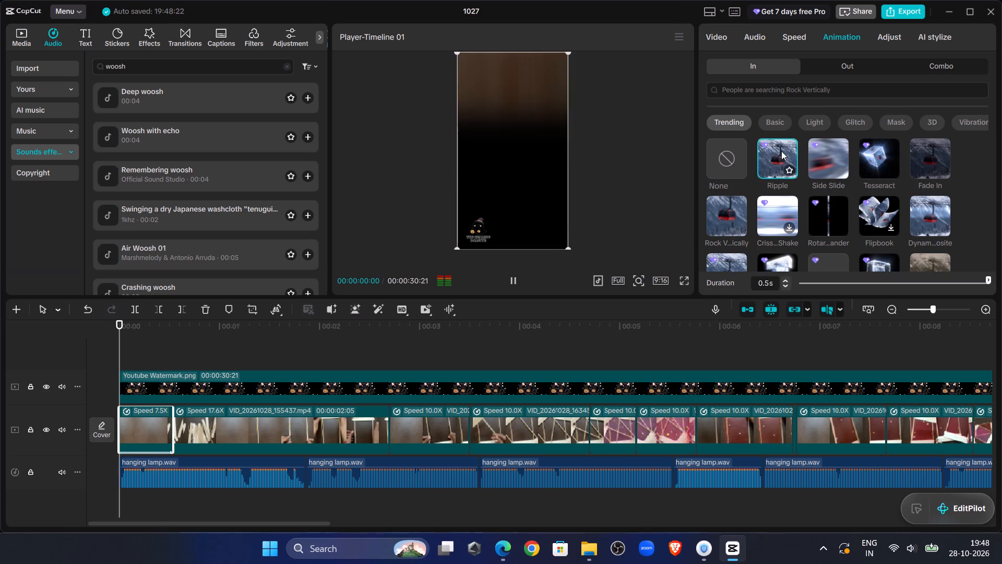
left_click_drag(172, 330, 53, 349)
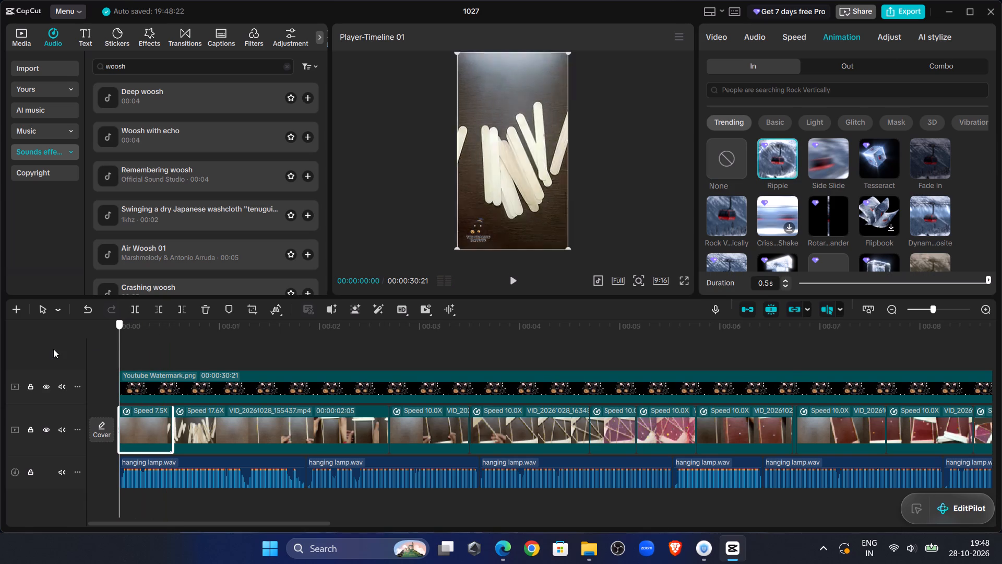
left_click_drag(53, 349, 53, 349)
left_click(842, 284)
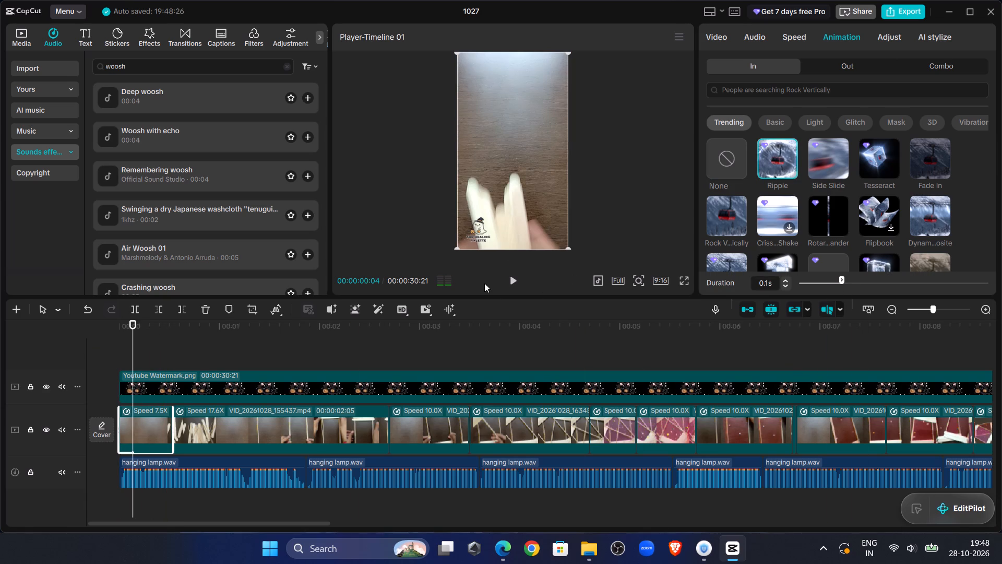
left_click_drag(130, 343, 54, 359)
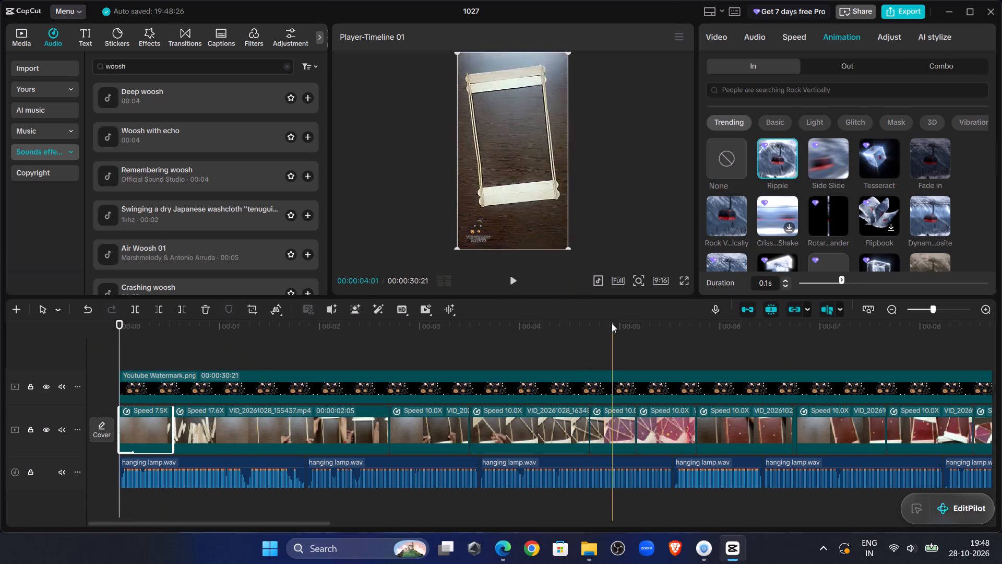
left_click(515, 285)
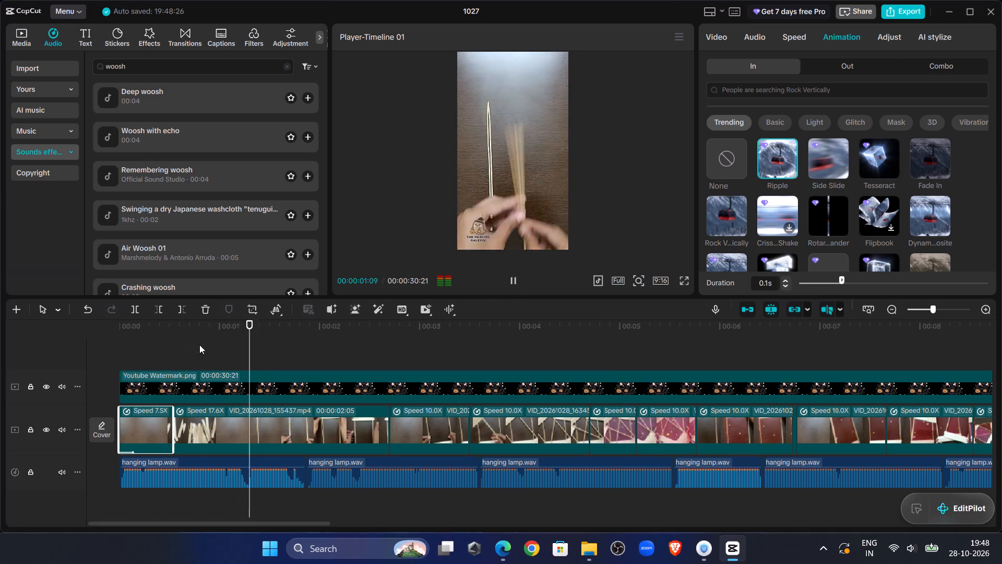
left_click(193, 351)
left_click_drag(193, 351, 0, 360)
Audition the Woosh with echo and Deep woosh sound effects, and clear the search.
left_click(157, 132)
left_click(172, 92)
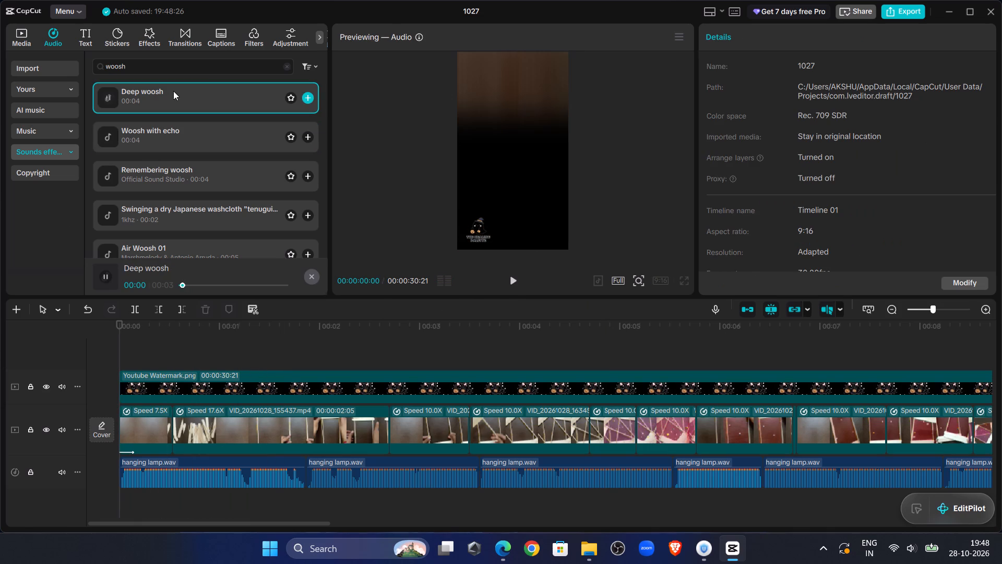
left_click(291, 70)
left_click(216, 205)
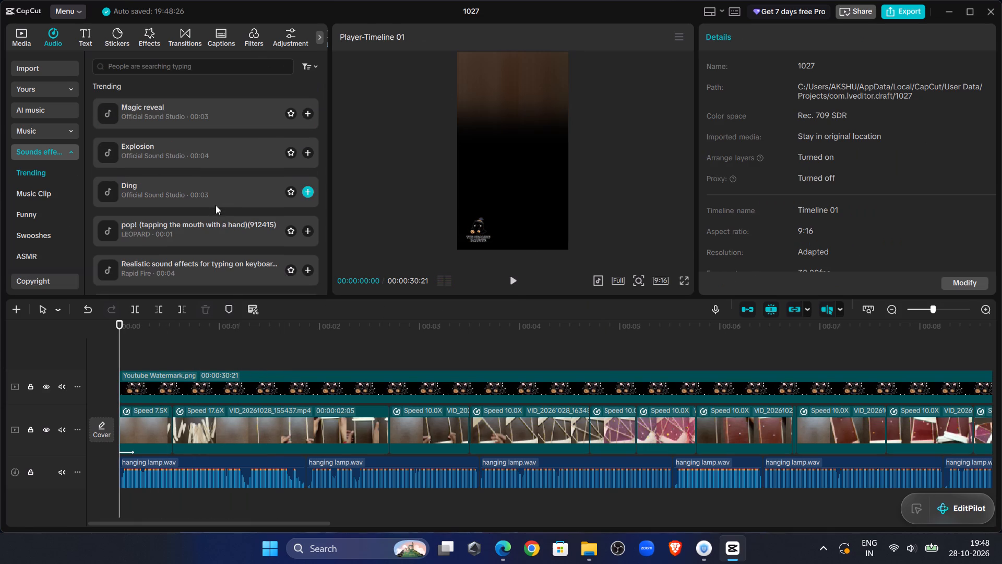
left_click(222, 222)
Search the sound effects for "wave", add the first Wave effect at the timeline start, and set its volume to 20.0 dB.
left_click(195, 65)
type("wave")
key("Return")
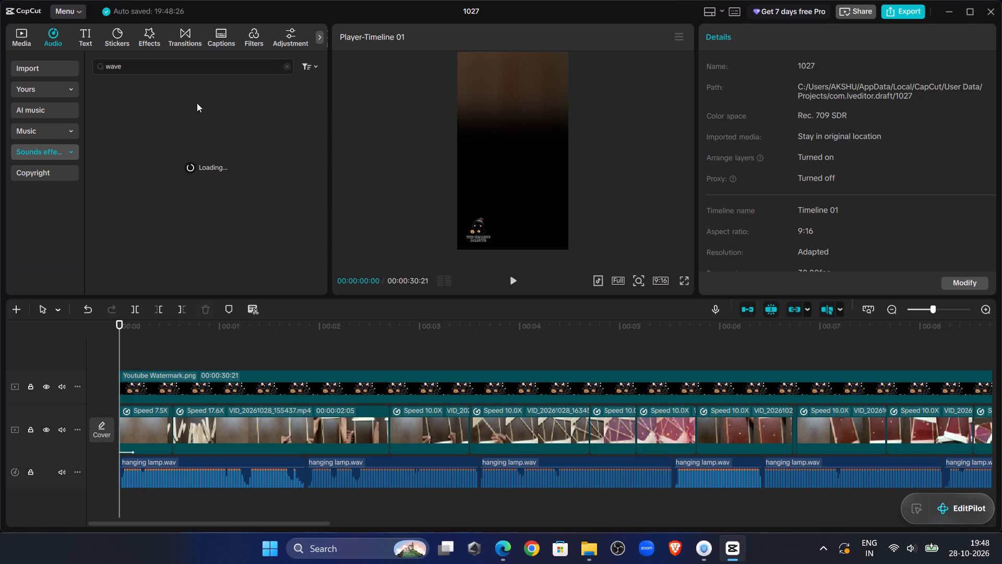
left_click(197, 103)
left_click(305, 98)
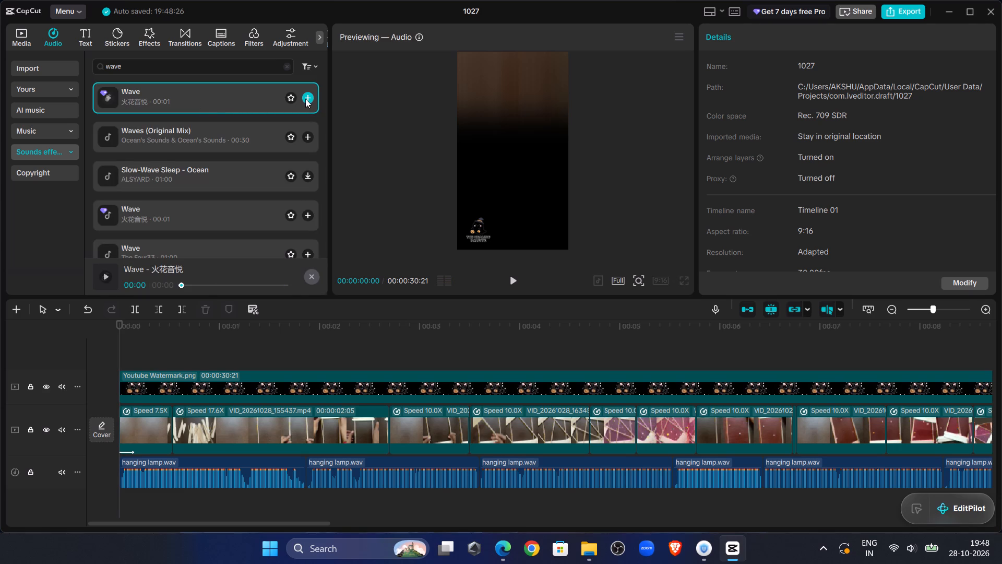
left_click_drag(873, 105, 1001, 103)
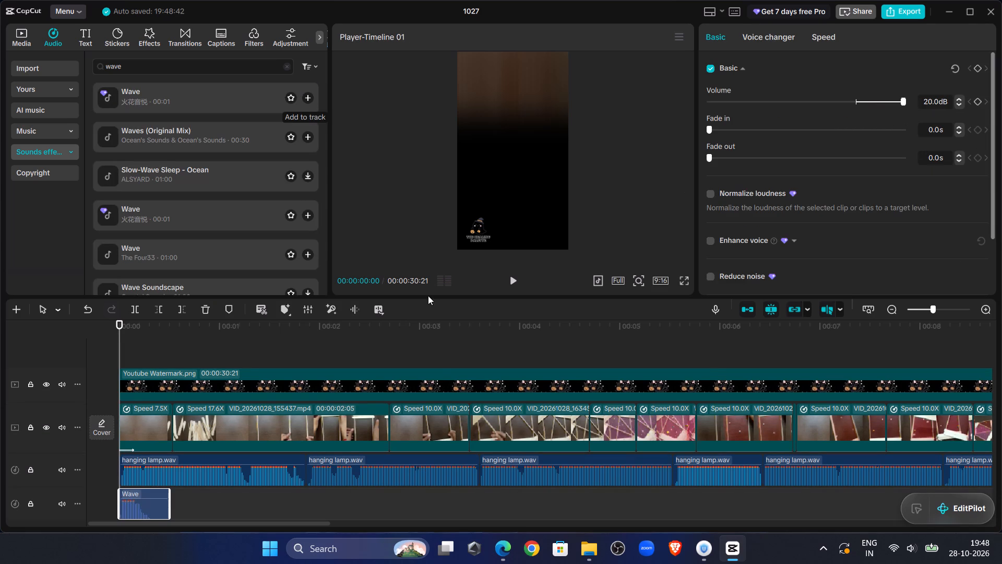
Play the Short from the opening with the Wave effect, and park the playhead at 00:00:24:27.
left_click(512, 280)
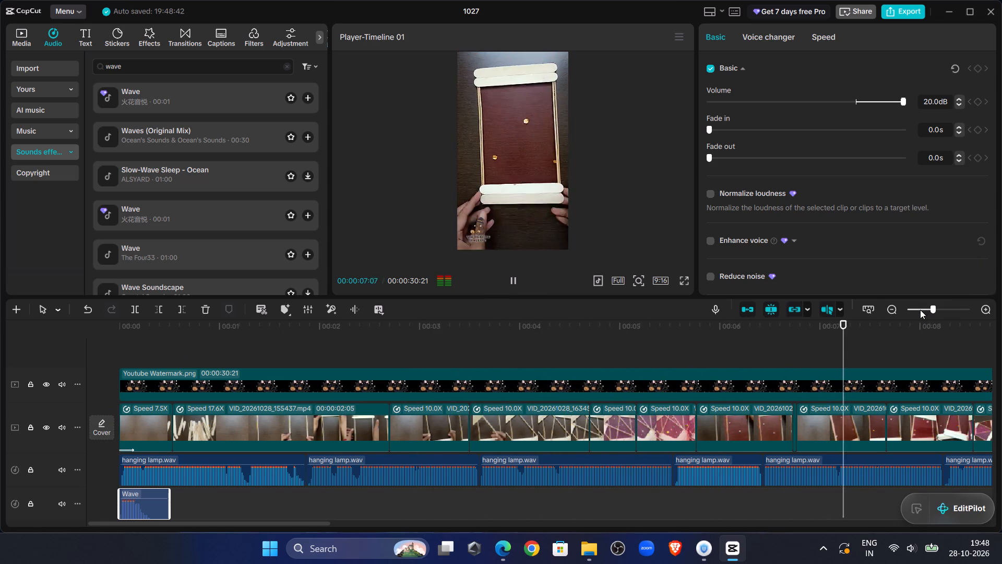
left_click_drag(920, 310, 915, 310)
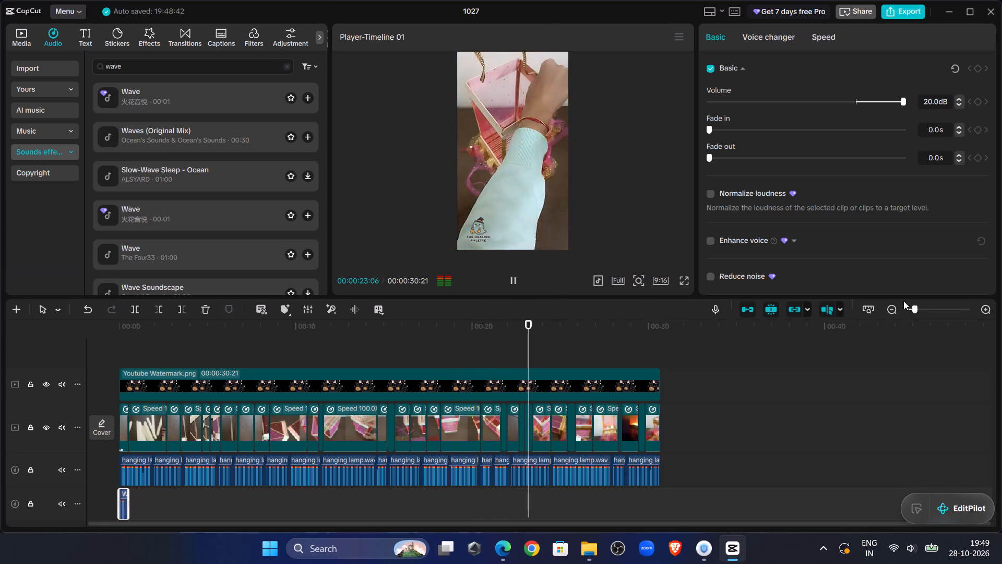
left_click(924, 308)
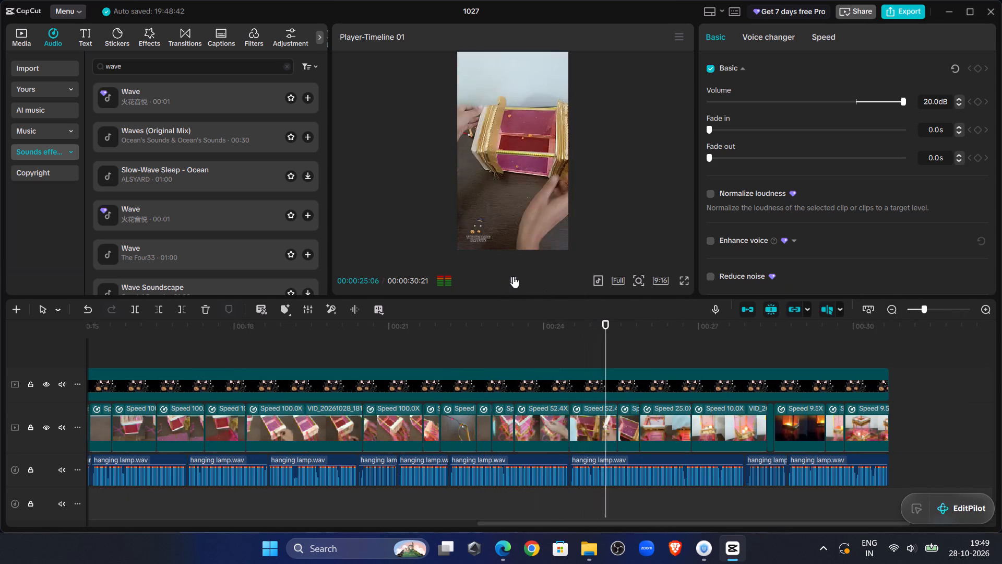
left_click(516, 276)
left_click(574, 335)
left_click(506, 278)
left_click(509, 278)
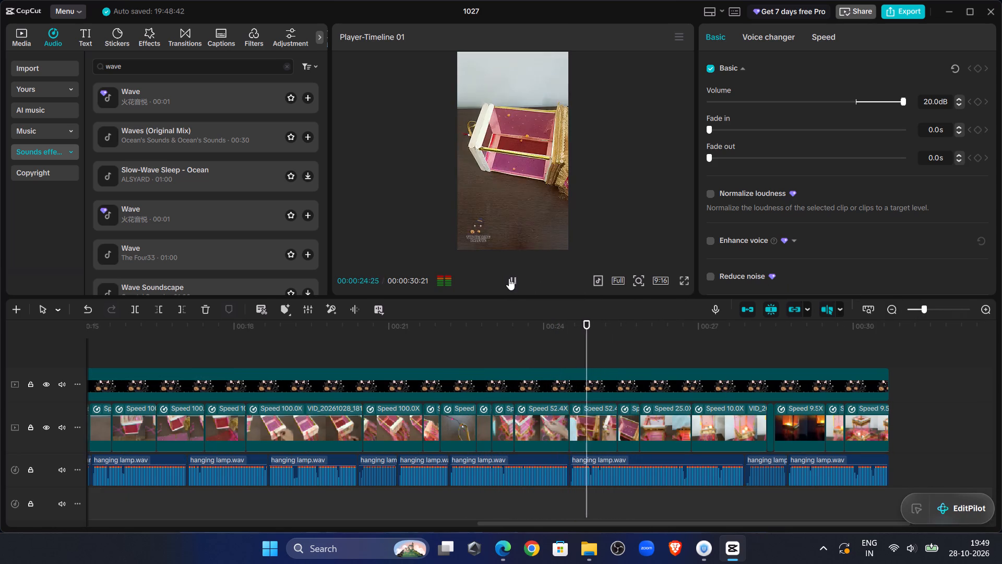
left_click(591, 344)
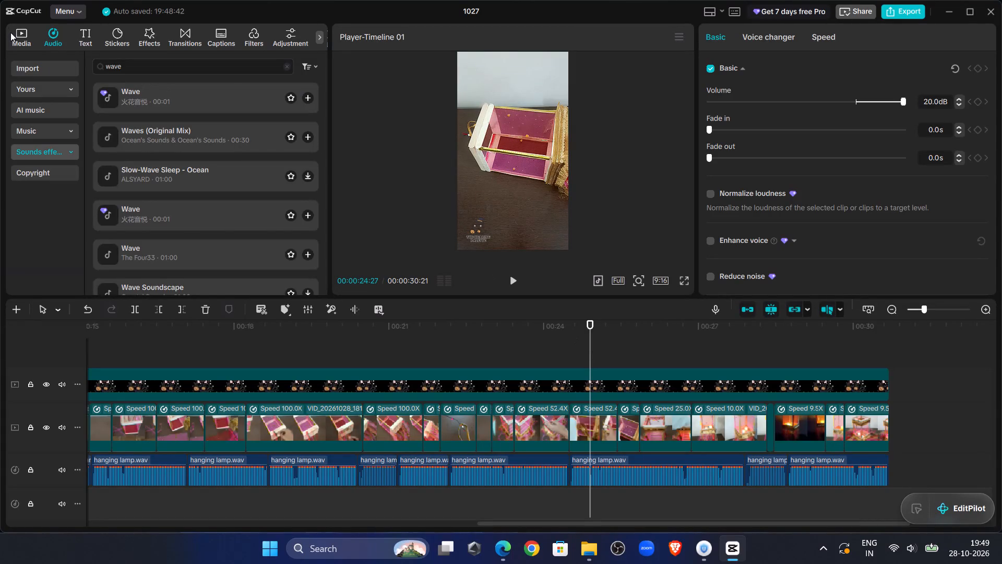
Import the lettering image "person standing behind a glass (1)-Photoroom.png" from the Downloads folder into the project media.
left_click(10, 32)
left_click(106, 65)
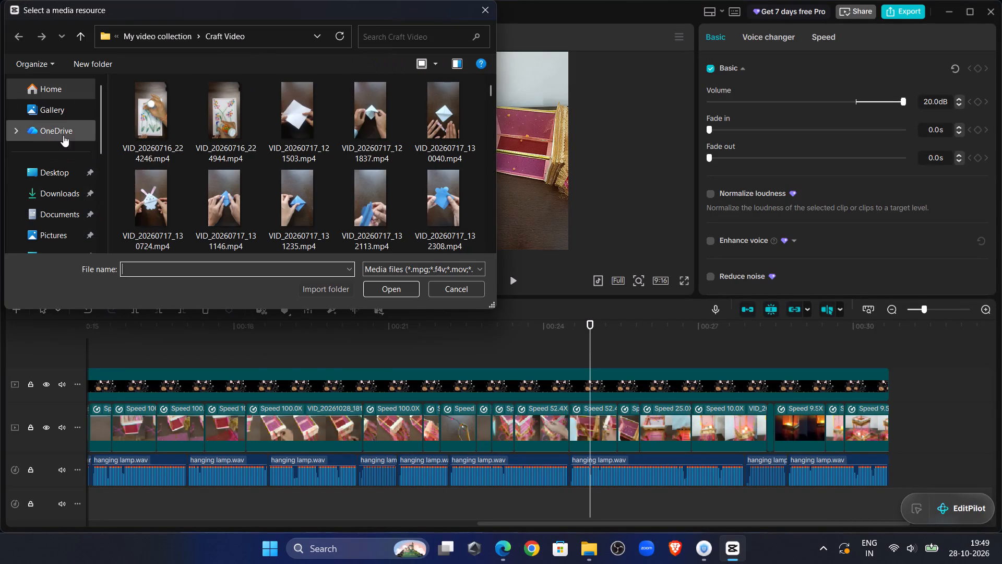
scroll(50, 127, "up", 5)
left_click(71, 181)
left_click(77, 190)
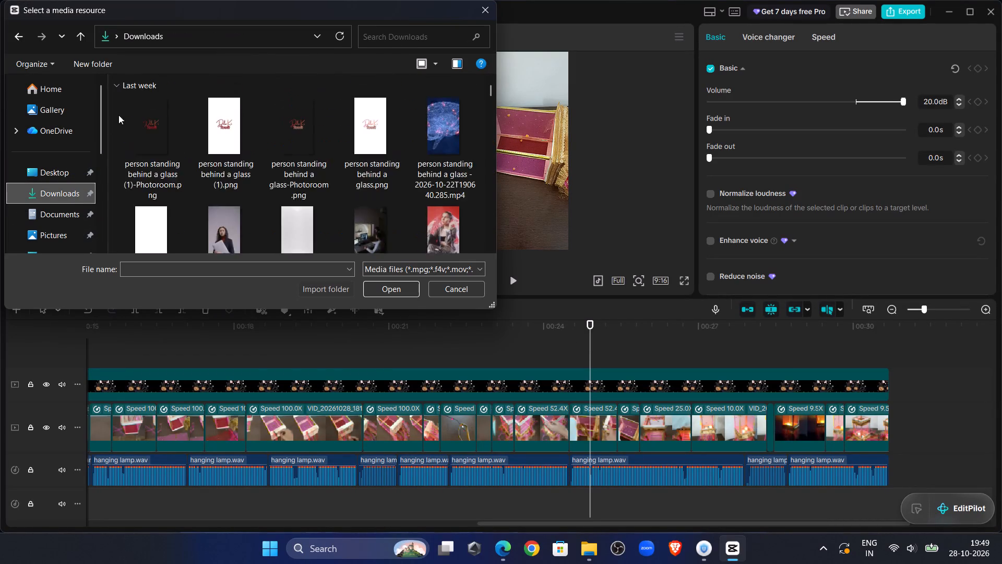
scroll(157, 147, "down", 5)
scroll(157, 147, "up", 4)
left_click(162, 236)
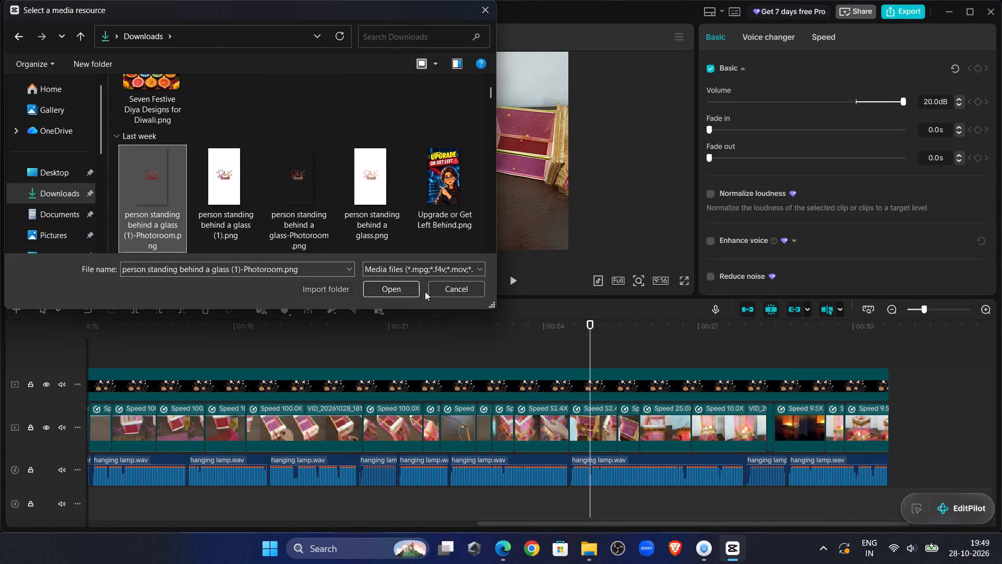
left_click(371, 289)
Place the lettering image on a new track above the watermark, starting at 00:00:24:27, and briefly play it.
left_click_drag(129, 215, 580, 347)
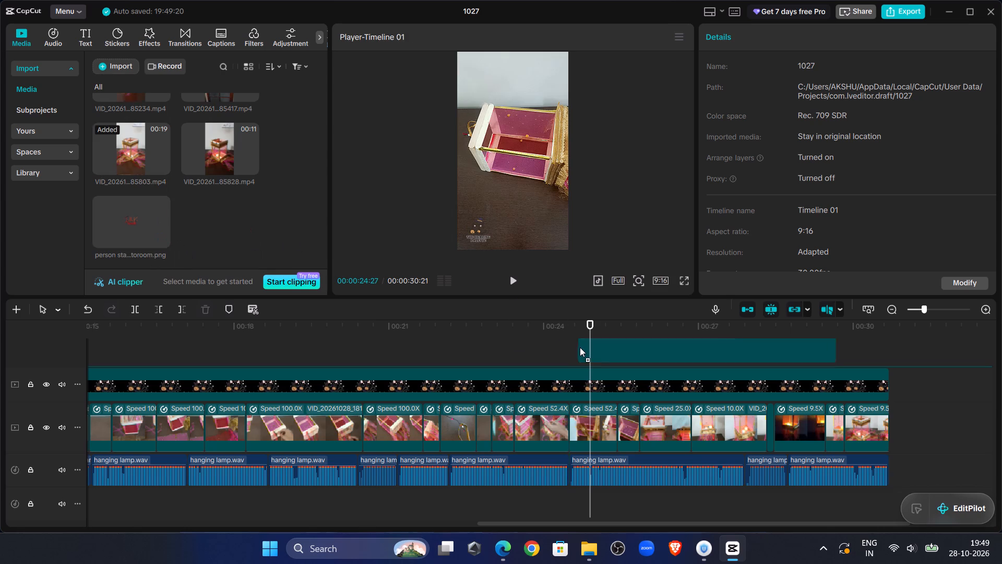
left_click_drag(580, 347, 588, 351)
left_click(521, 280)
left_click(521, 280)
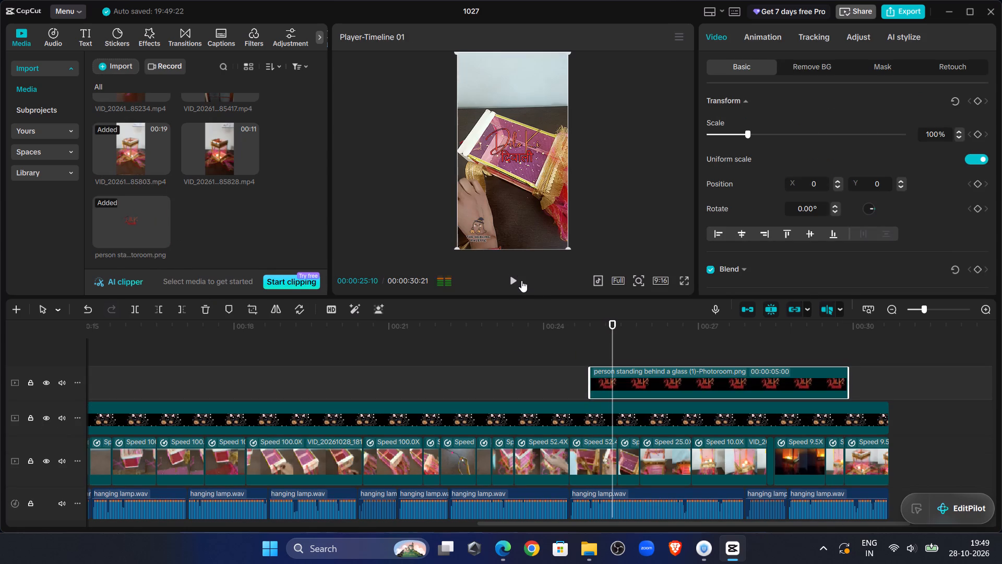
Move the lettering to the top of the video frame at about Y 1304, centred horizontally, and scale it to 86%.
left_click_drag(520, 150, 522, 92)
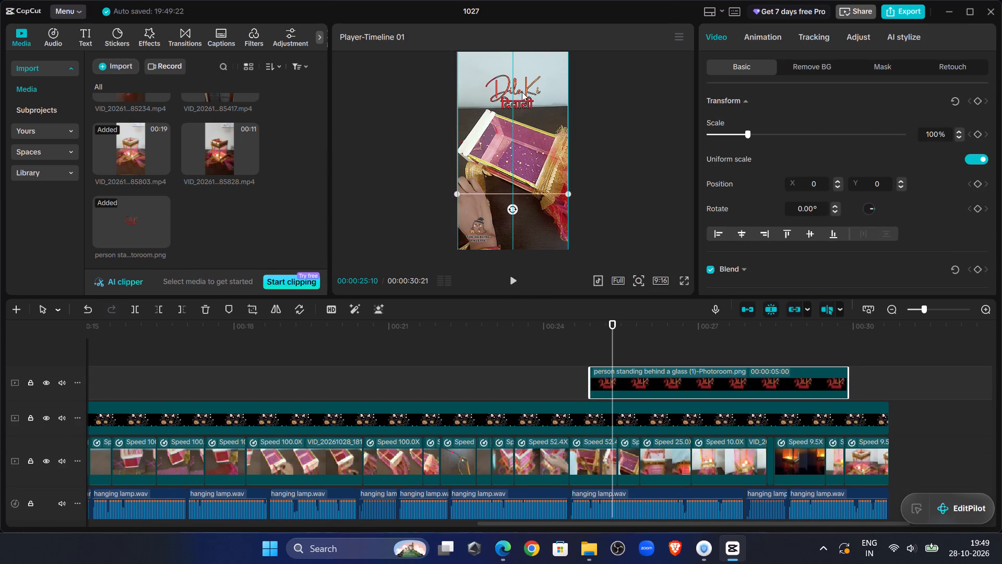
left_click_drag(522, 92, 519, 85)
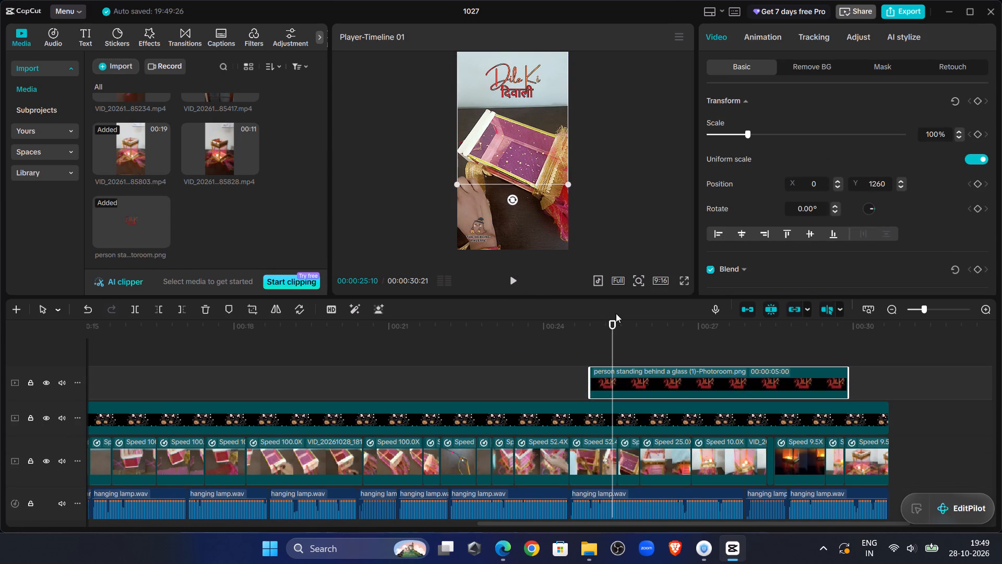
left_click_drag(567, 180, 553, 168)
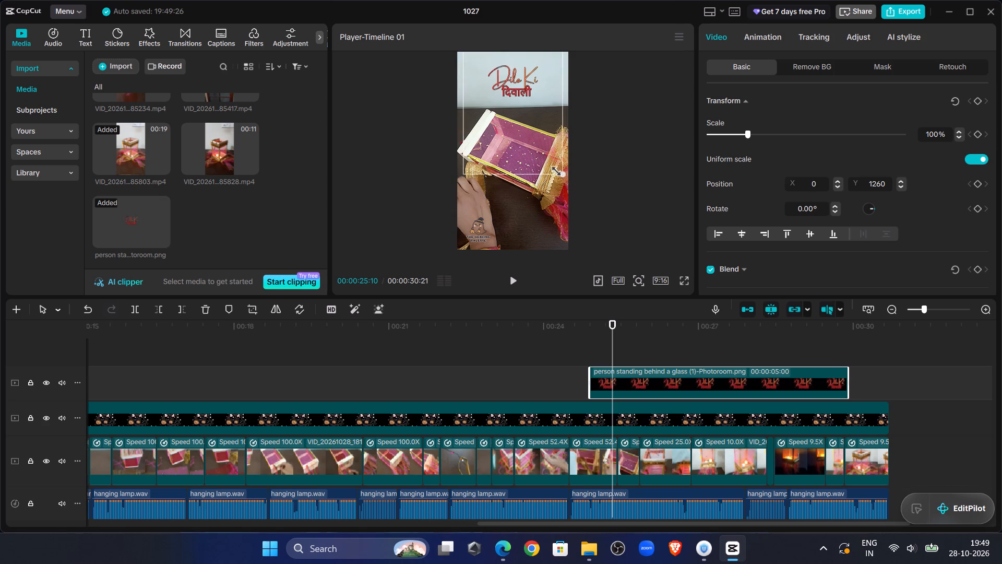
left_click_drag(553, 168, 550, 163)
left_click(519, 99)
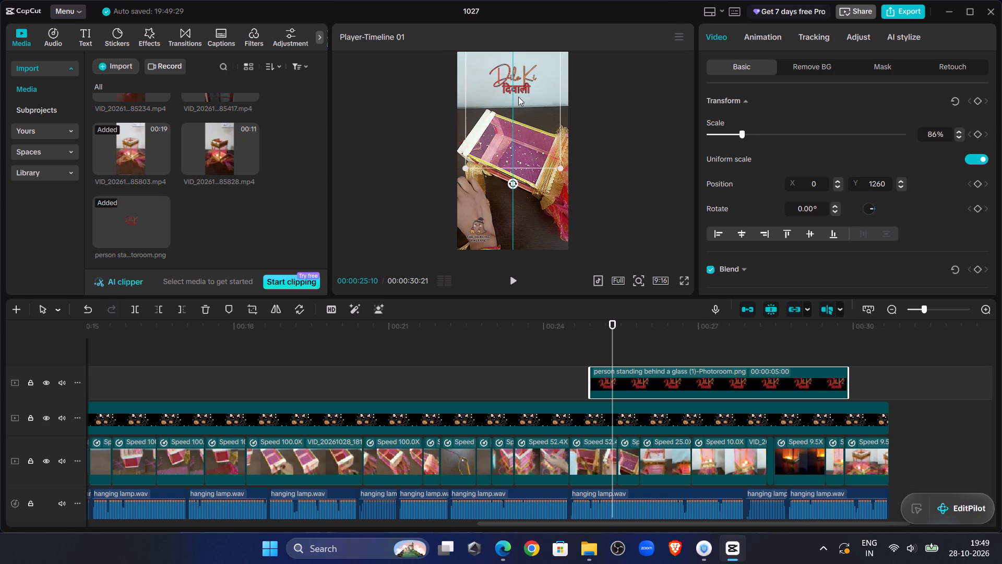
Replay the section from 00:00:24:27 to check how long the lettering should stay over the lamp footage.
left_click(587, 352)
left_click(505, 279)
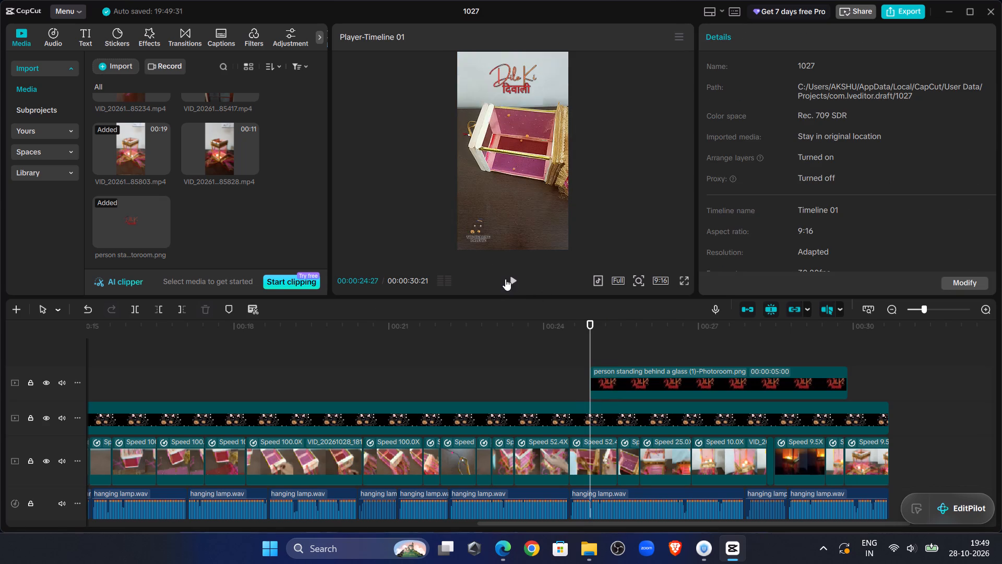
left_click(508, 275)
left_click(508, 275)
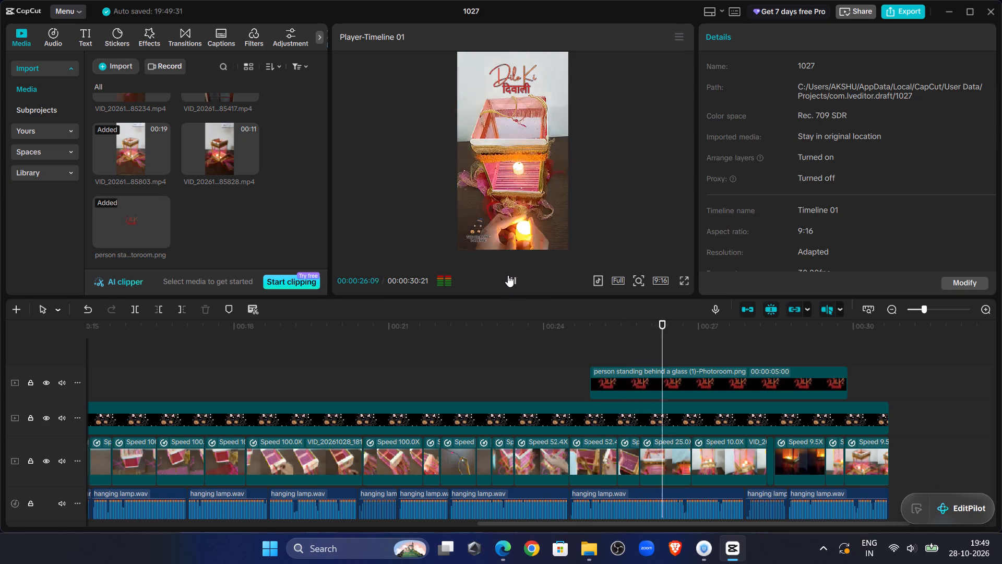
left_click(508, 275)
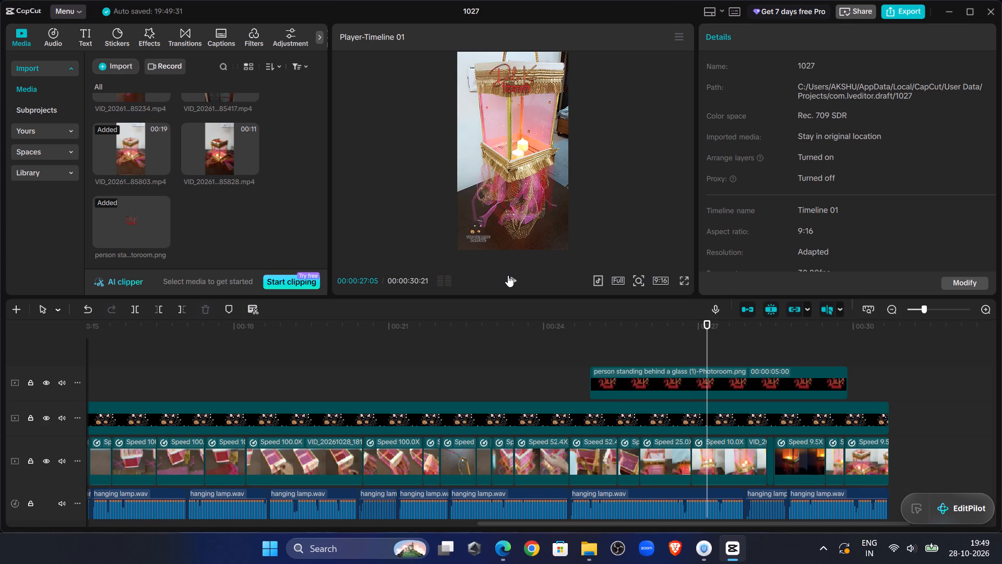
left_click(592, 337)
left_click(513, 288)
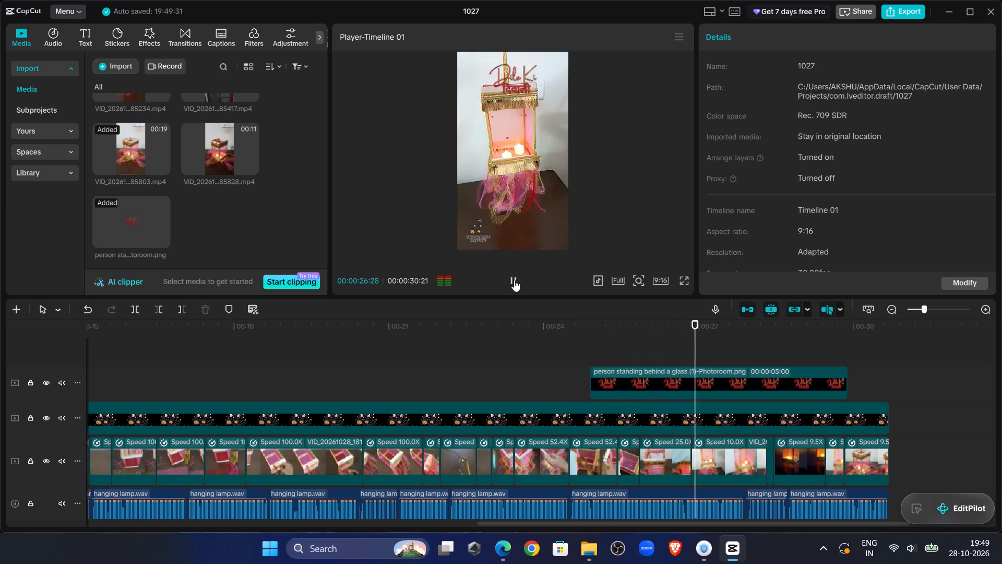
left_click(514, 280)
Trim the end of the lettering overlay to 00:00:26:26, and replay the section from just before it starts.
left_click_drag(708, 353, 696, 354)
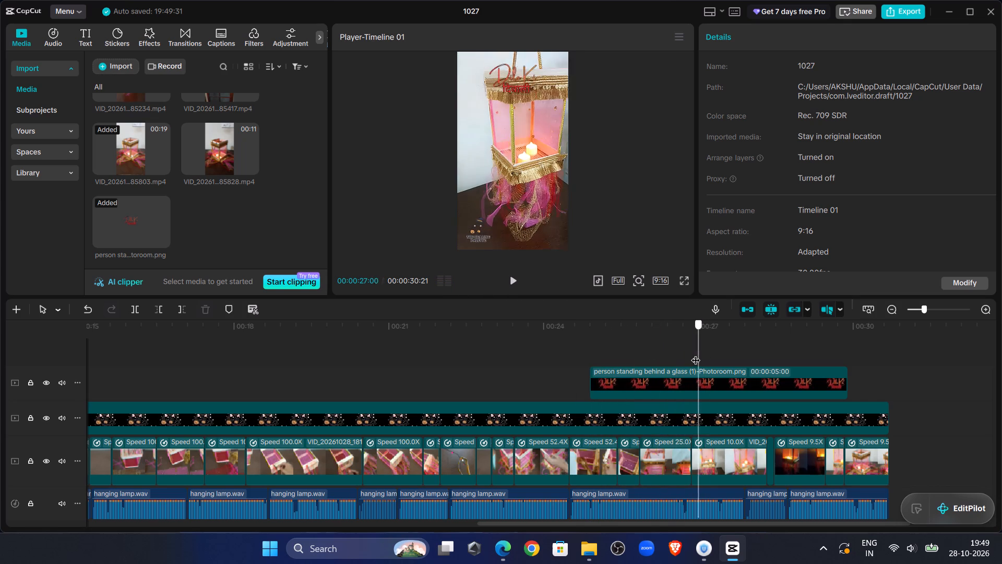
left_click_drag(696, 354, 695, 353)
left_click(693, 390)
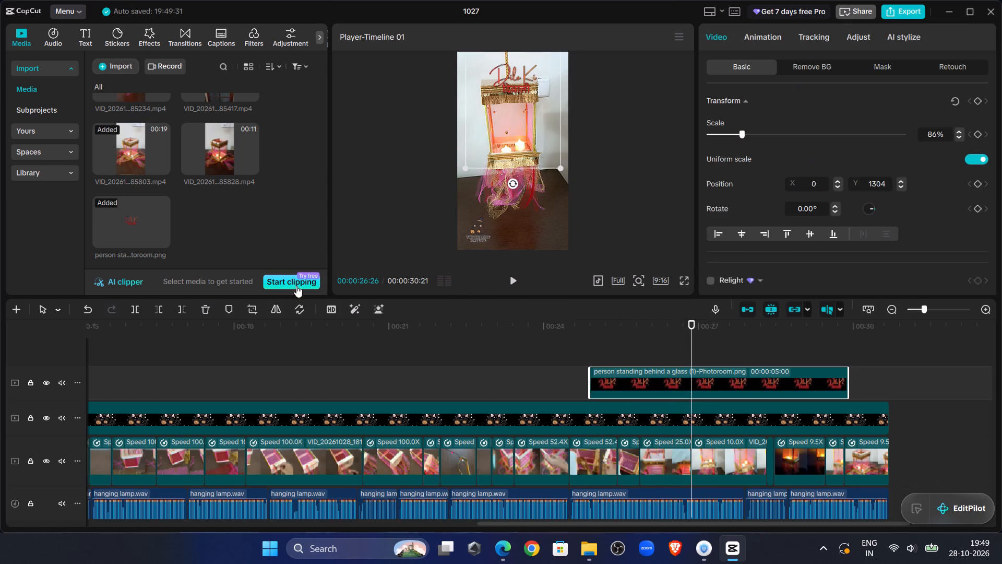
left_click(181, 310)
left_click(577, 344)
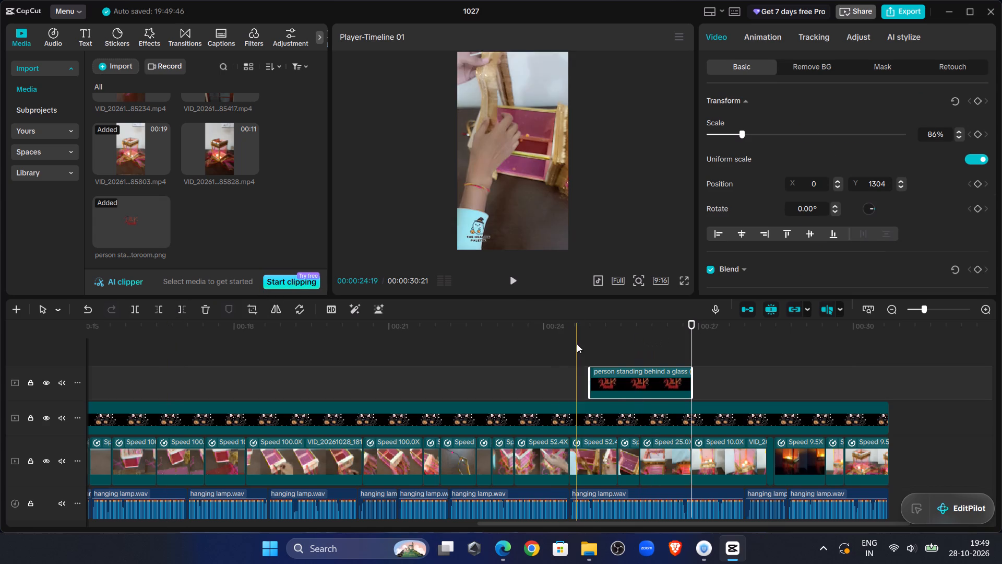
left_click(517, 277)
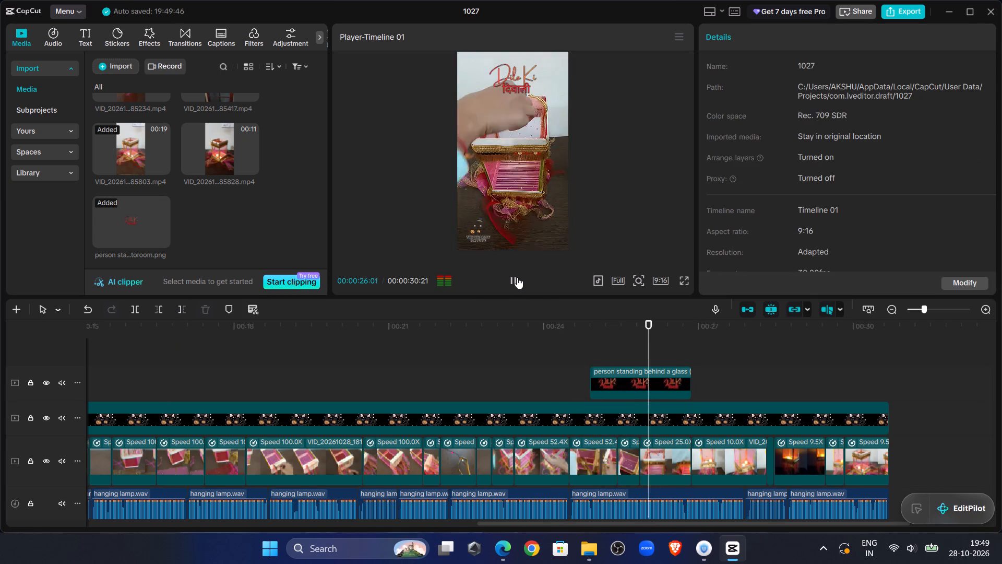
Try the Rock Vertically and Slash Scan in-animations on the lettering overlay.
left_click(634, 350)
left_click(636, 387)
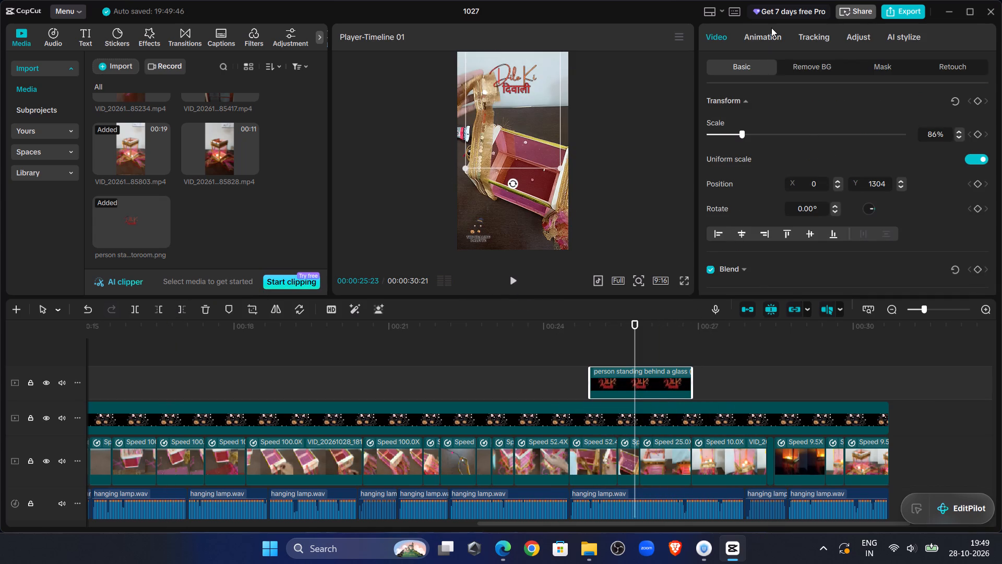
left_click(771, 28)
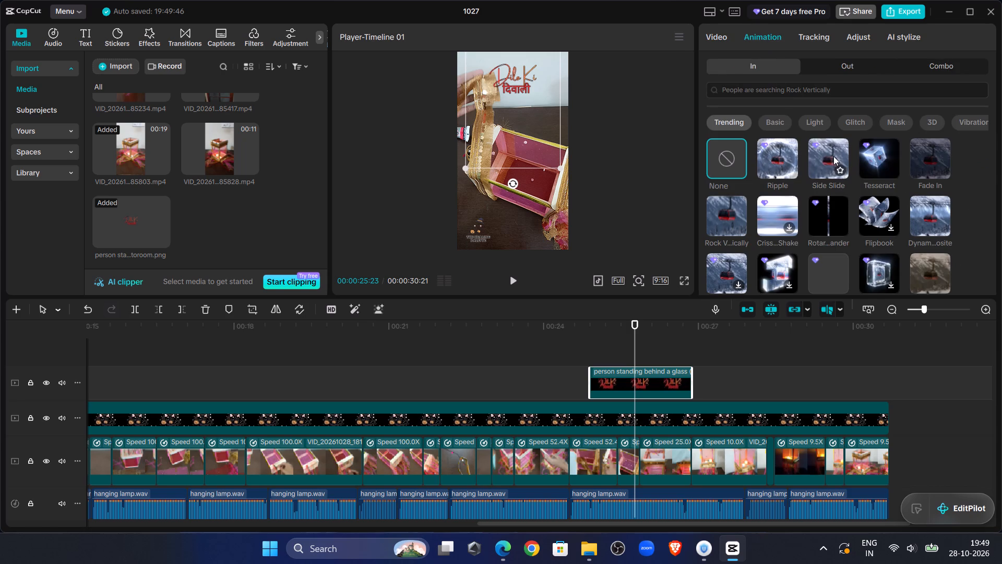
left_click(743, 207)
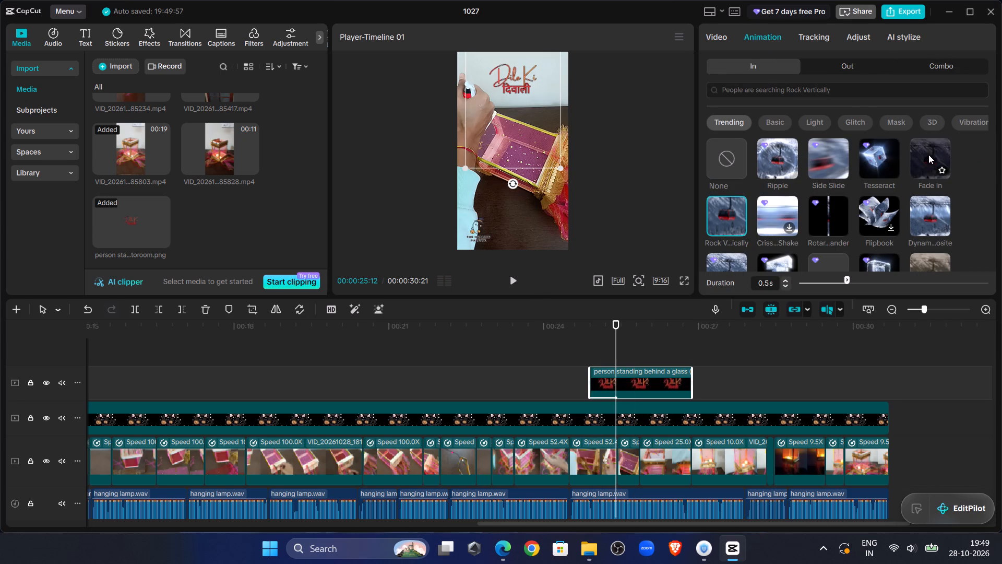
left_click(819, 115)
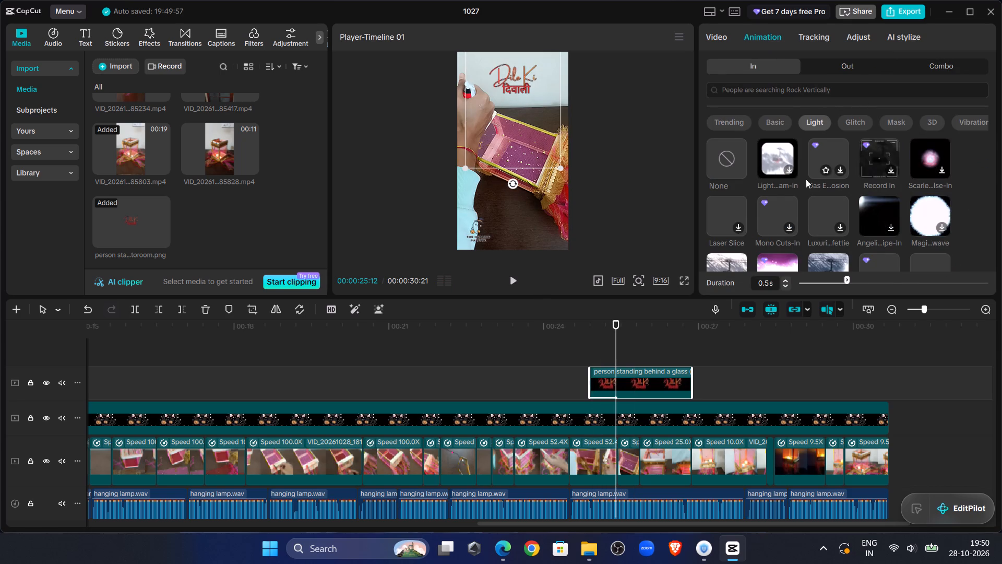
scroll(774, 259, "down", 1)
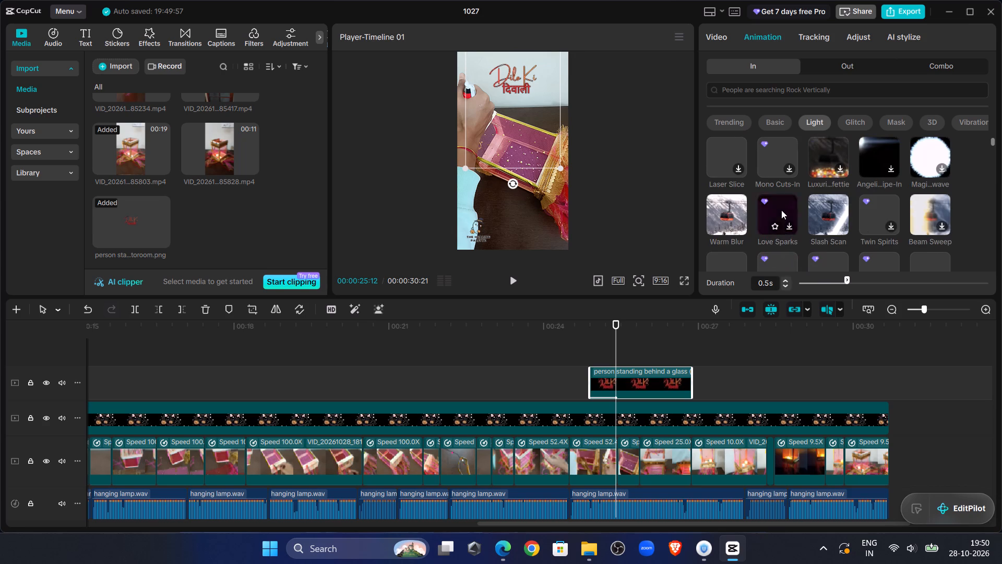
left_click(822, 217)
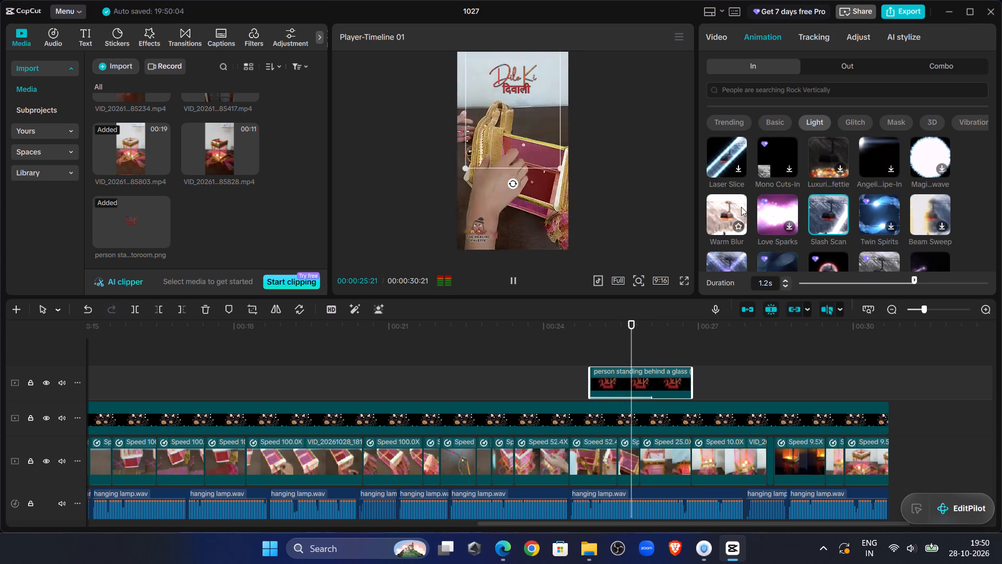
Apply the Glossy Wipe light in-animation to the lettering overlay with a duration of 2.0 s.
scroll(935, 215, "down", 2)
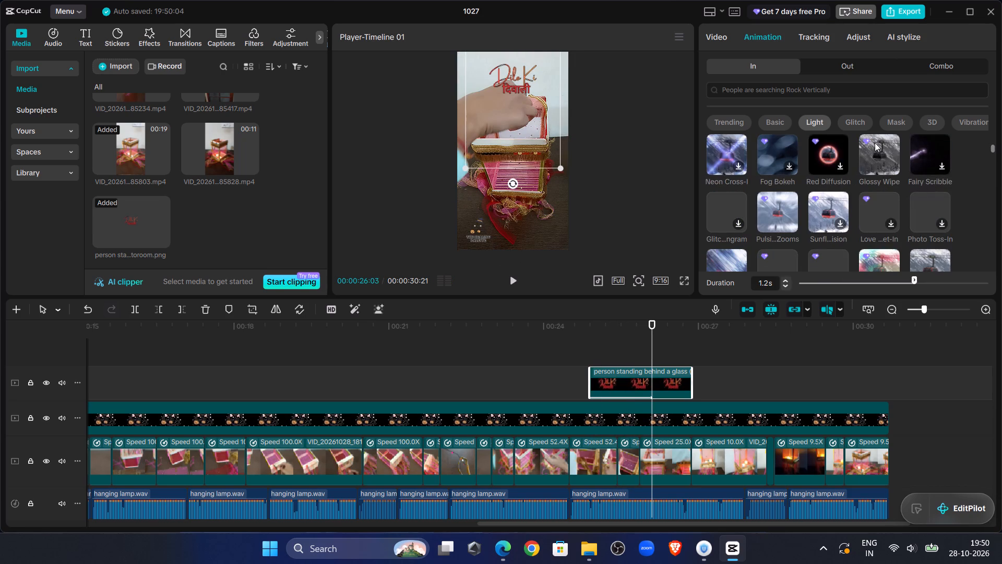
left_click(880, 141)
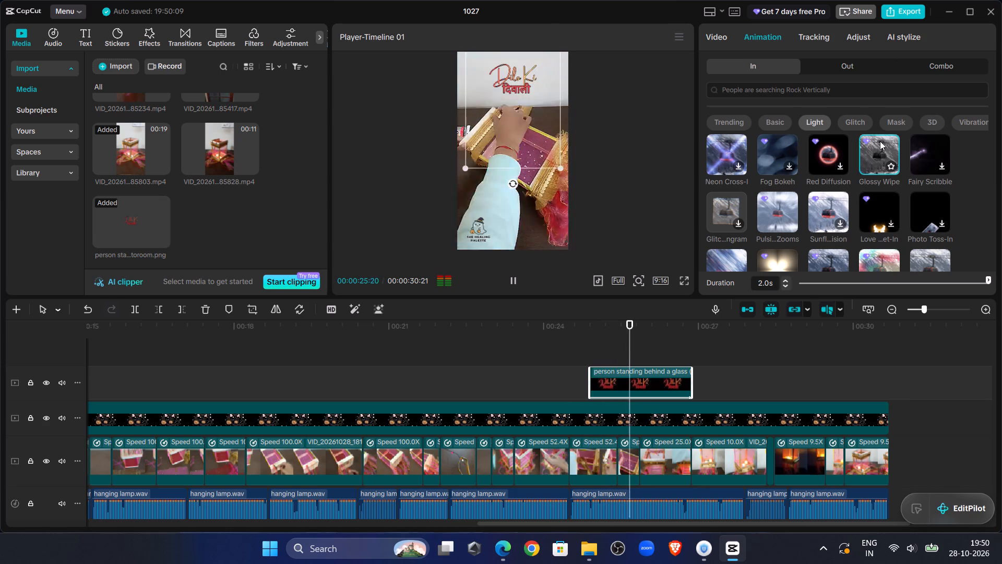
Apply the Neon Cross light in-animation to the lettering overlay with a duration of 0.3 s, and replay the section.
left_click(736, 137)
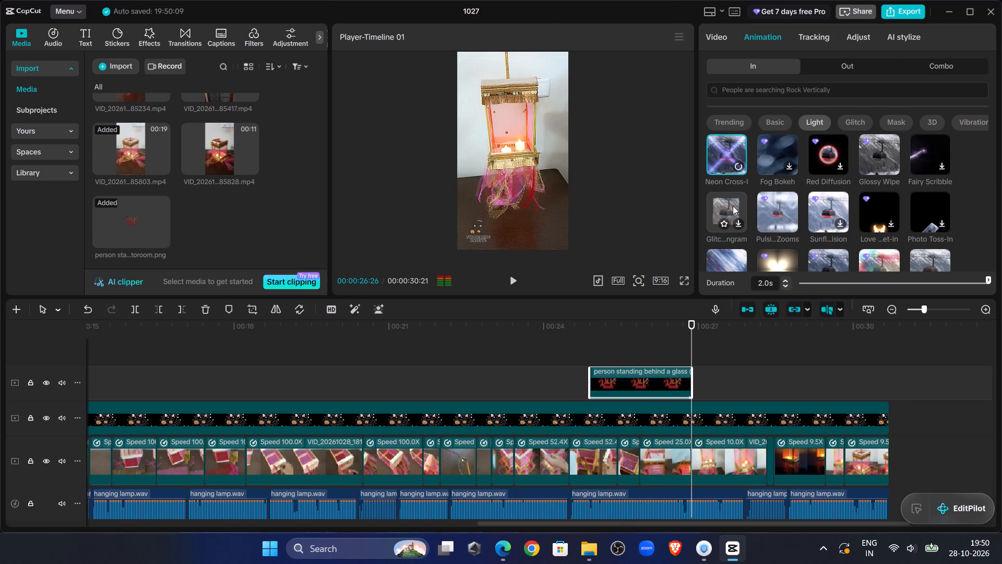
left_click(591, 337)
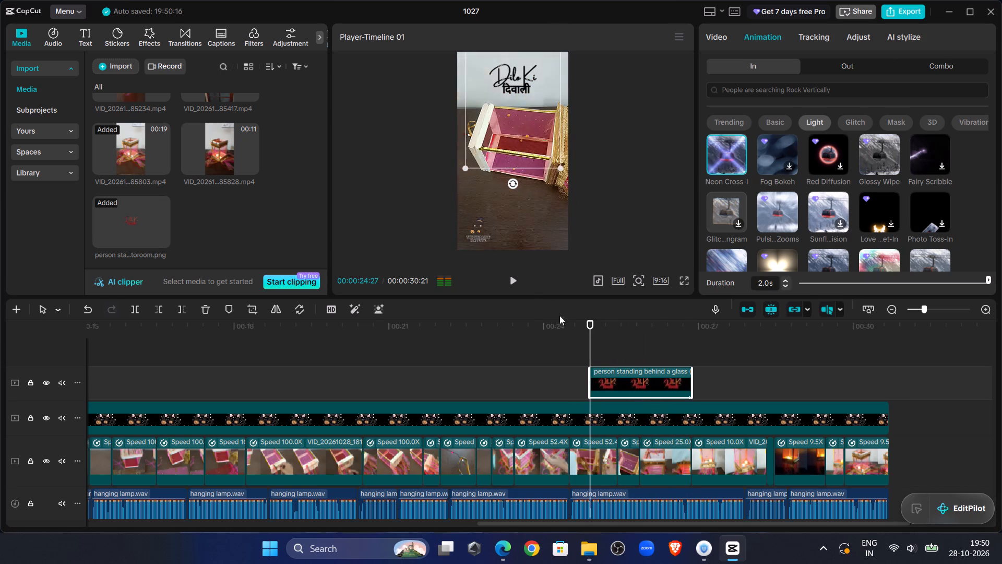
left_click(557, 320)
left_click(515, 279)
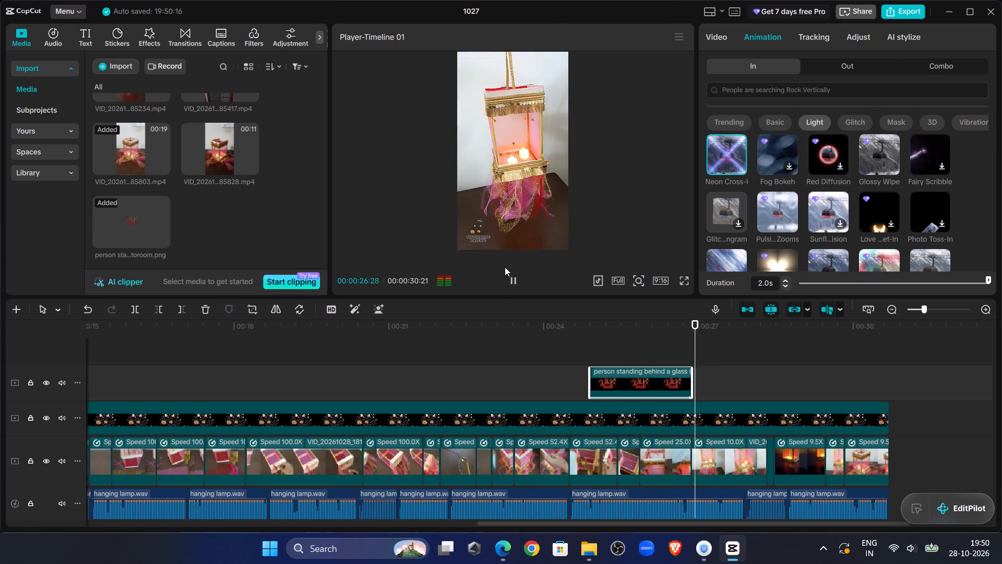
left_click(517, 283)
left_click(825, 286)
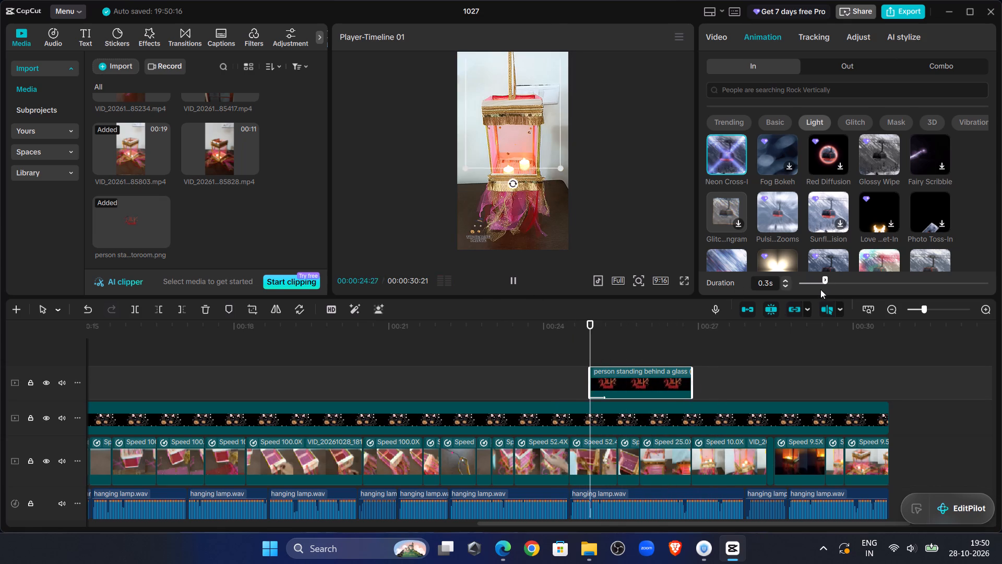
left_click(581, 332)
left_click(516, 283)
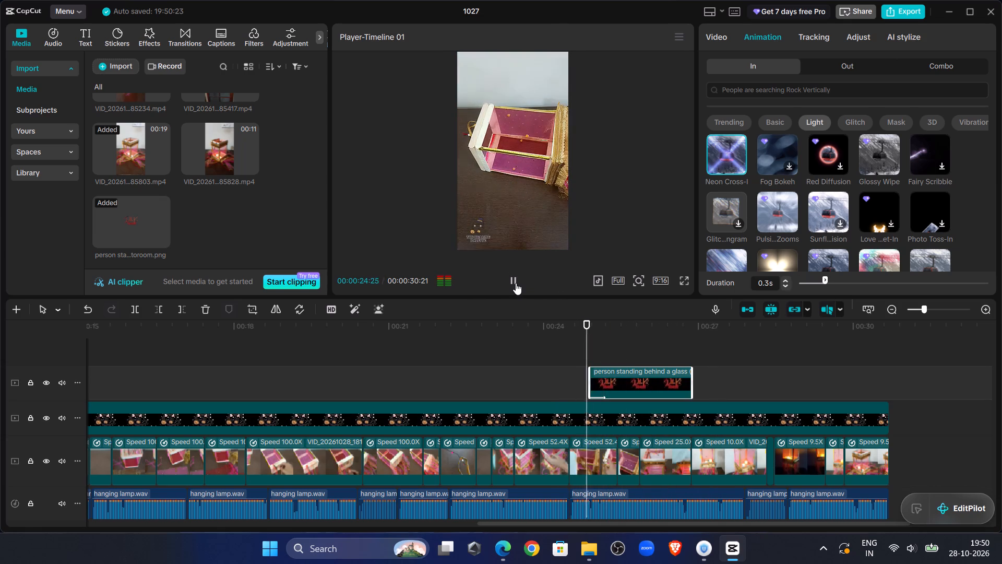
Search the sound effects for "shine" and audition several results for the start of the lettering overlay.
left_click(591, 346)
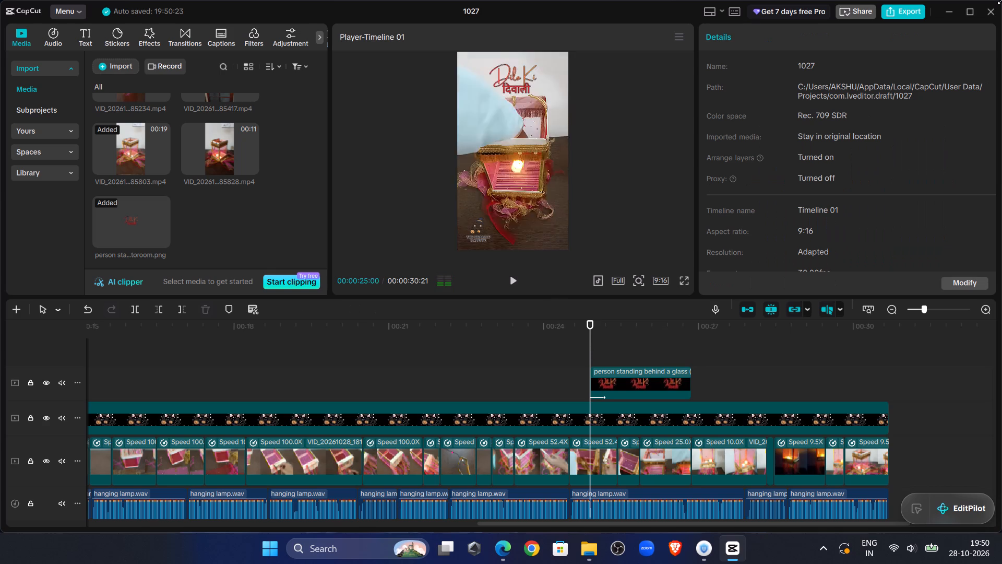
left_click(59, 29)
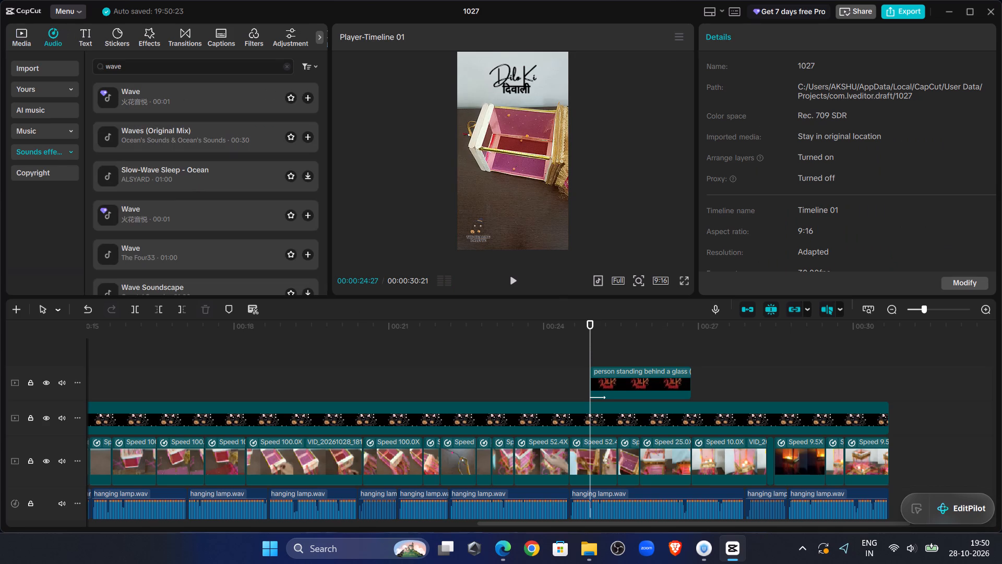
left_click_drag(127, 70, 80, 60)
key("BackSpace")
type("shine")
key("Return")
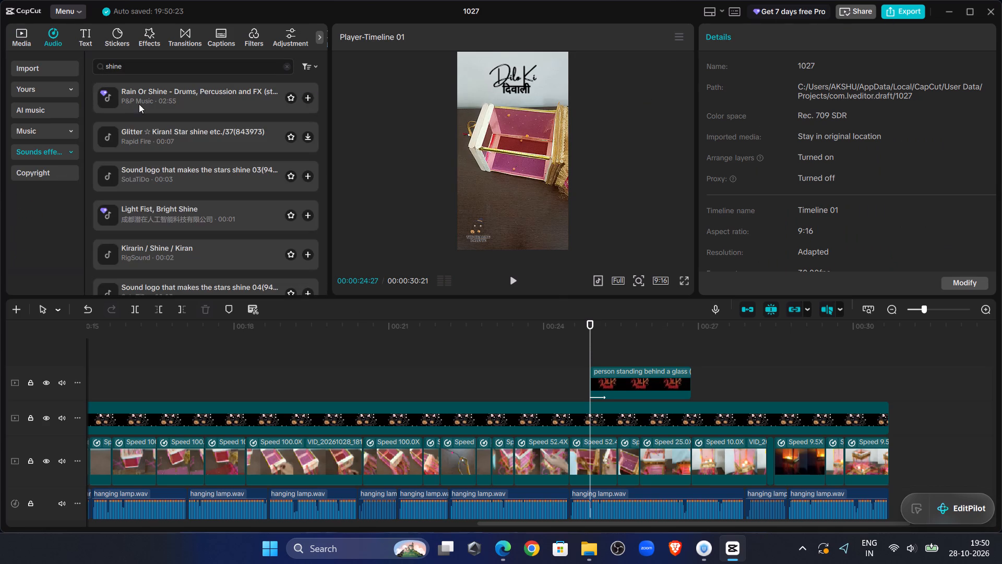
left_click(139, 104)
left_click(171, 132)
left_click(280, 71)
left_click(286, 61)
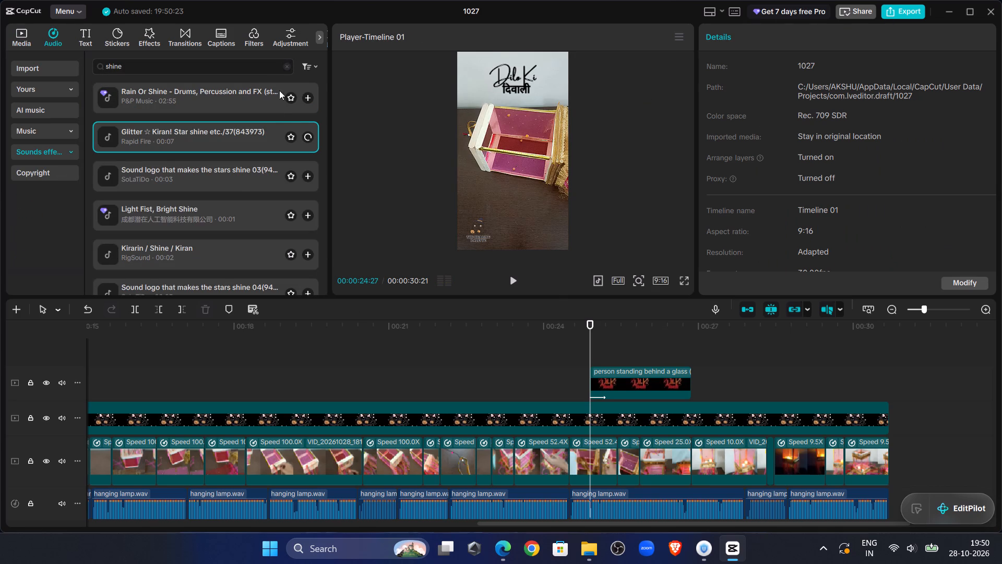
left_click(213, 212)
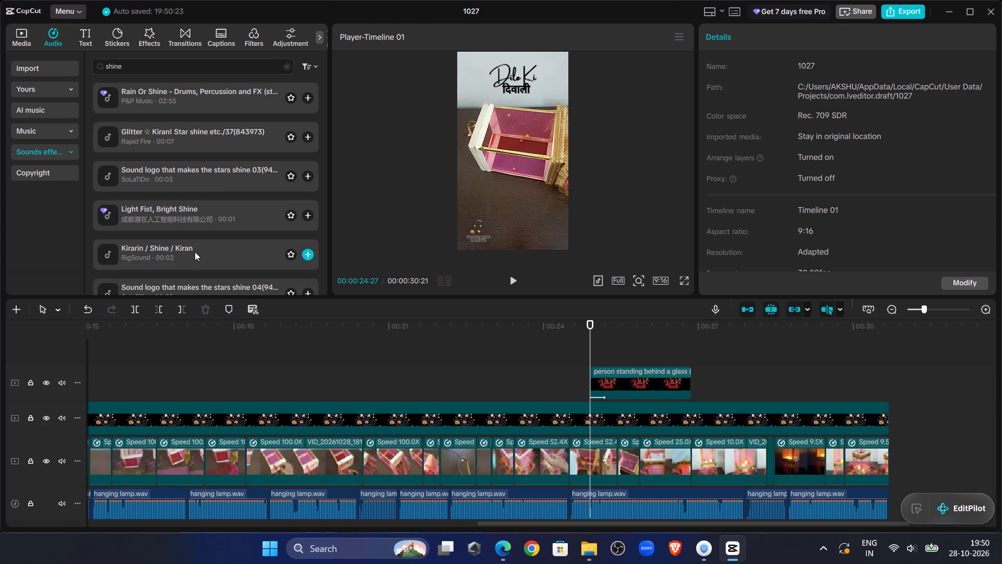
left_click(195, 252)
scroll(270, 193, "down", 2)
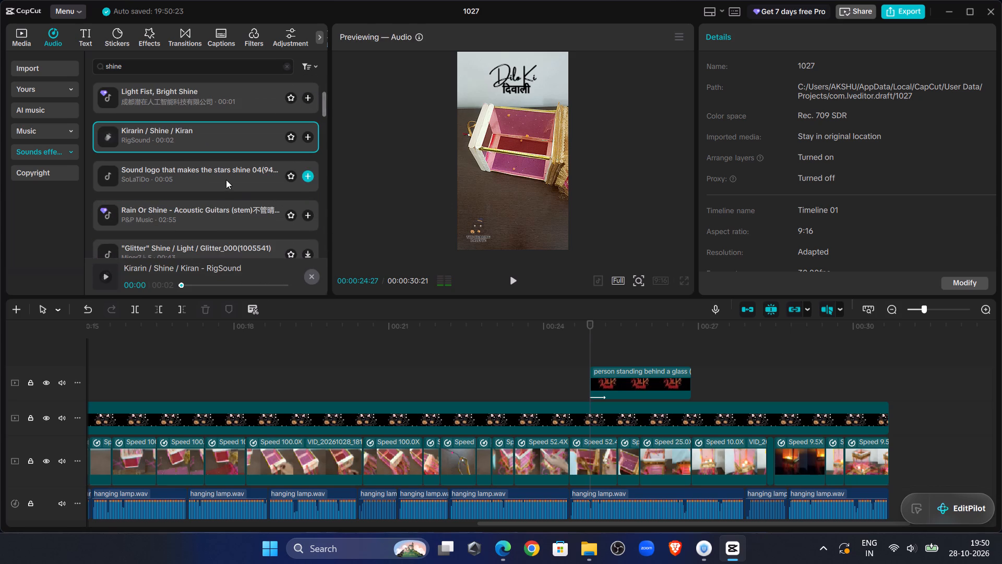
left_click(226, 180)
left_click(225, 211)
Add "Sound logo that makes the stars shine 04" at 00:00:24:27, set its volume to 20.0 dB, and replay the section.
left_click(244, 175)
left_click(307, 177)
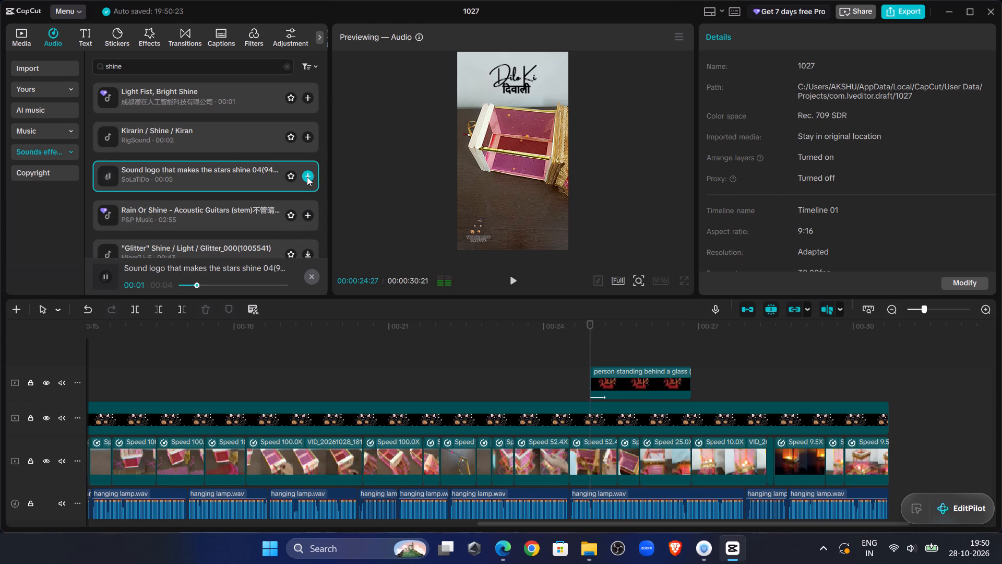
left_click_drag(852, 104, 1001, 104)
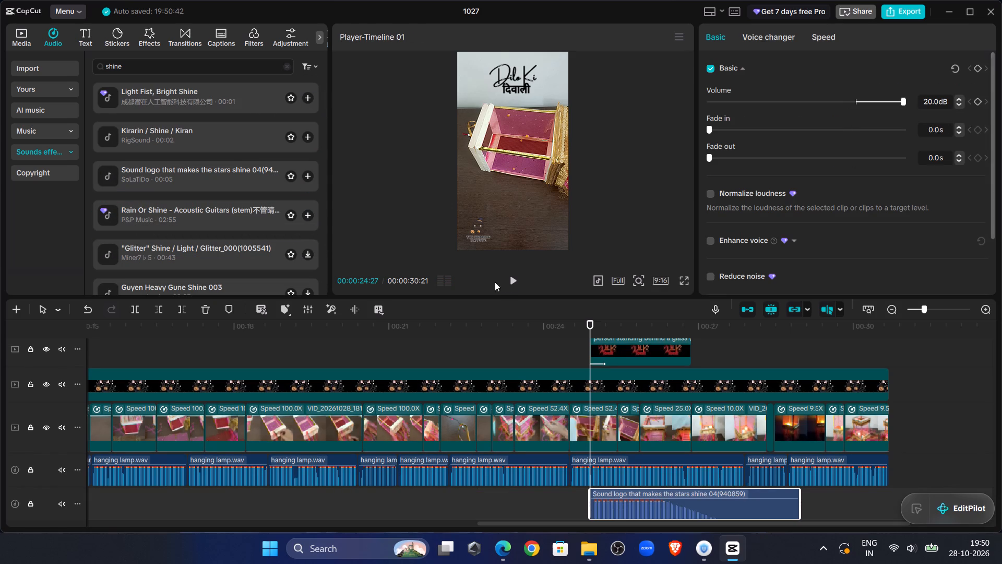
left_click(510, 277)
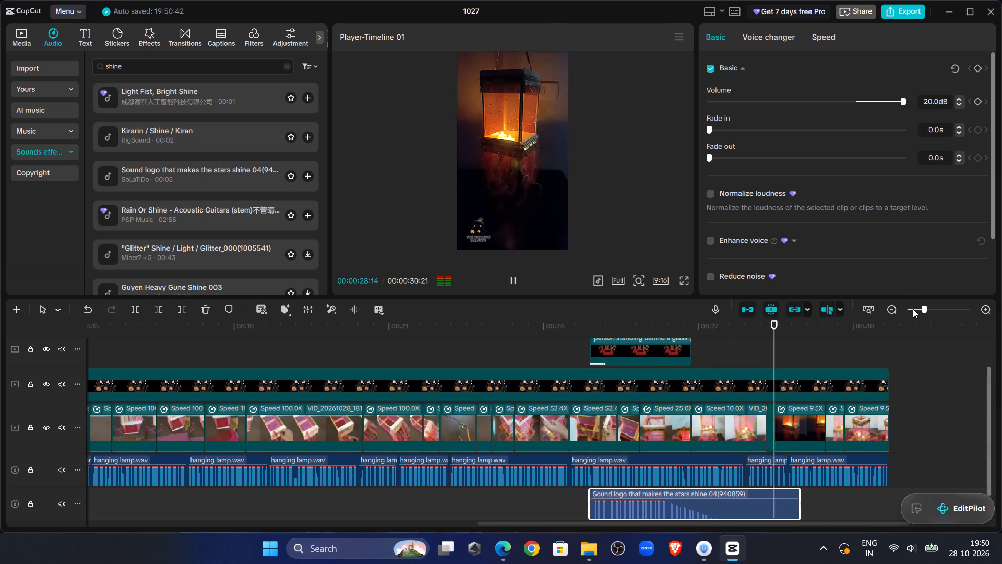
Combine all timeline clips into one compound clip, and replay it from 00:00:25:04 over the lettering section.
left_click_drag(920, 311, 870, 310)
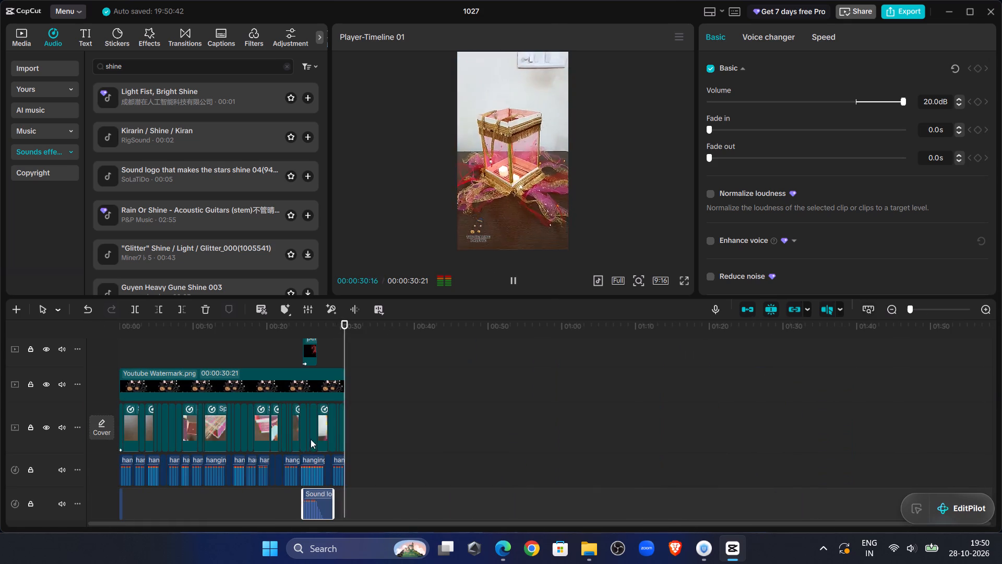
left_click(299, 386)
key("ctrl+a")
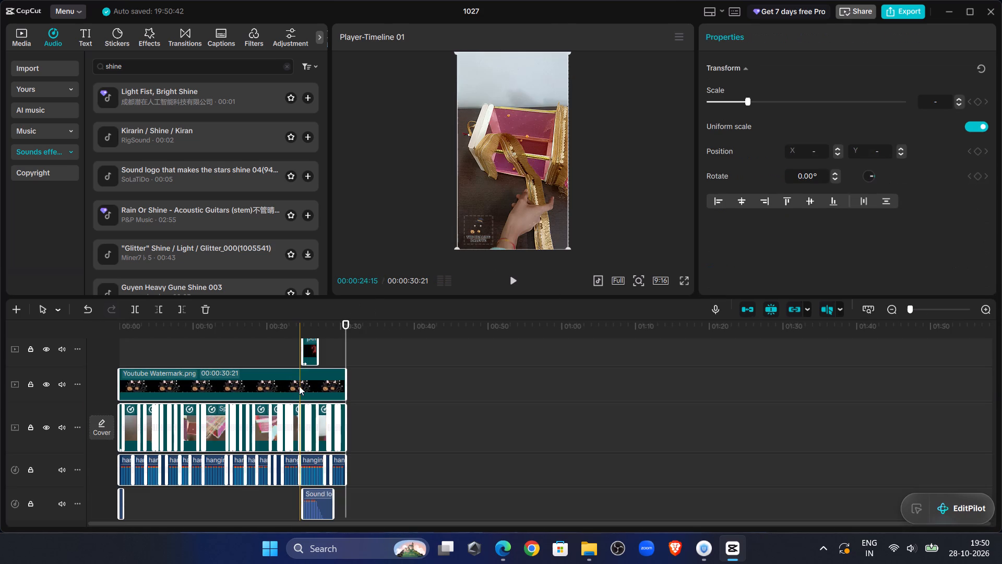
right_click(299, 386)
left_click(367, 361)
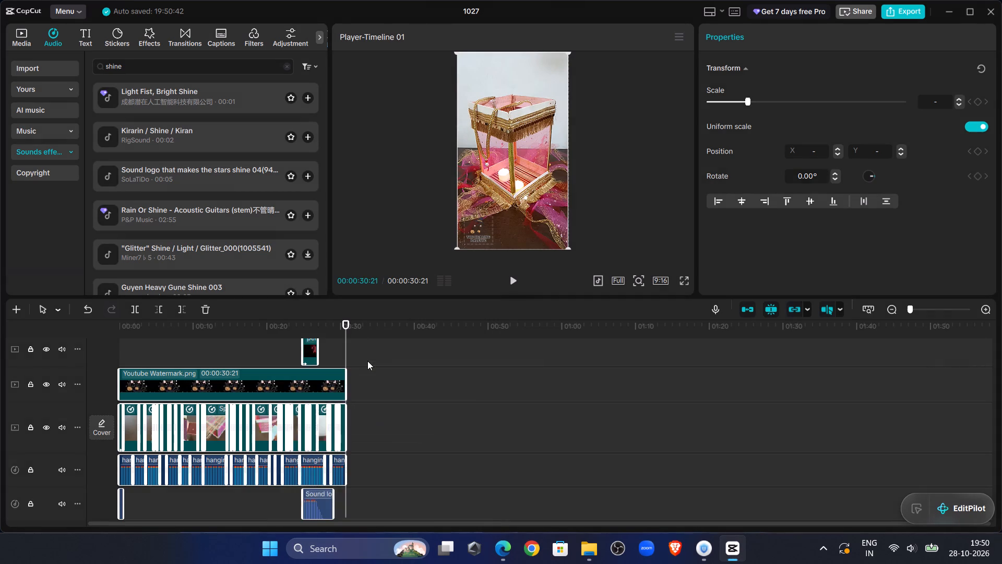
left_click(291, 369)
left_click_drag(496, 340, 386, 331)
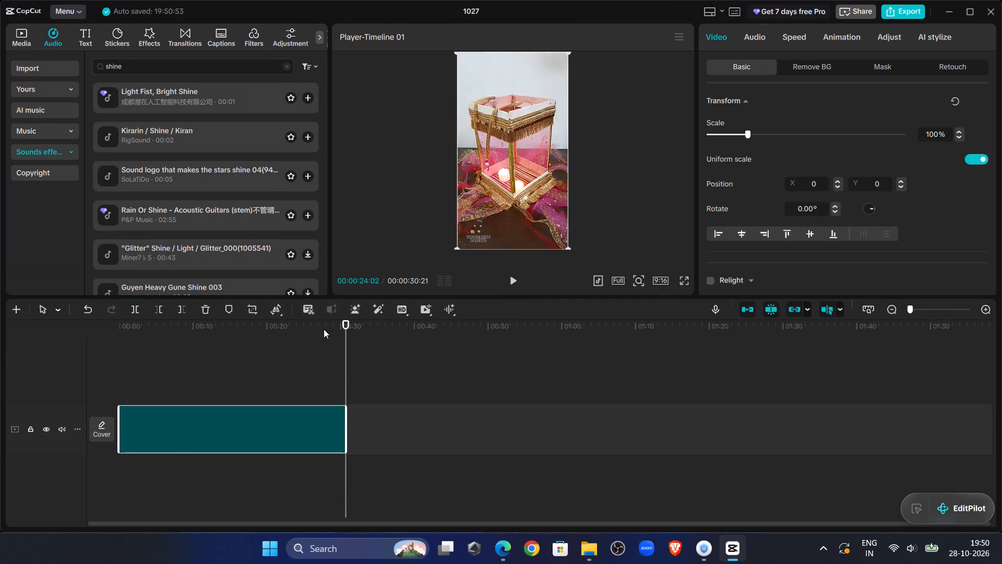
left_click(305, 353)
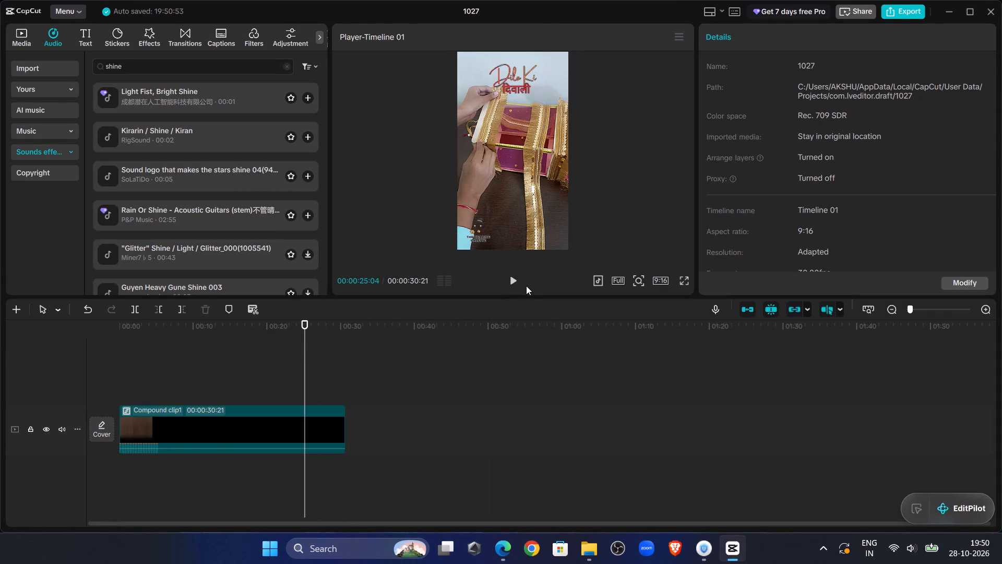
left_click(515, 283)
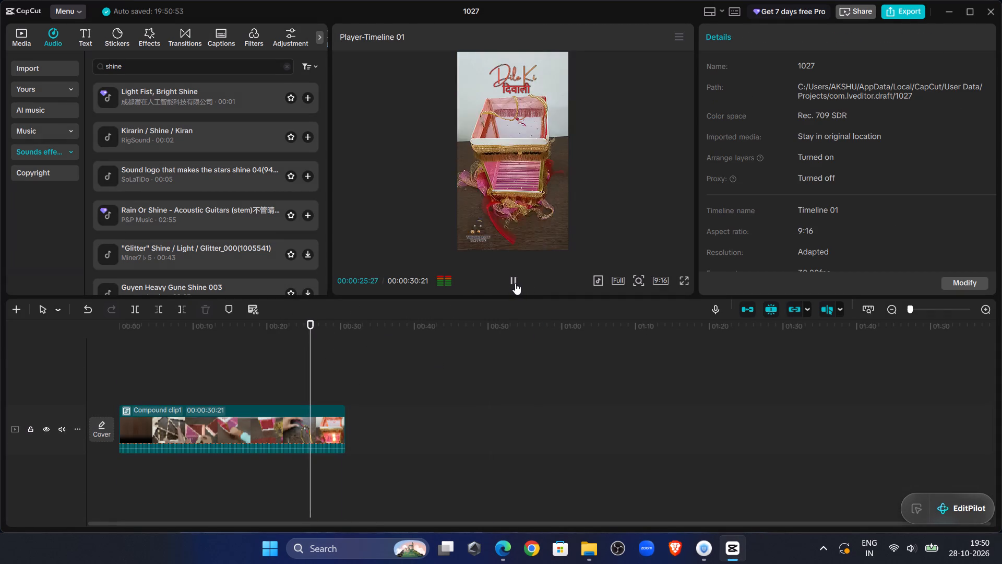
left_click(515, 283)
Pre-process the compound clip, and dismiss the audio device notification.
right_click(281, 435)
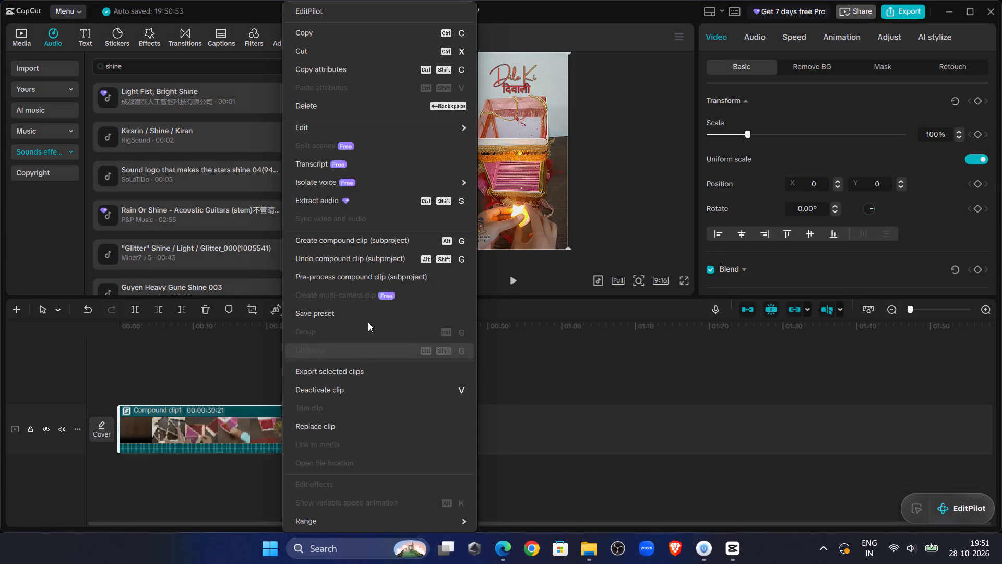
left_click(360, 274)
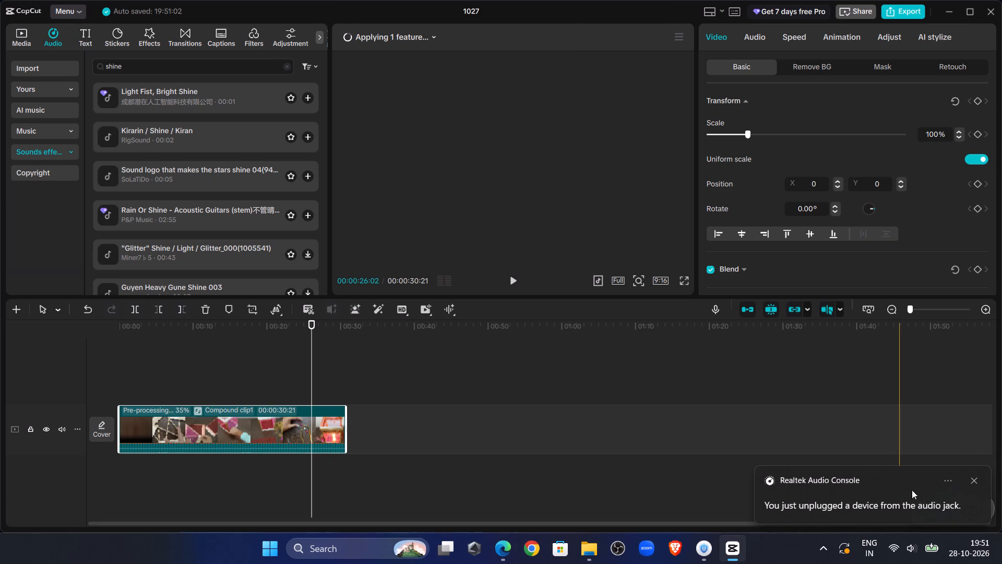
left_click(970, 480)
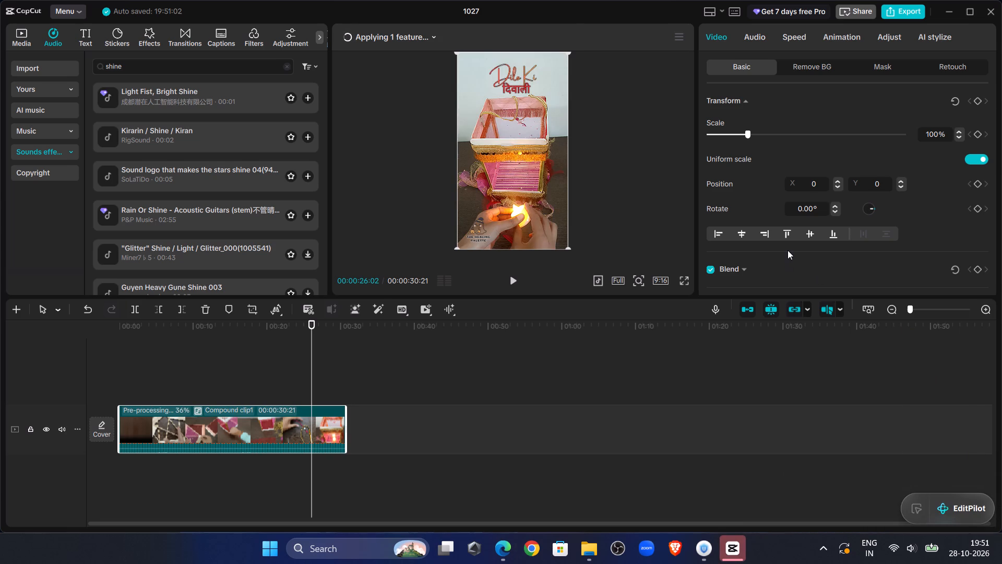
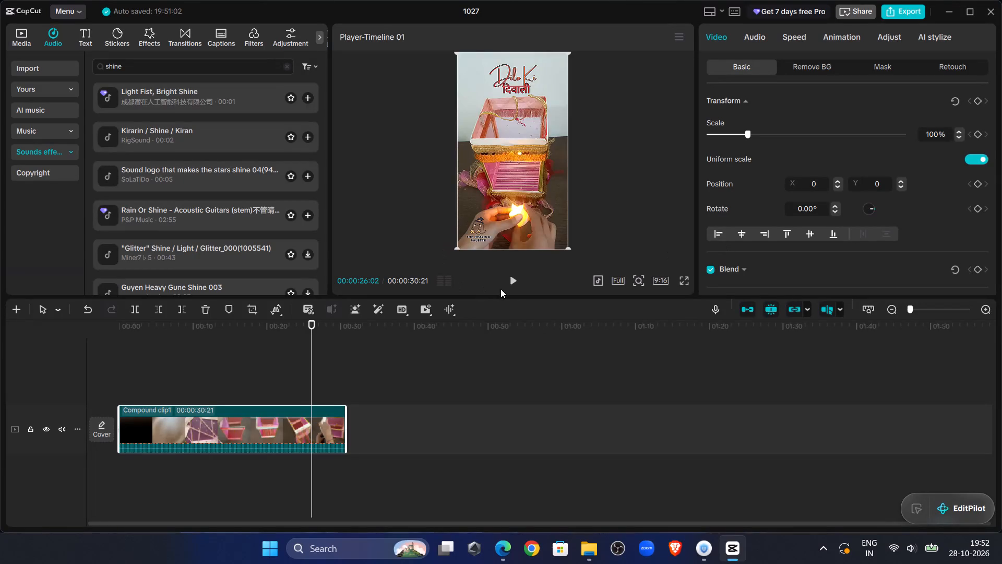
Play a short stretch of the compound clip in the preview, from about 26 seconds.
left_click(511, 284)
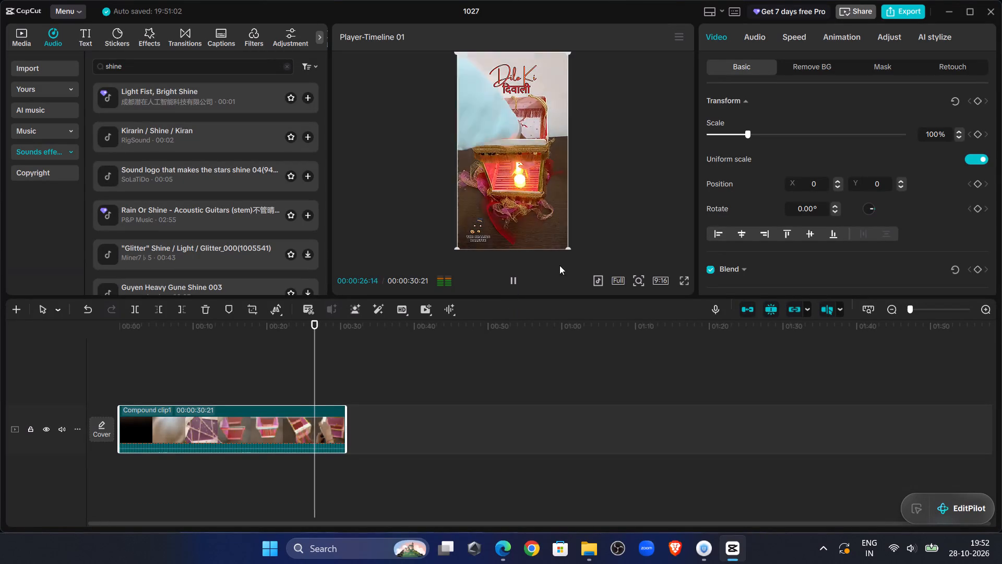
left_click(510, 279)
Open the AppData folder through Run and go to Local > CapCut > User Data > Projects > com.lveditor.draft.
left_click(934, 17)
left_click(940, 10)
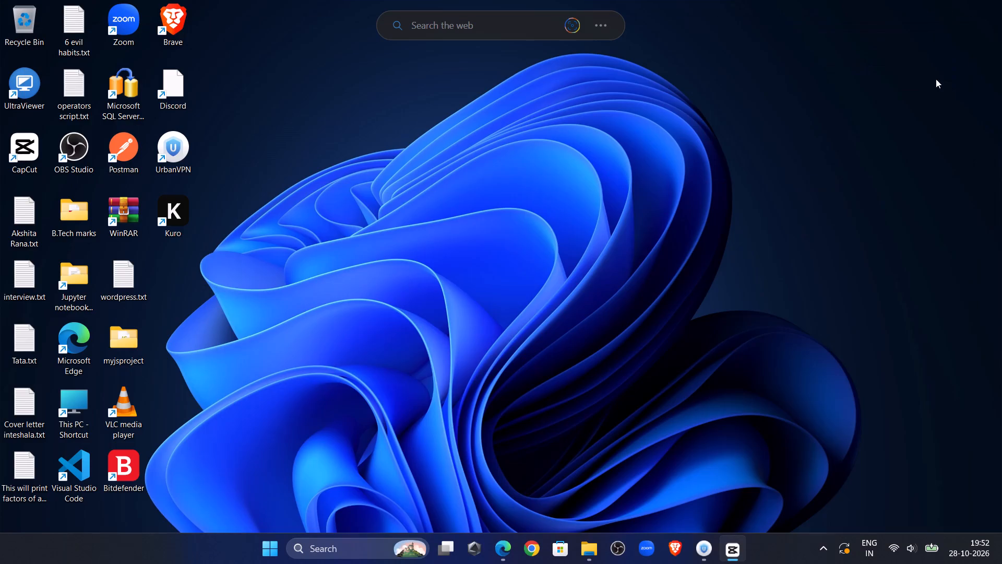
key("r")
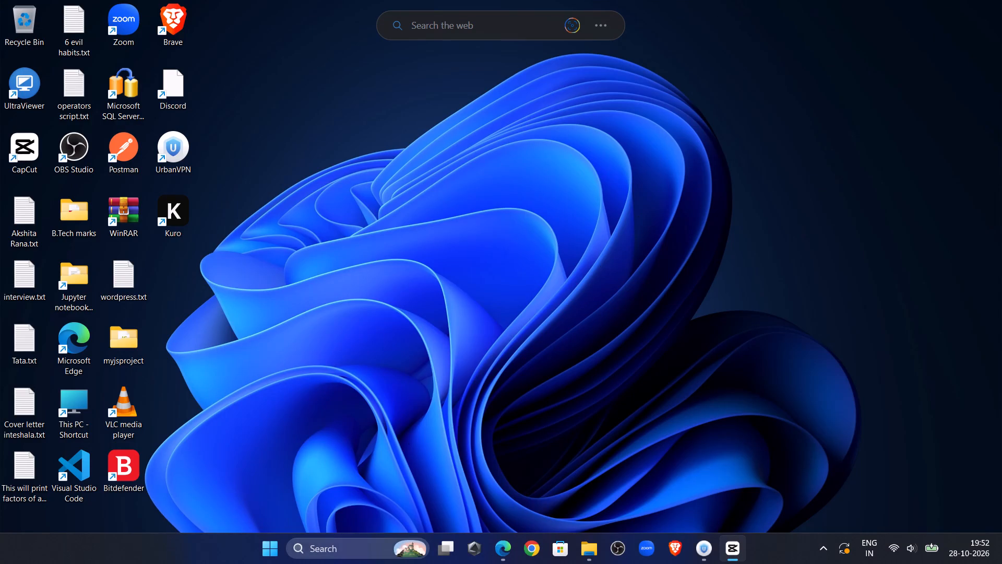
left_click(356, 547)
type("run")
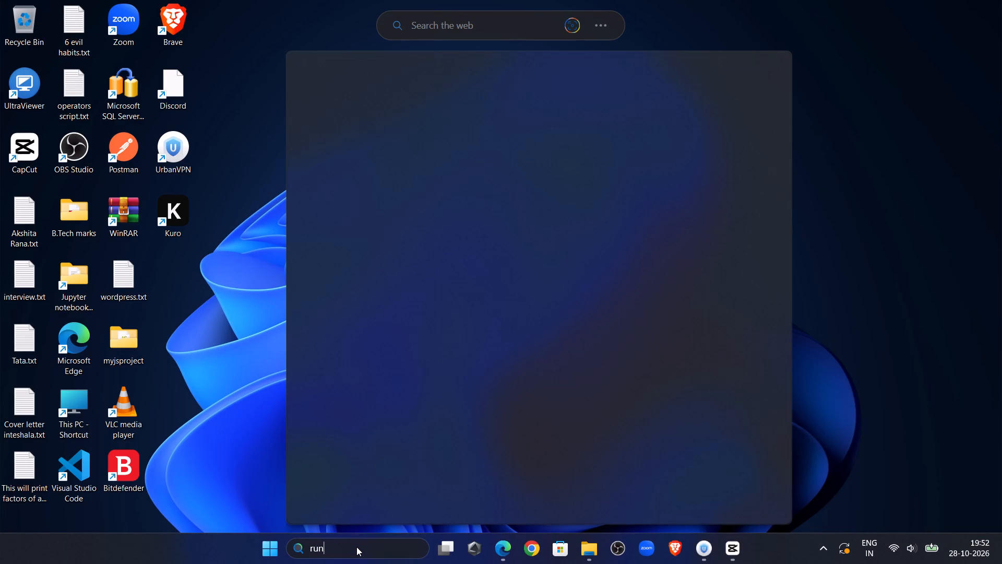
key("Return")
left_click(107, 512)
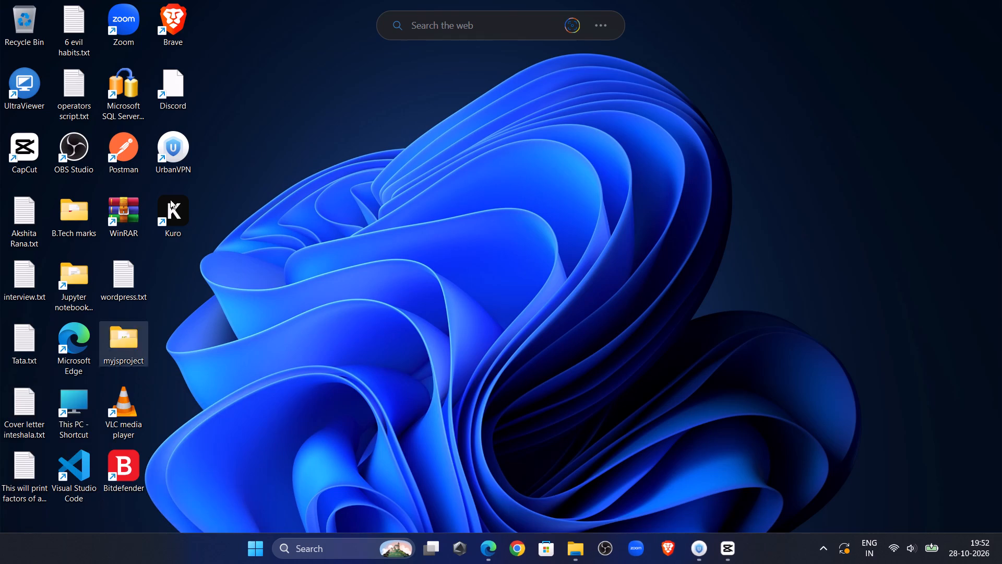
double_click(136, 122)
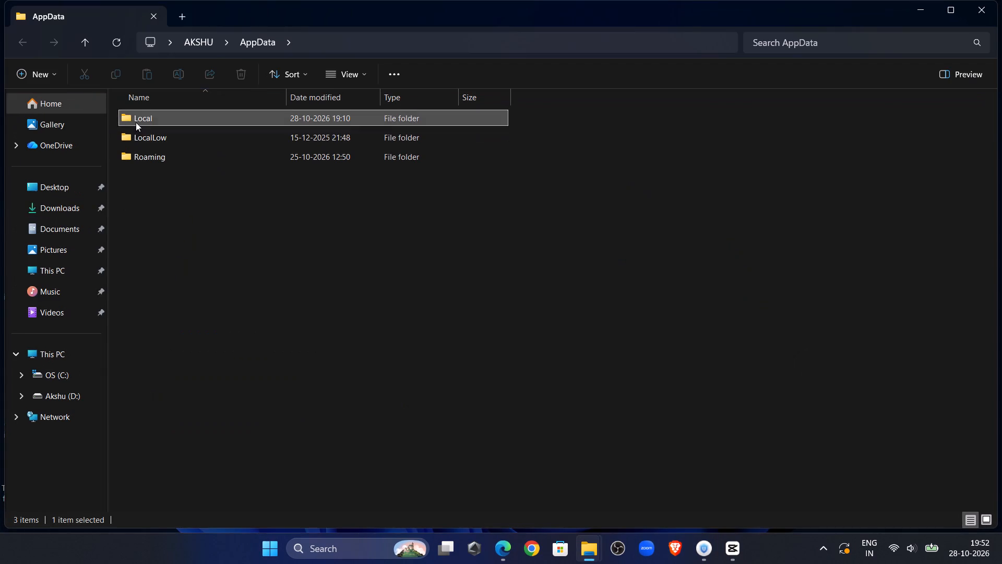
double_click(152, 330)
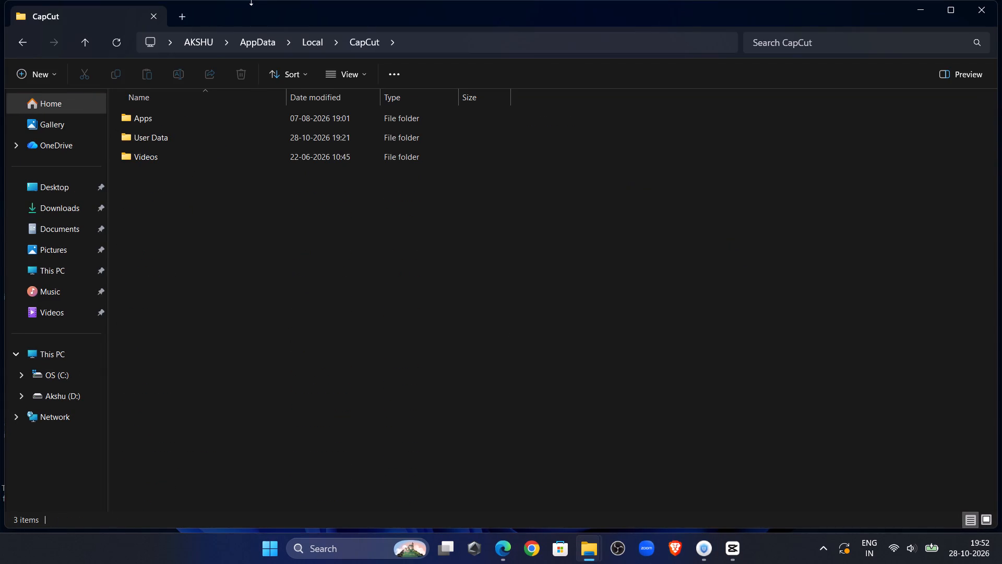
double_click(229, 133)
scroll(208, 432, "down", 7)
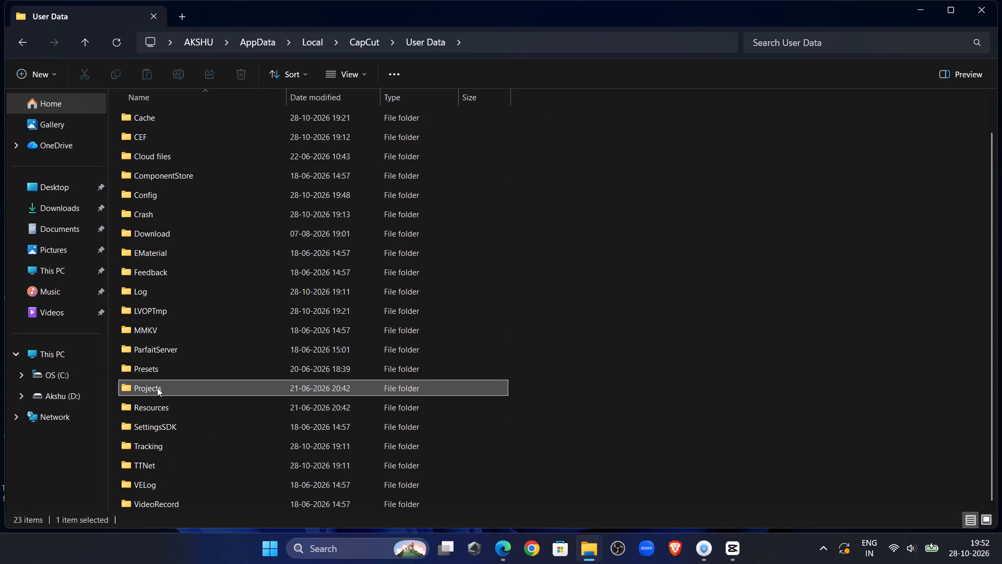
double_click(157, 387)
triple_click(149, 146)
double_click(154, 135)
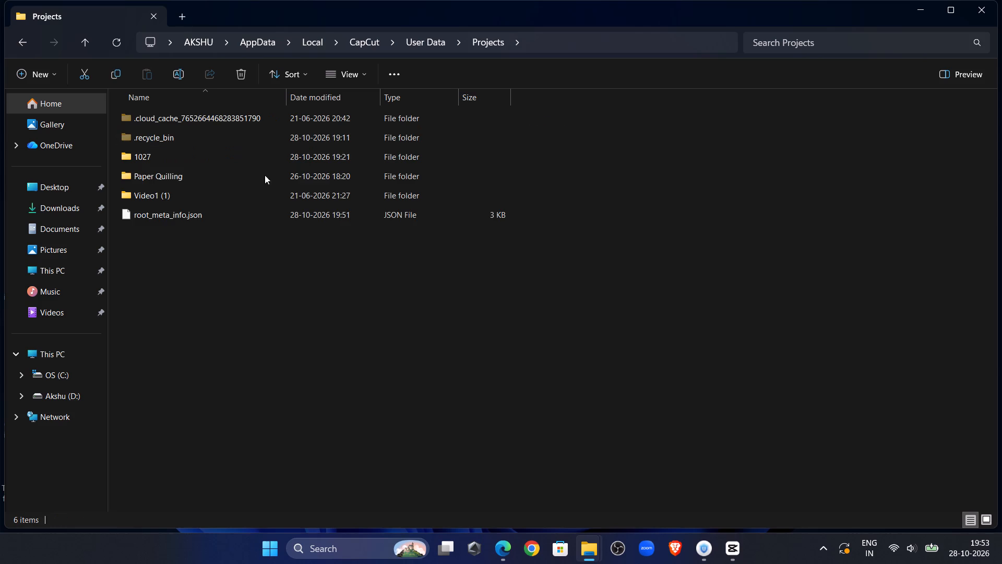
Check the project name in CapCut and open the 1027 draft's Resources > combination folder, selecting its first video file.
left_click(729, 555)
left_click(729, 555)
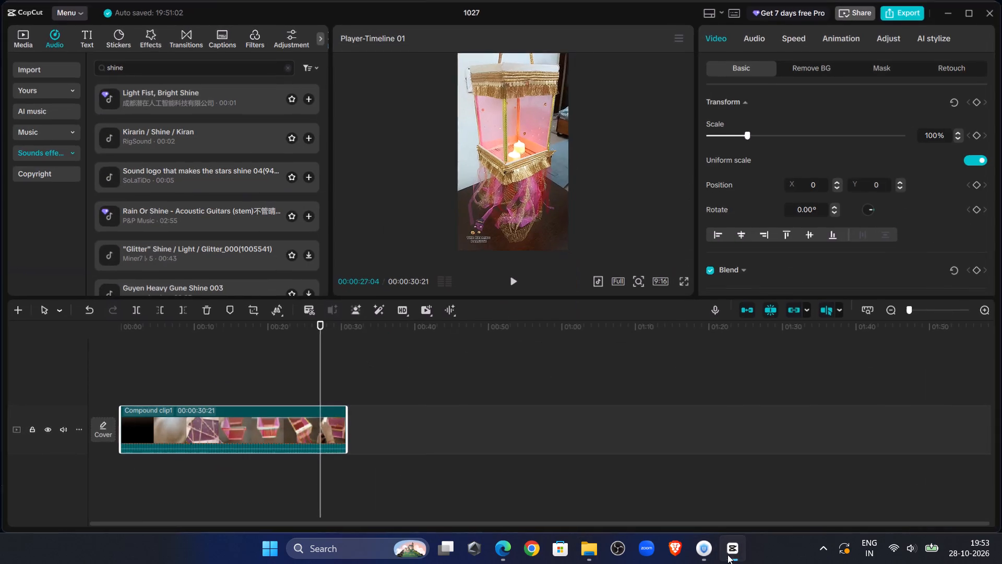
double_click(185, 161)
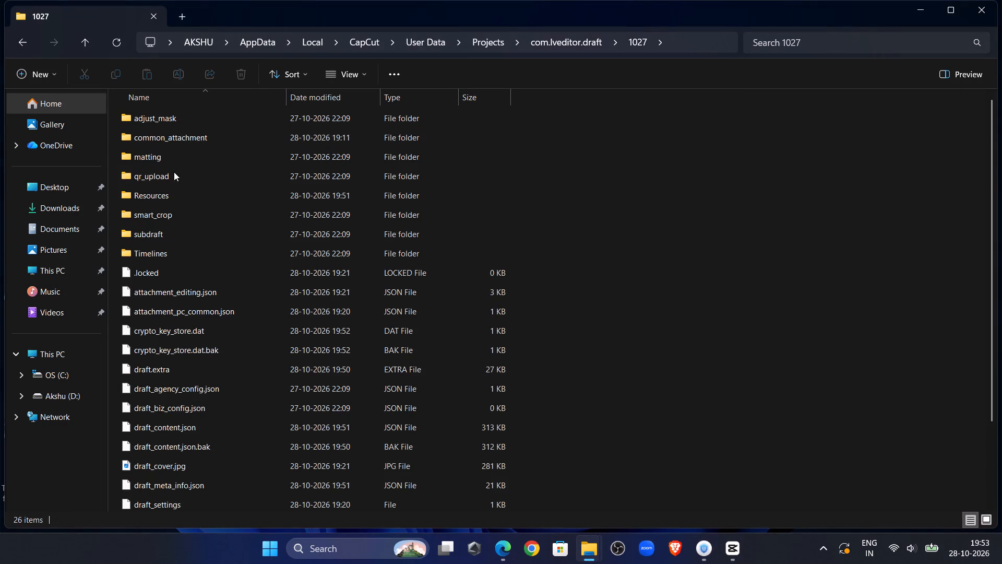
double_click(171, 194)
double_click(168, 143)
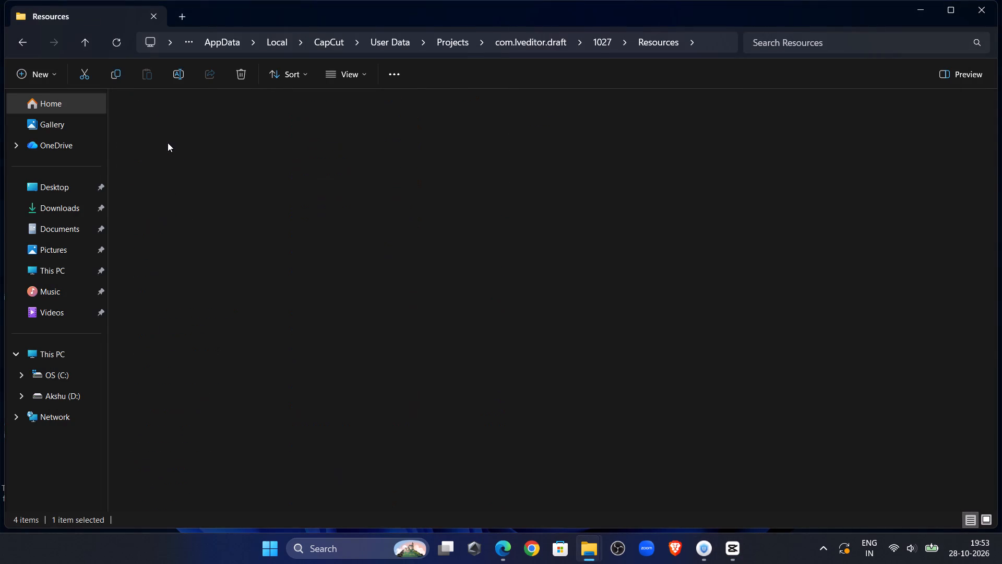
left_click(161, 147)
left_click(930, 4)
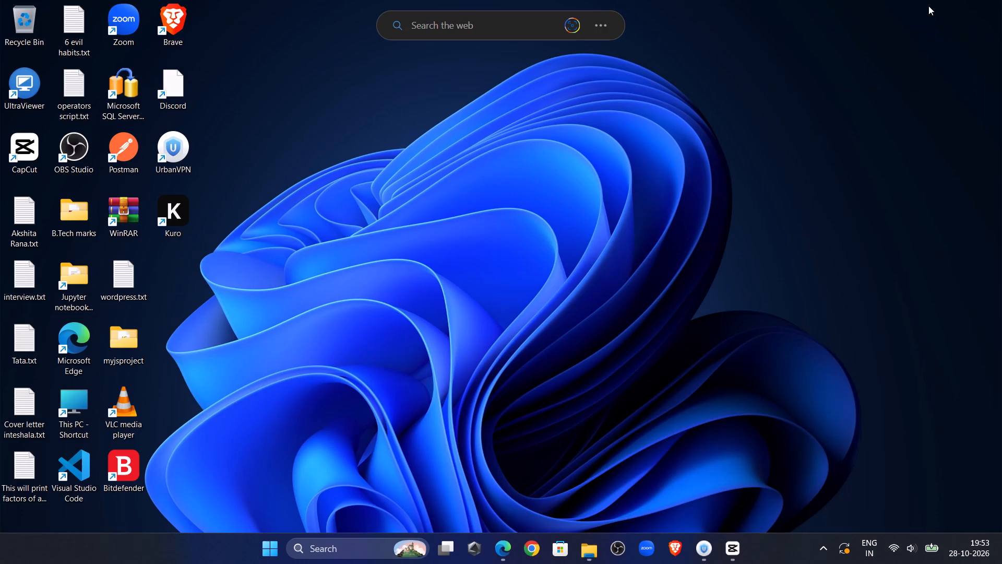
Close the 1027 project and quit CapCut completely.
left_click(733, 550)
left_click(999, 16)
left_click(992, 11)
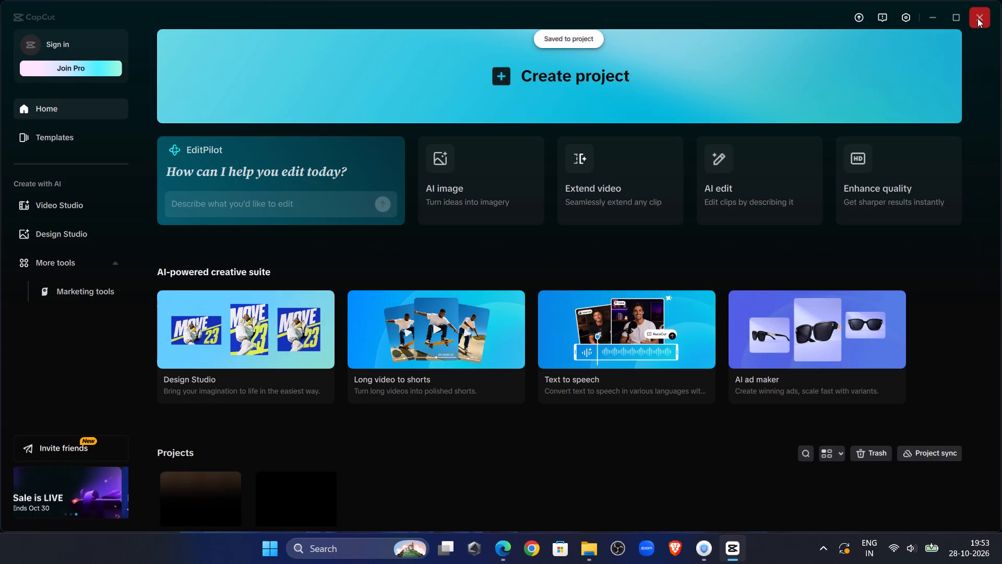
left_click(977, 18)
right_click(506, 79)
left_click(542, 130)
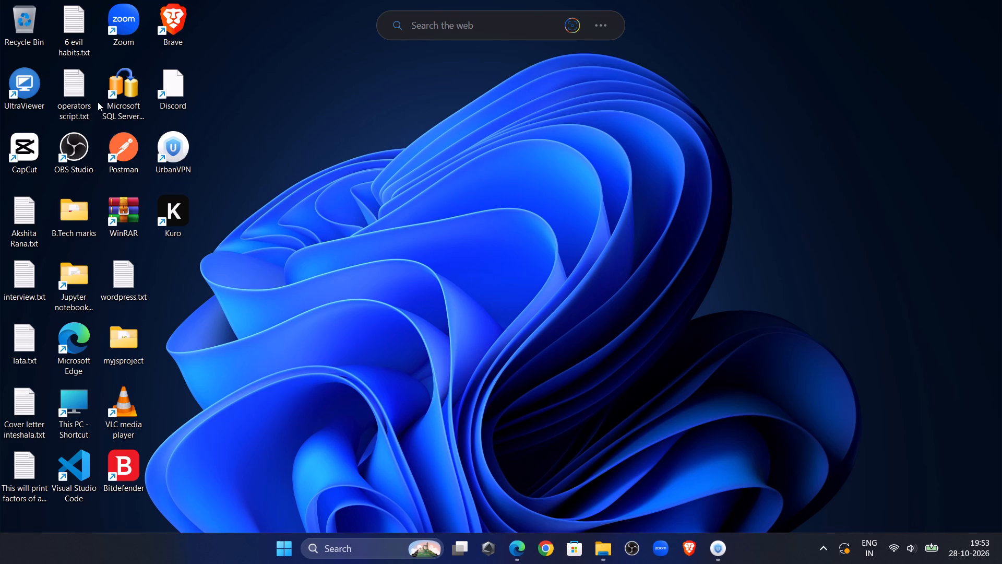
Relaunch CapCut, dismiss the Pro offer and reopen the 1027 project.
double_click(29, 146)
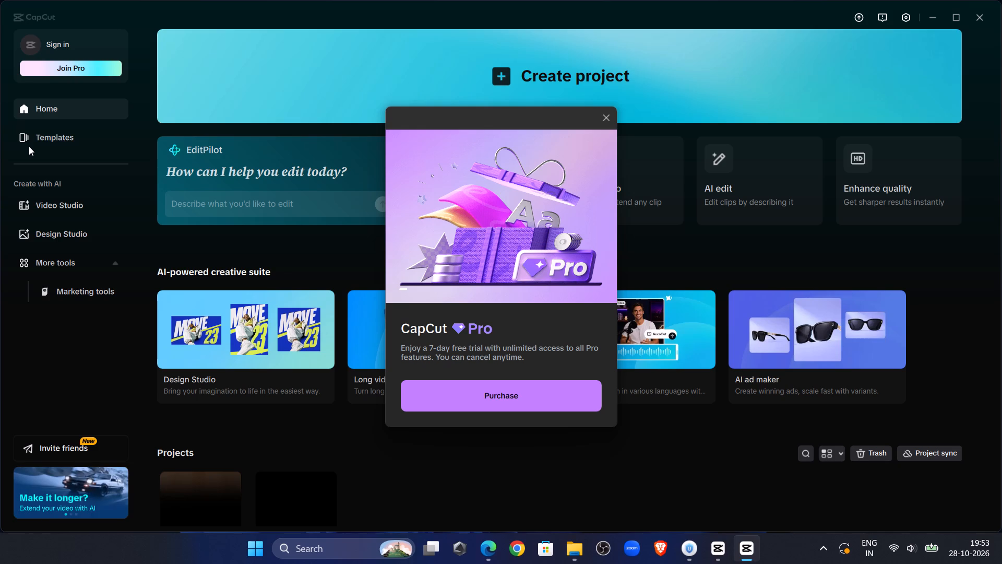
left_click(601, 114)
scroll(315, 324, "down", 5)
double_click(230, 453)
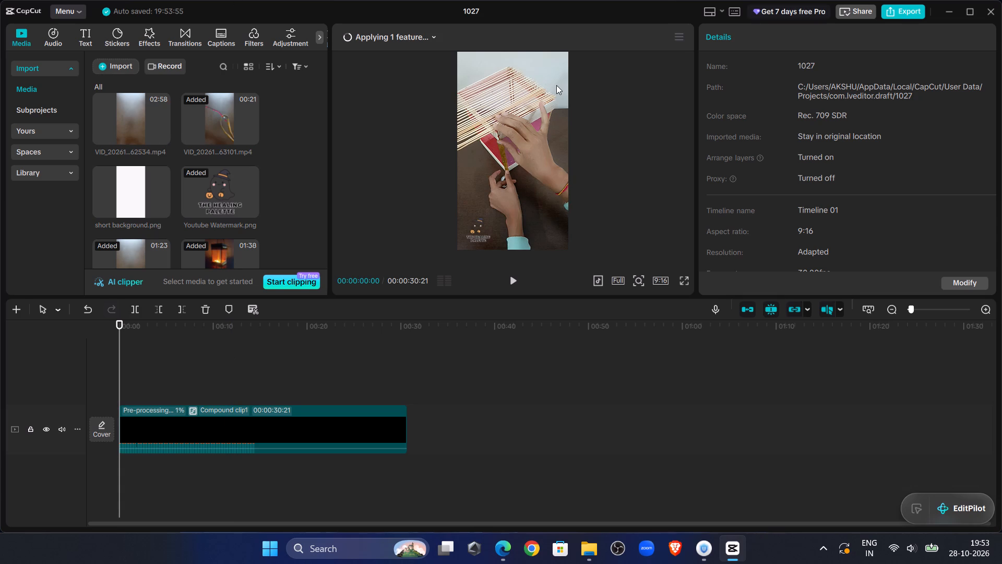
Bring up the combination folder beside the editor and import its 4A41F9FF…_video.mp4 file into the project media.
left_click(603, 546)
left_click(592, 546)
left_click(618, 496)
left_click_drag(301, 17, 201, 201)
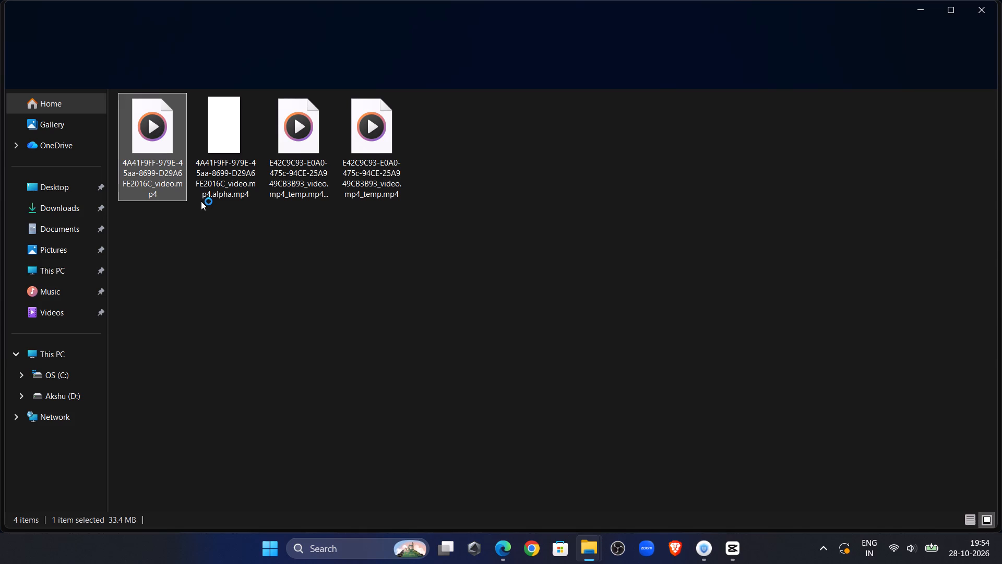
left_click_drag(201, 201, 742, 156)
left_click_drag(595, 263, 213, 206)
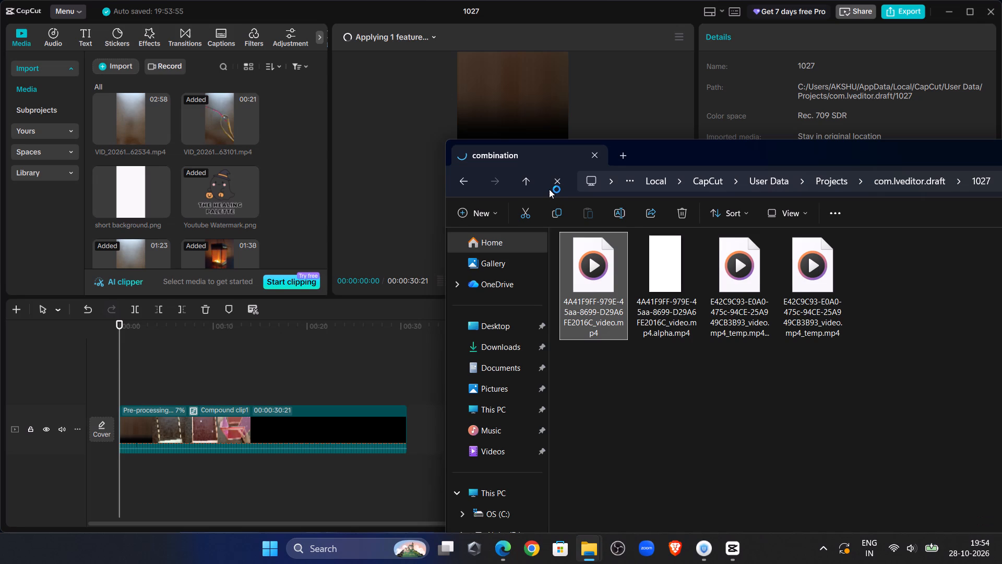
Replace Compound clip1 on the timeline with the imported 4A41F9FF…_video.mp4, keeping the original video effect, and play it.
scroll(229, 186, "down", 12)
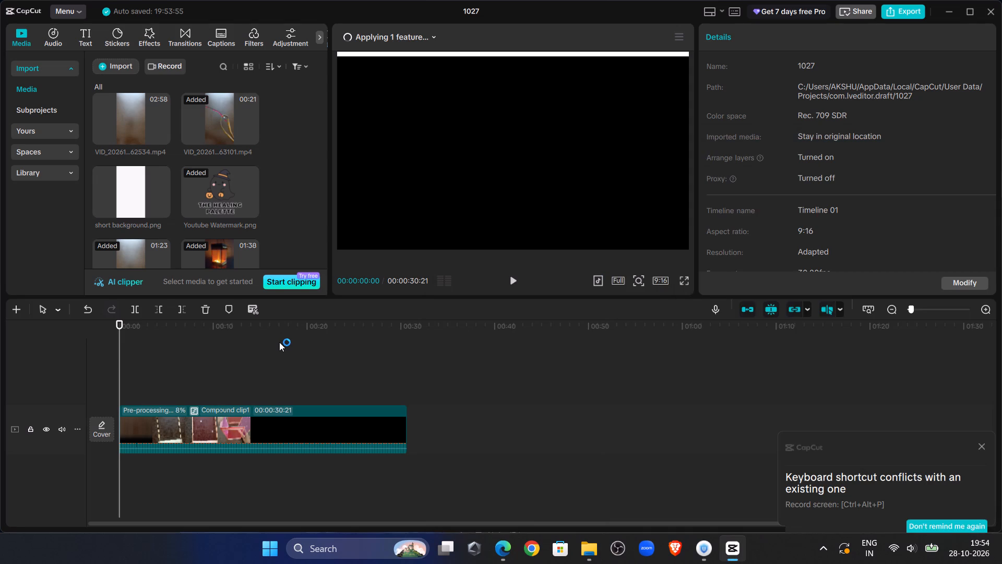
left_click_drag(222, 221, 297, 415)
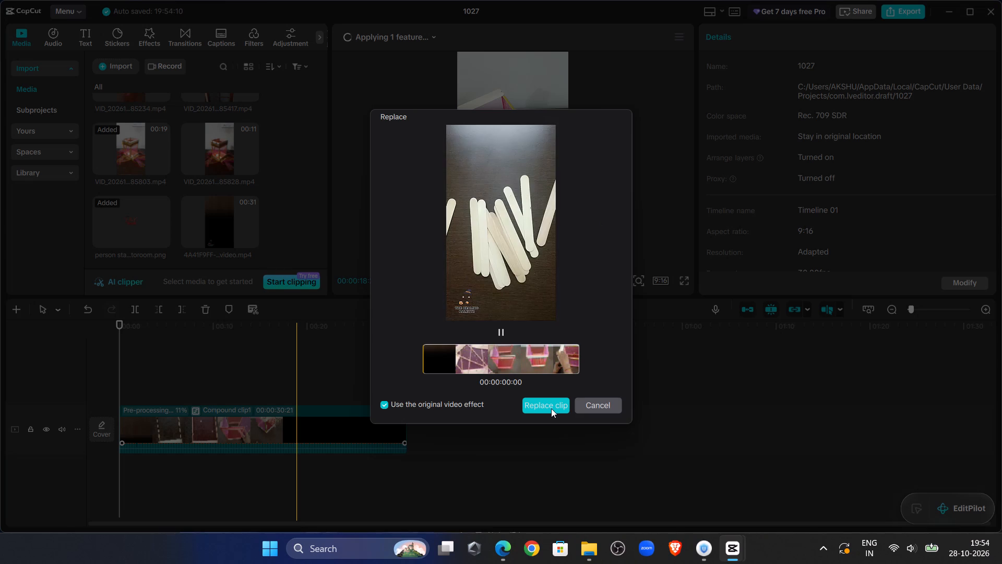
left_click(551, 408)
left_click(505, 287)
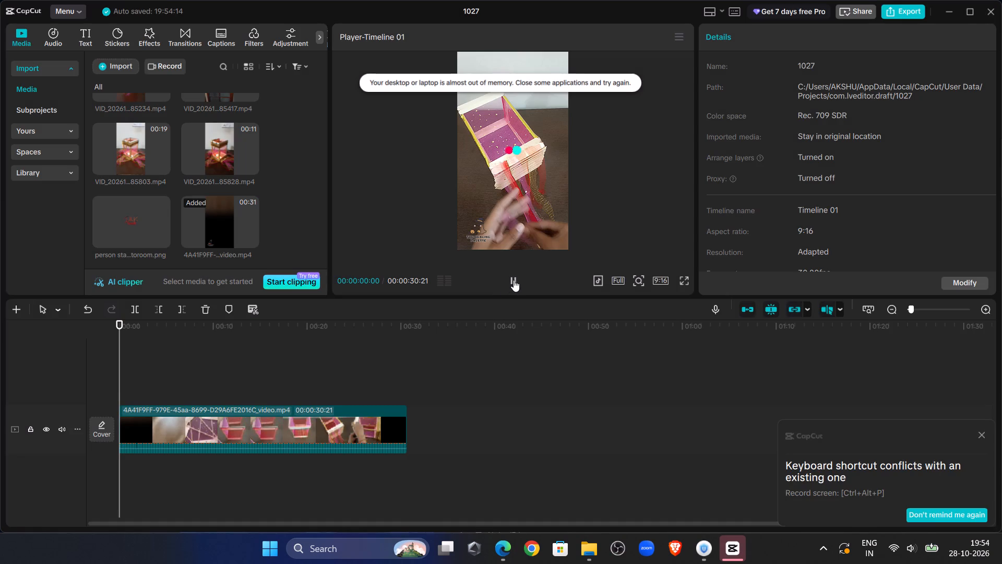
Export the timeline as 1027.mp4 to D:/THE HEALING PALETTE at 1080P, H.264, mp4, 30fps.
left_click(909, 12)
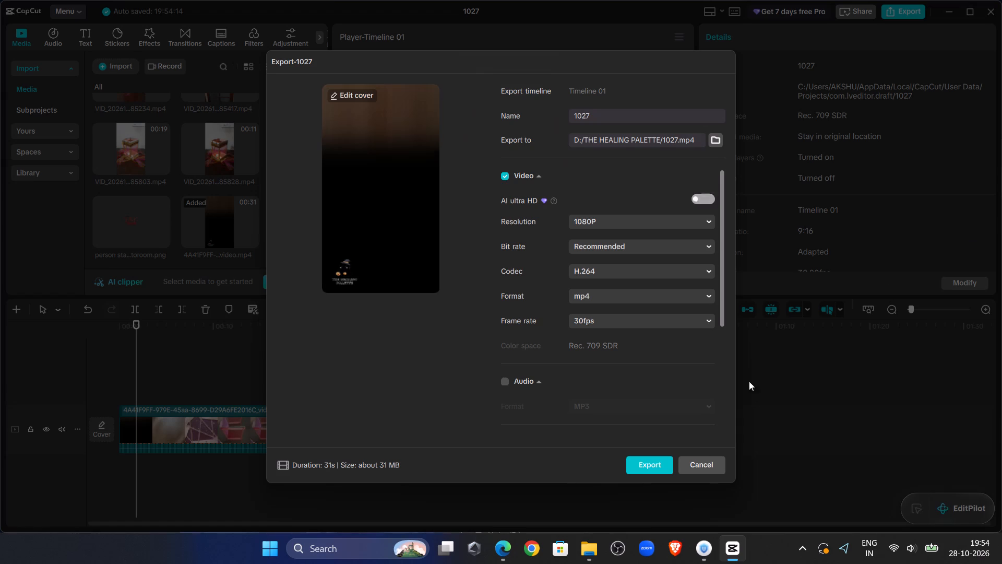
left_click(643, 461)
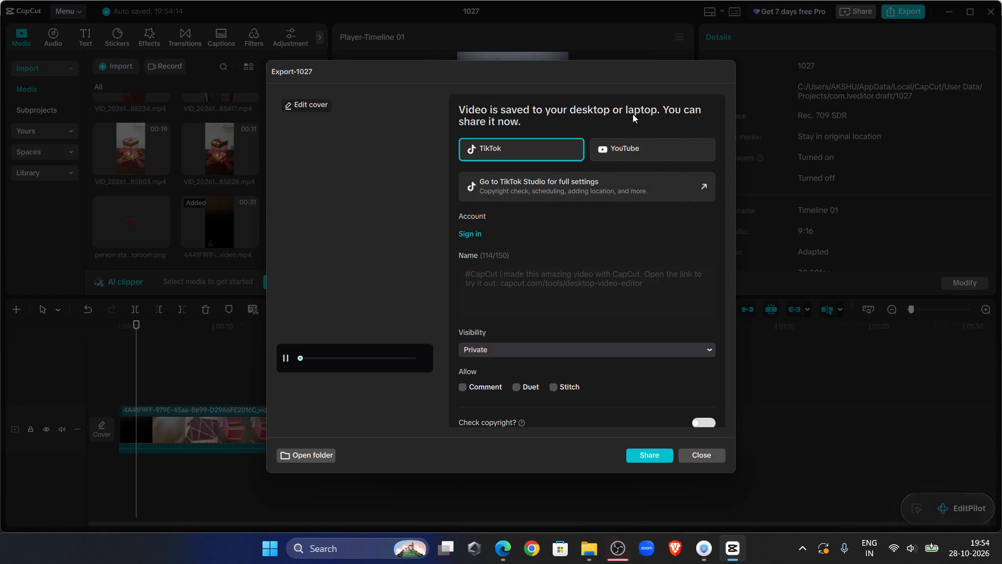
Close the finished export window and play the exported 1027.mp4 from the THE HEALING PALETTE folder on drive D in File Explorer.
left_click(701, 447)
left_click(698, 455)
left_click(583, 557)
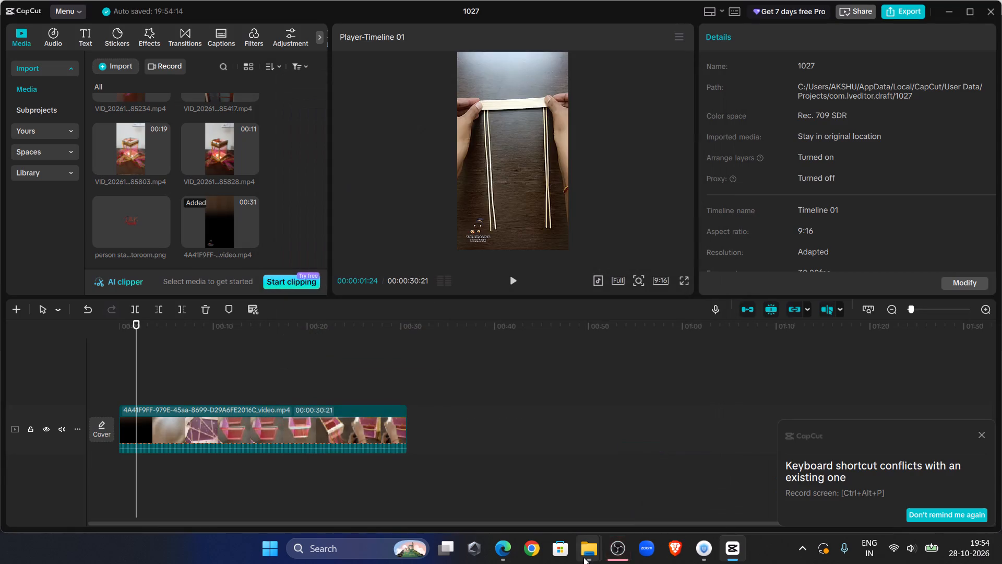
left_click(578, 487)
double_click(390, 122)
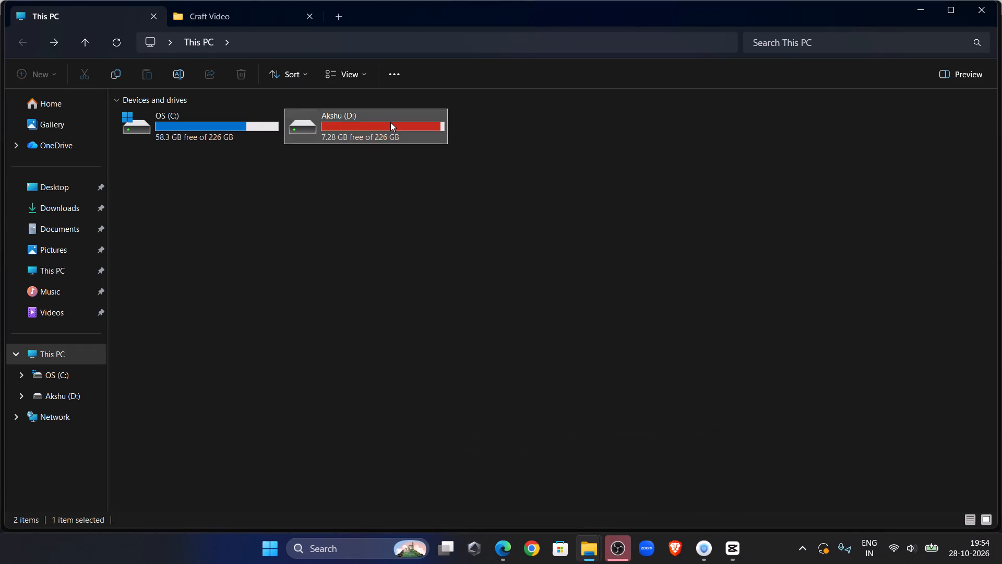
double_click(285, 138)
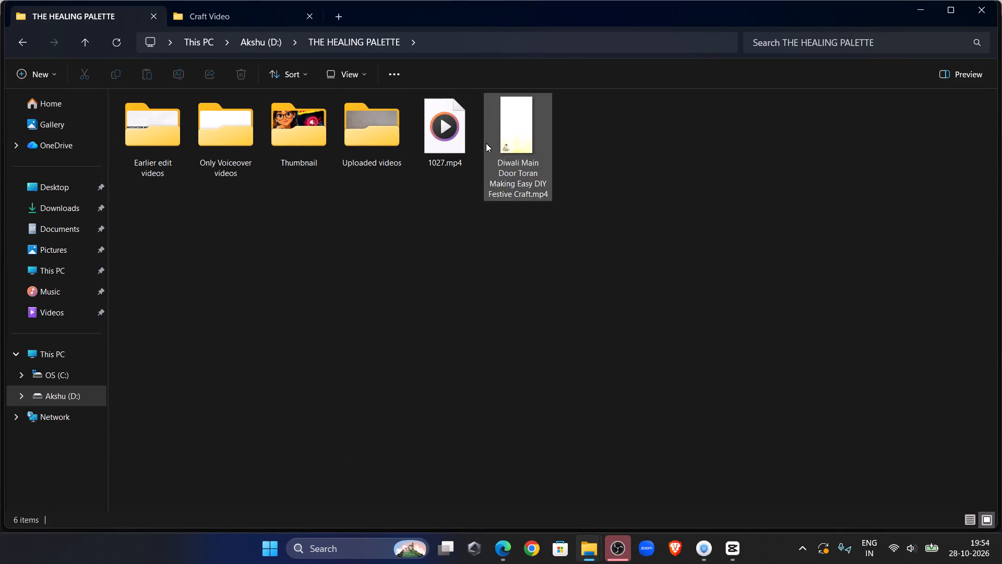
double_click(454, 138)
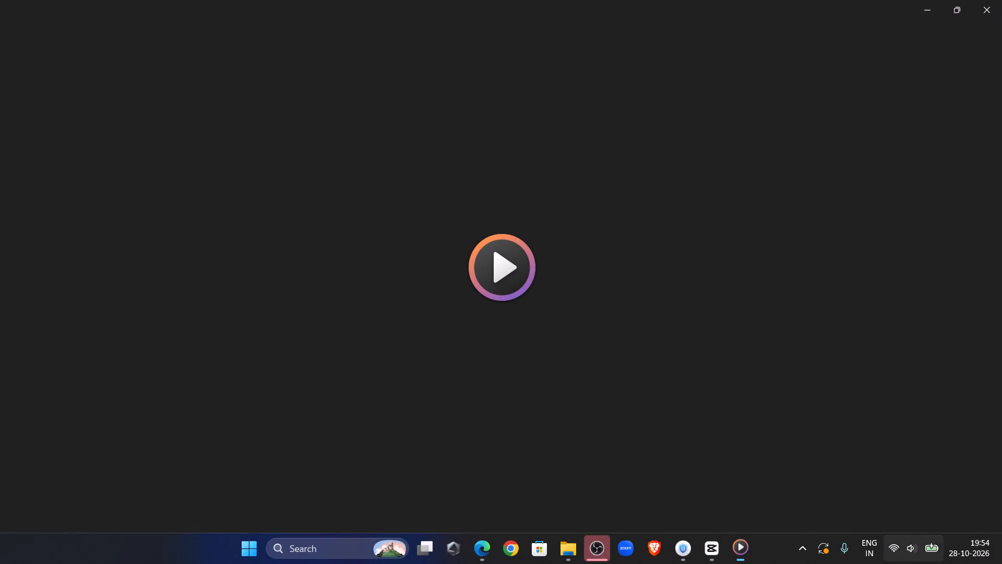
Raise the system volume for the video playback.
left_click(896, 562)
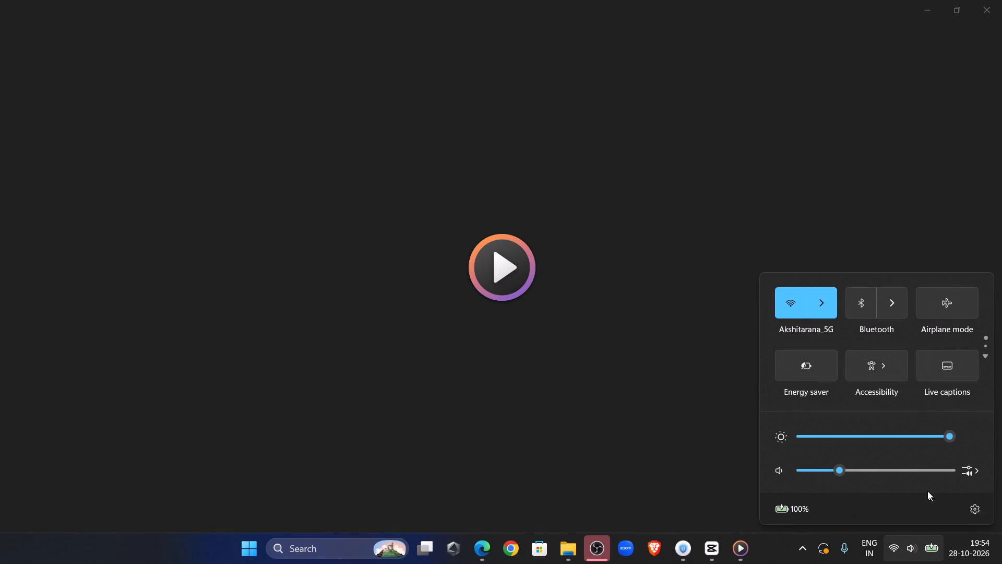
left_click(914, 478)
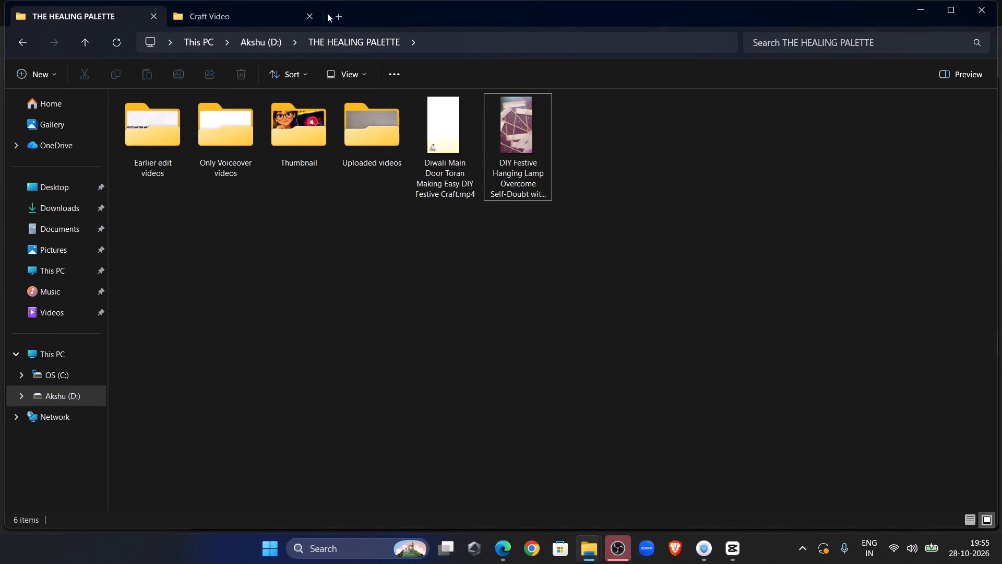
Open the Download folder of the POCO M4 Pro's internal shared storage in a new File Explorer tab.
left_click(332, 14)
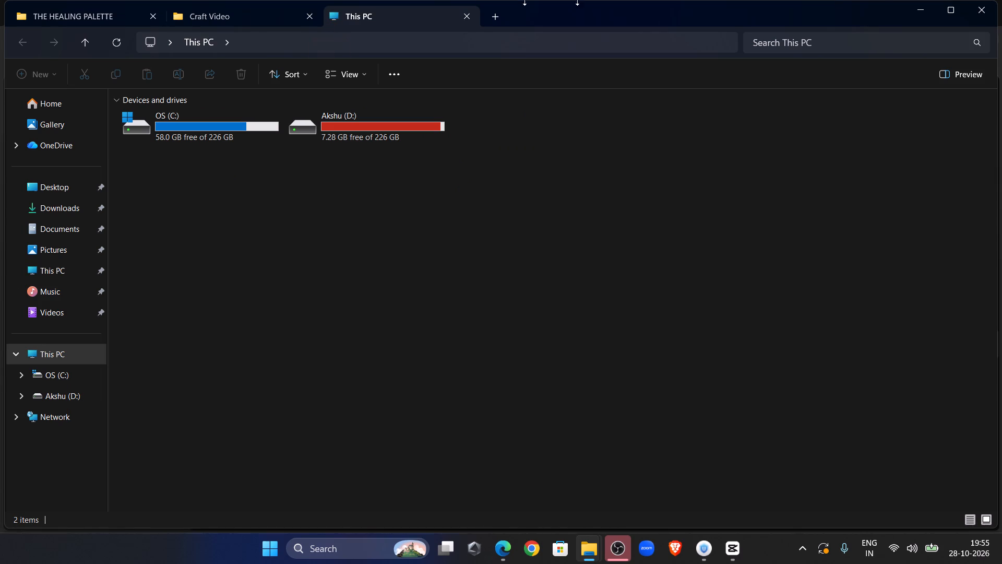
left_click(374, 19)
double_click(199, 131)
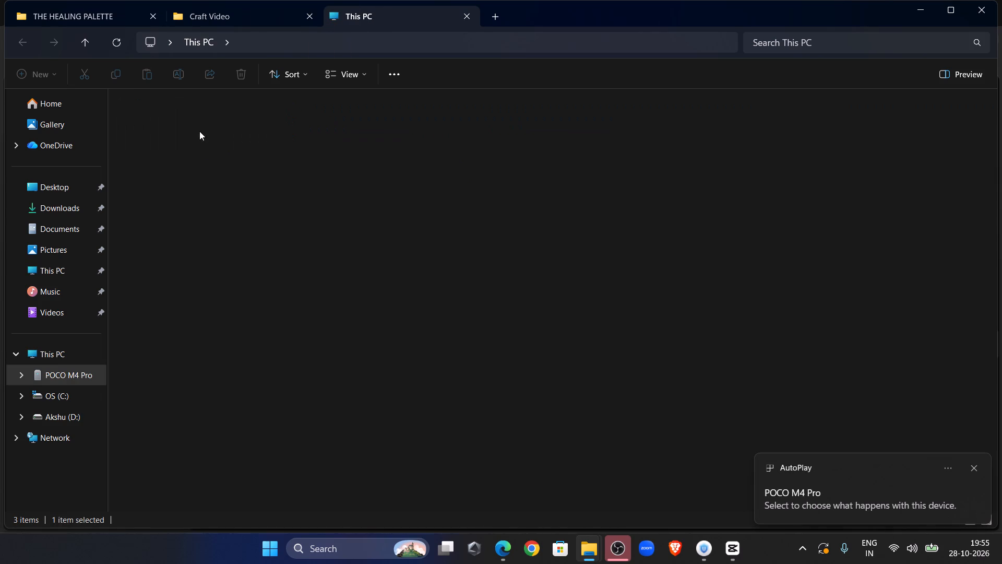
double_click(206, 114)
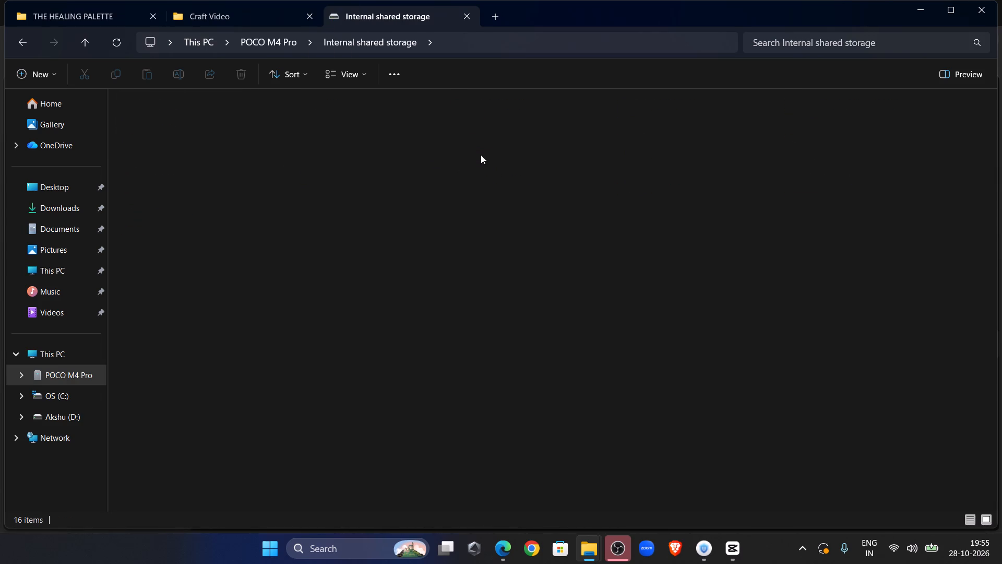
left_click(481, 155)
left_click(332, 17)
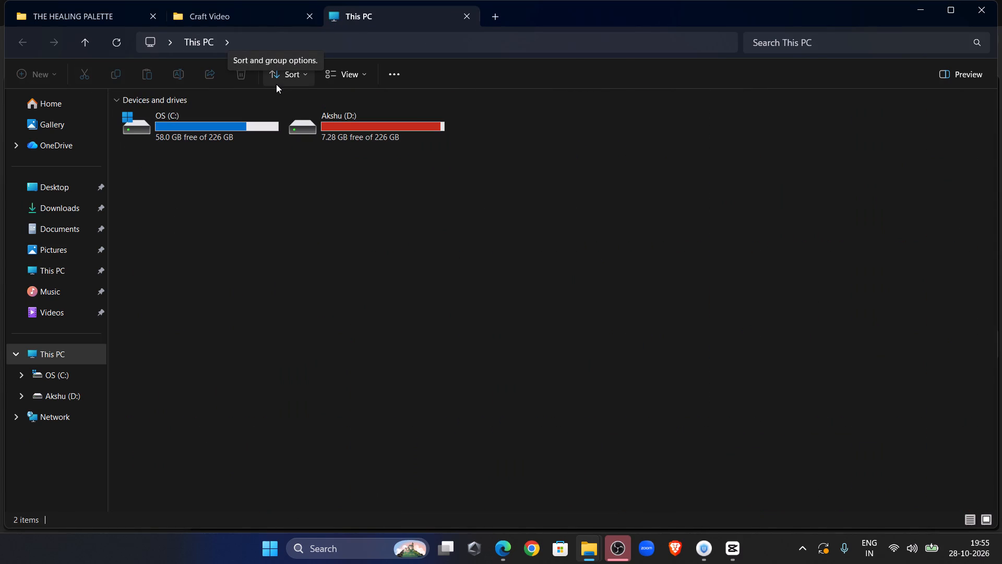
double_click(226, 120)
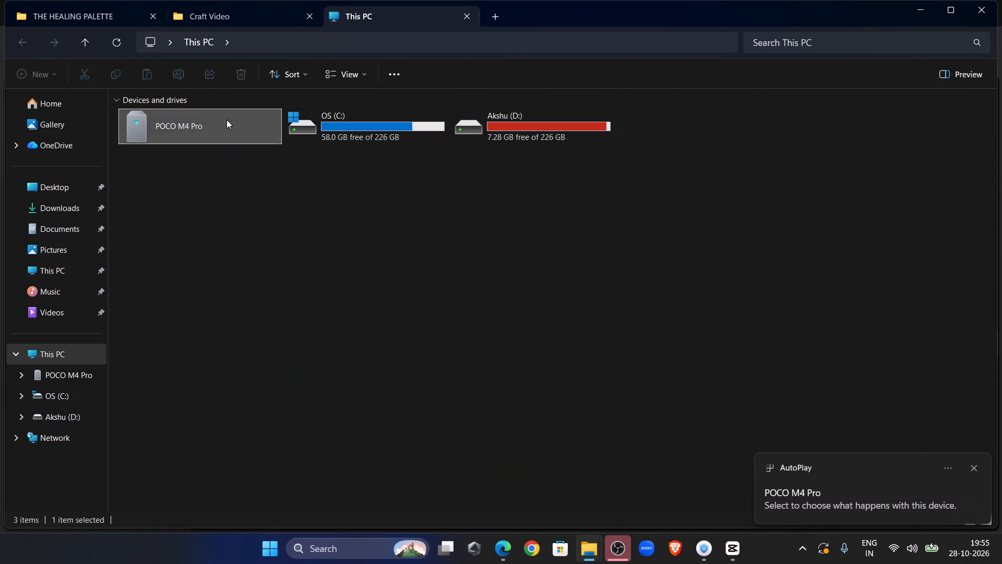
double_click(269, 124)
double_click(532, 155)
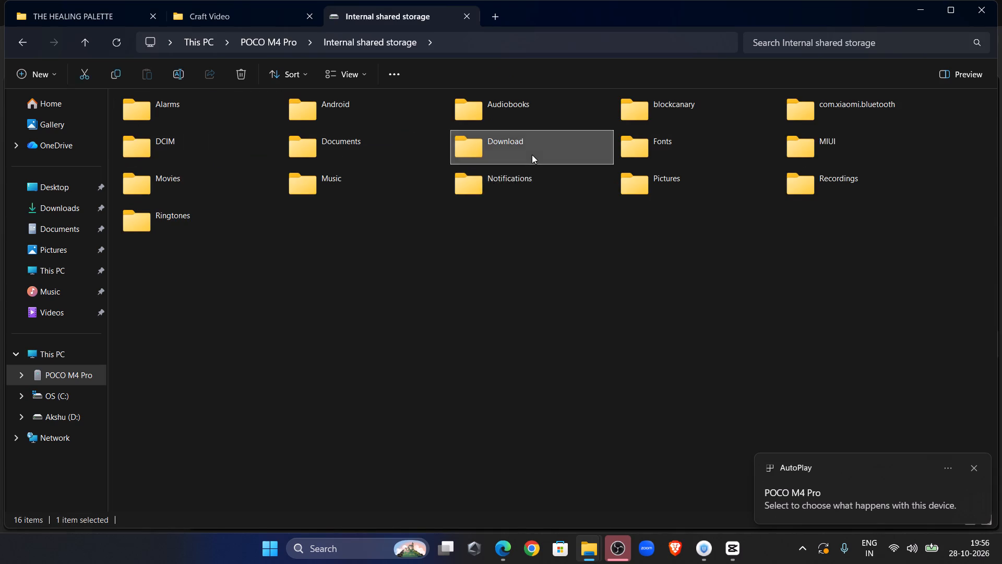
Copy the DIY Festive Hanging Lamp video from THE HEALING PALETTE into the phone's Download folder and check the end of its file list.
left_click(212, 13)
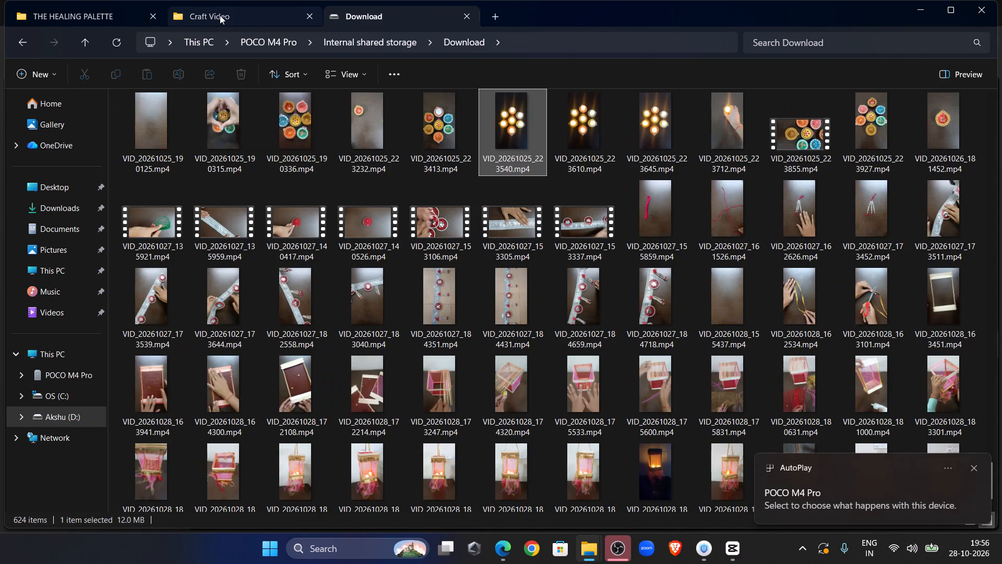
left_click(79, 11)
left_click(538, 154)
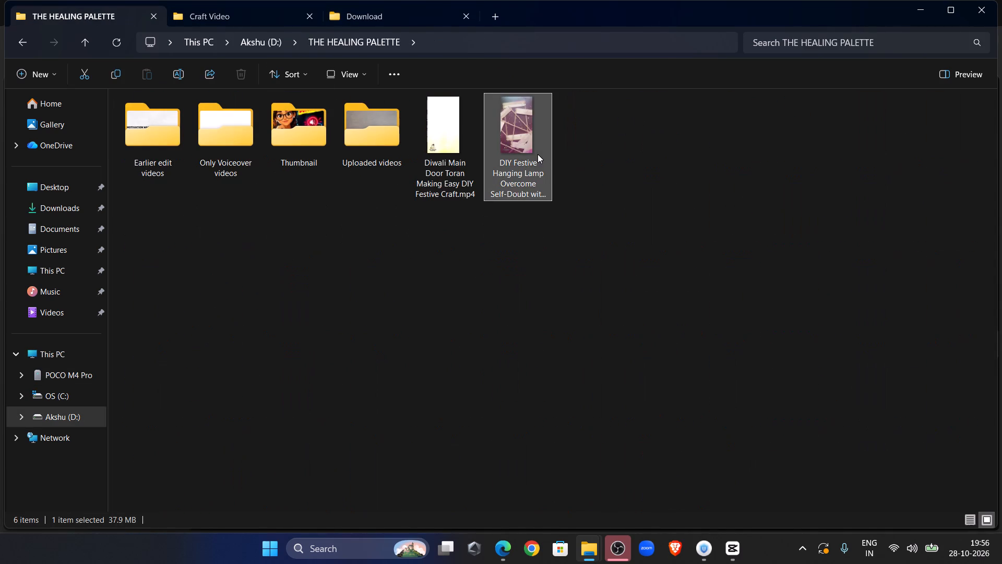
key("ctrl+c")
left_click(375, 12)
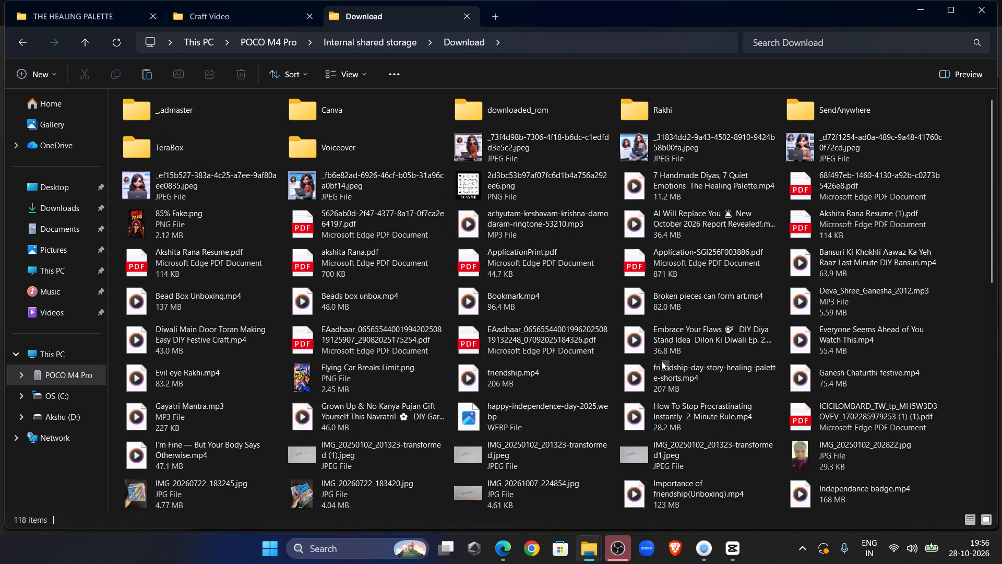
key("ctrl+v")
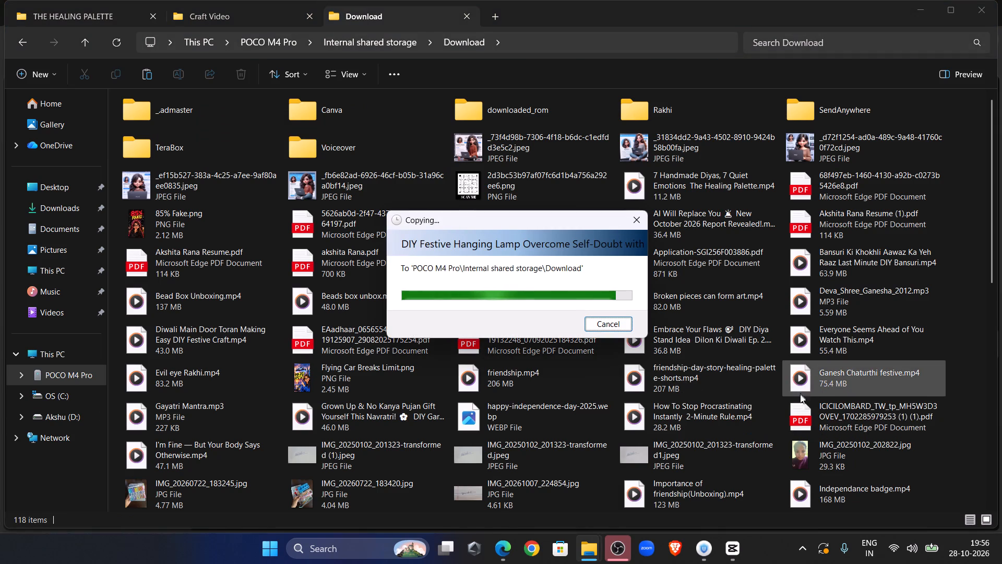
scroll(825, 418, "down", 20)
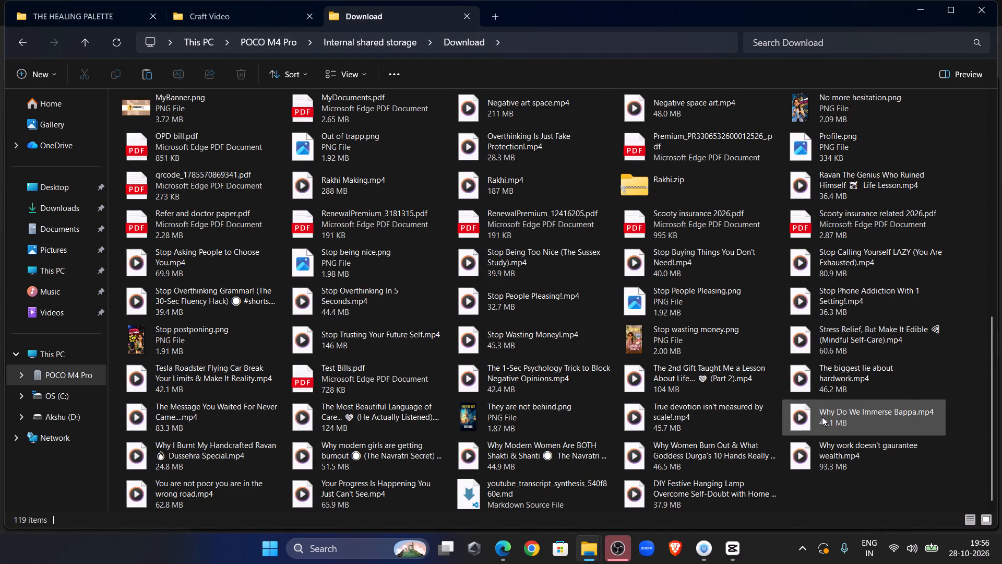
scroll(822, 417, "down", 7)
Go back from the phone's Download folder to the This PC overview.
triple_click(22, 44)
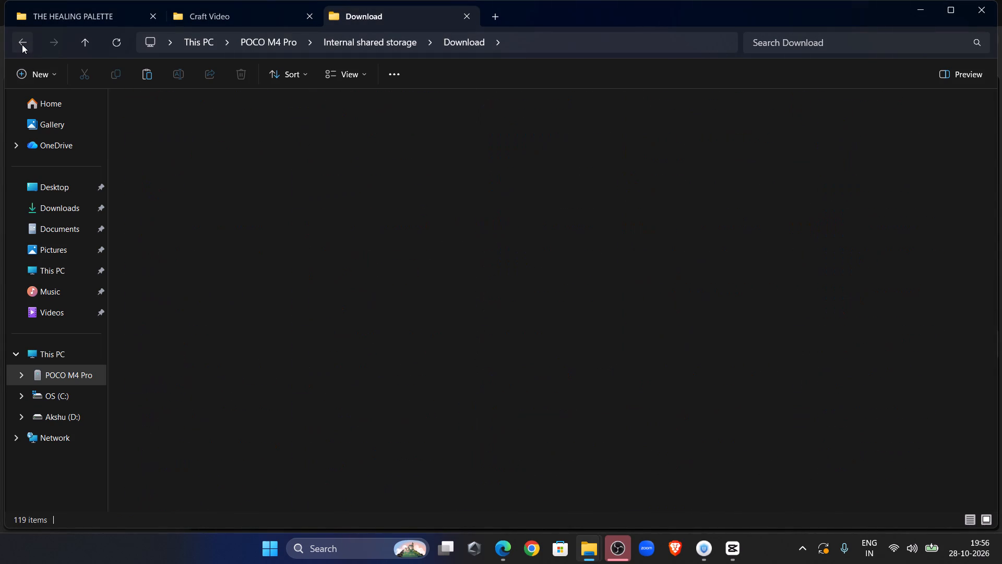
left_click(22, 44)
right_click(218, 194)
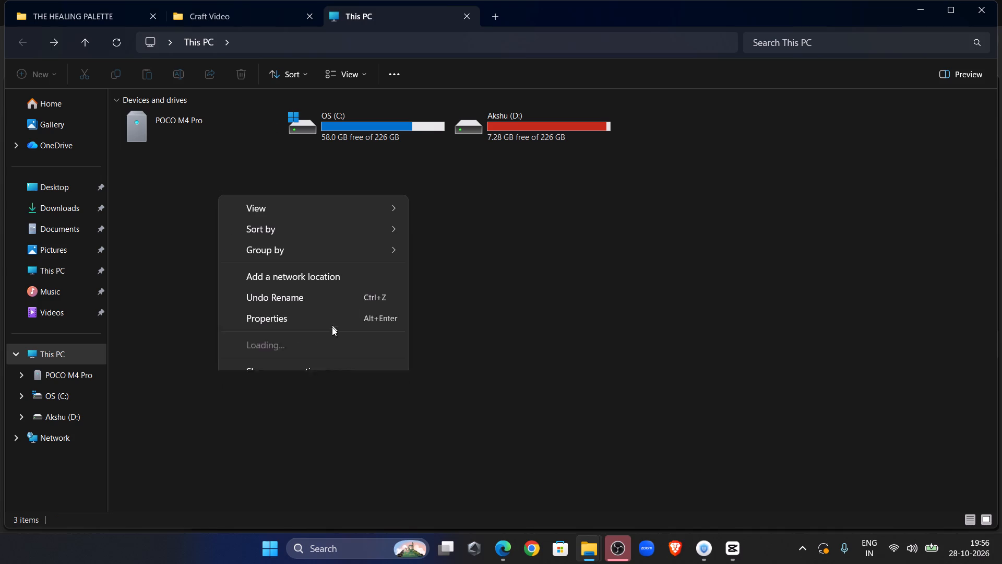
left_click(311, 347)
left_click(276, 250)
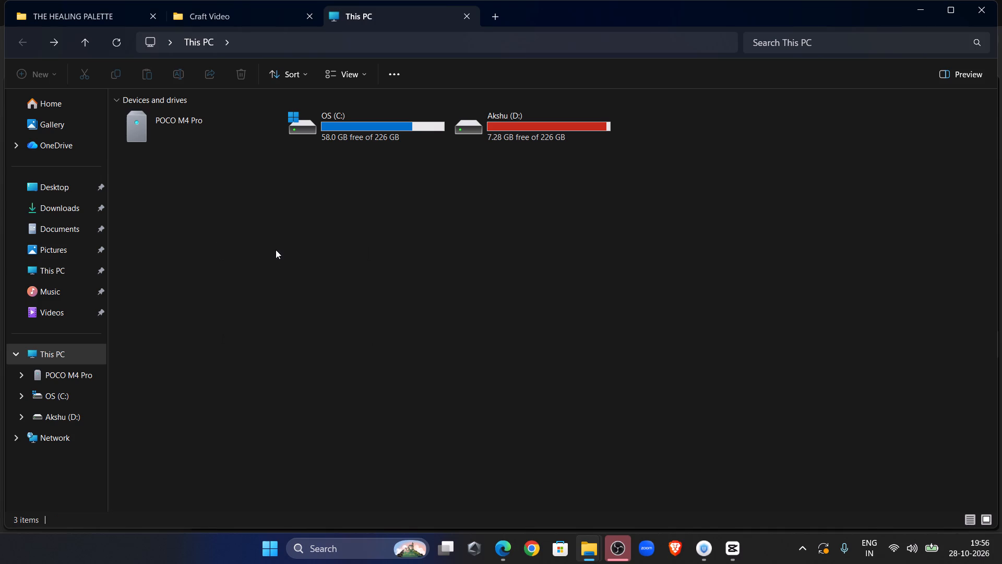
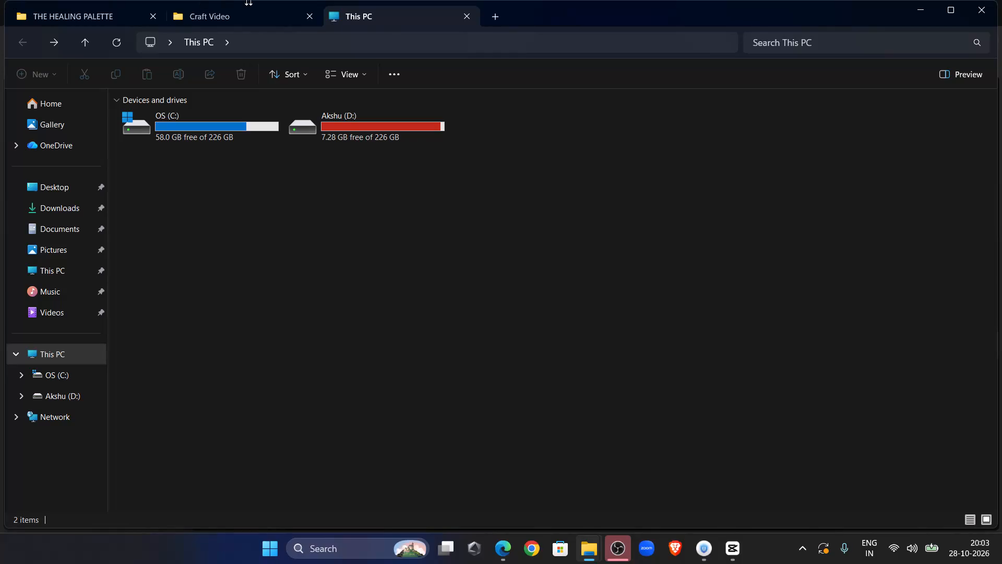
Go back out of the Craft Video folder and close its File Explorer tab.
left_click(250, 13)
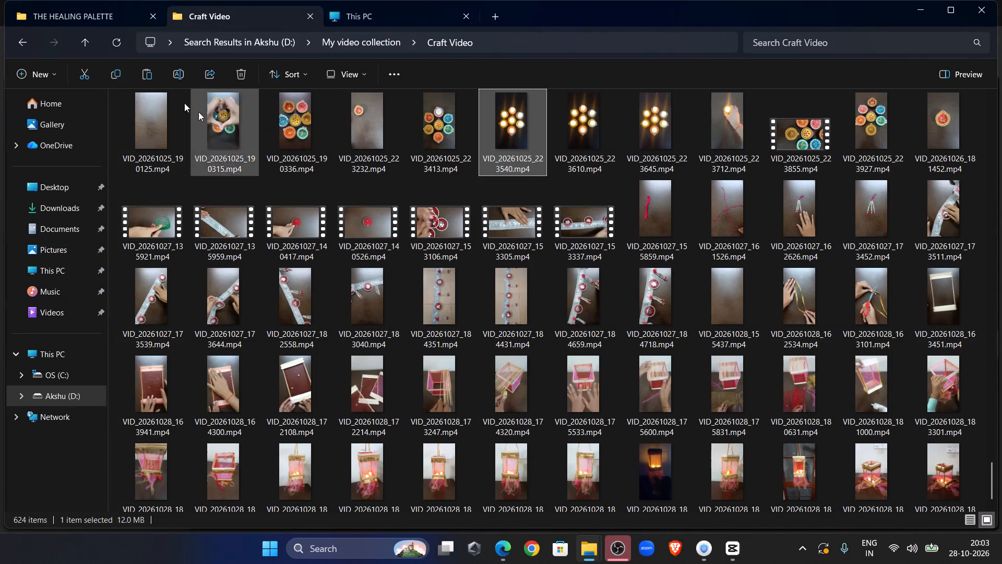
left_click(17, 43)
left_click(17, 43)
left_click(17, 43)
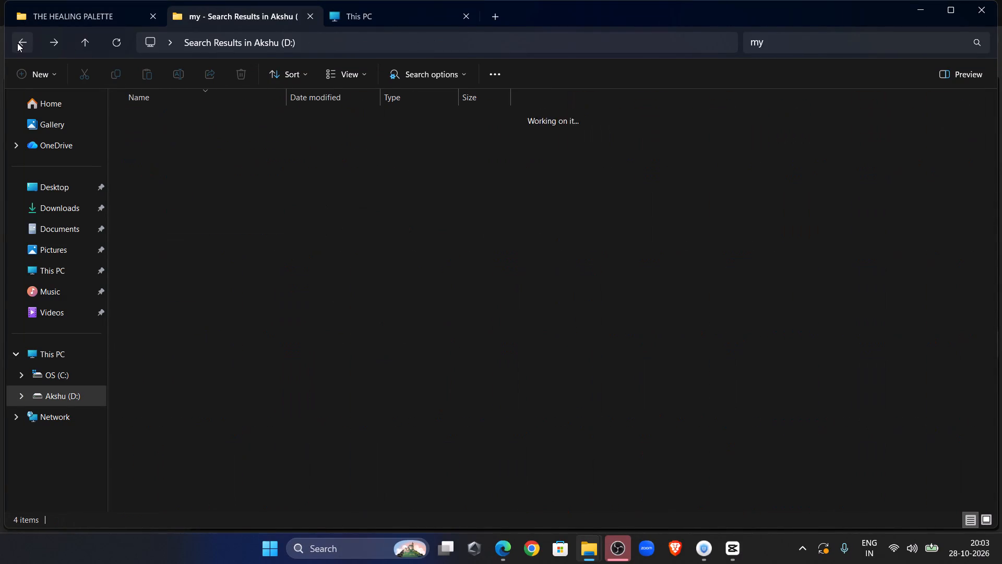
left_click(306, 17)
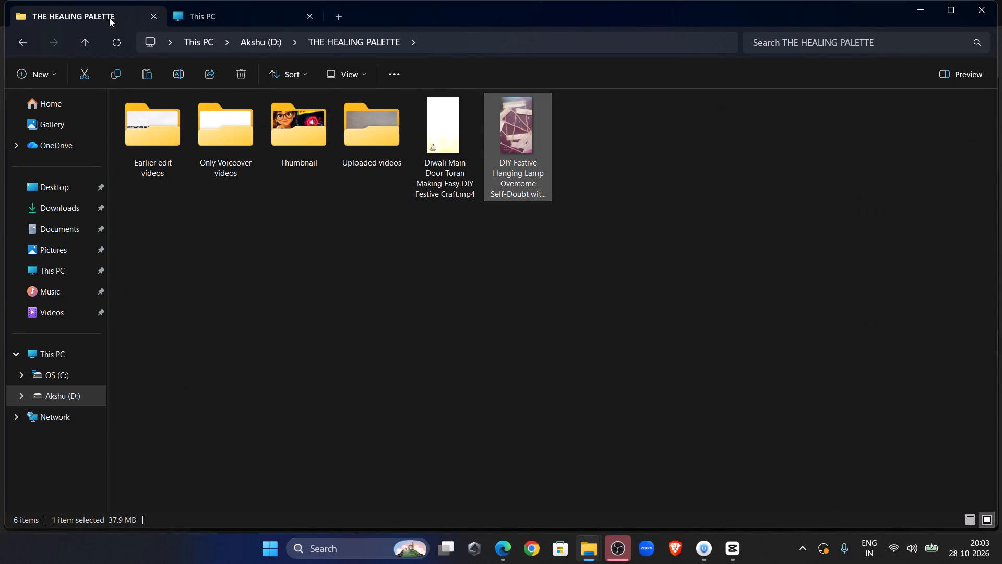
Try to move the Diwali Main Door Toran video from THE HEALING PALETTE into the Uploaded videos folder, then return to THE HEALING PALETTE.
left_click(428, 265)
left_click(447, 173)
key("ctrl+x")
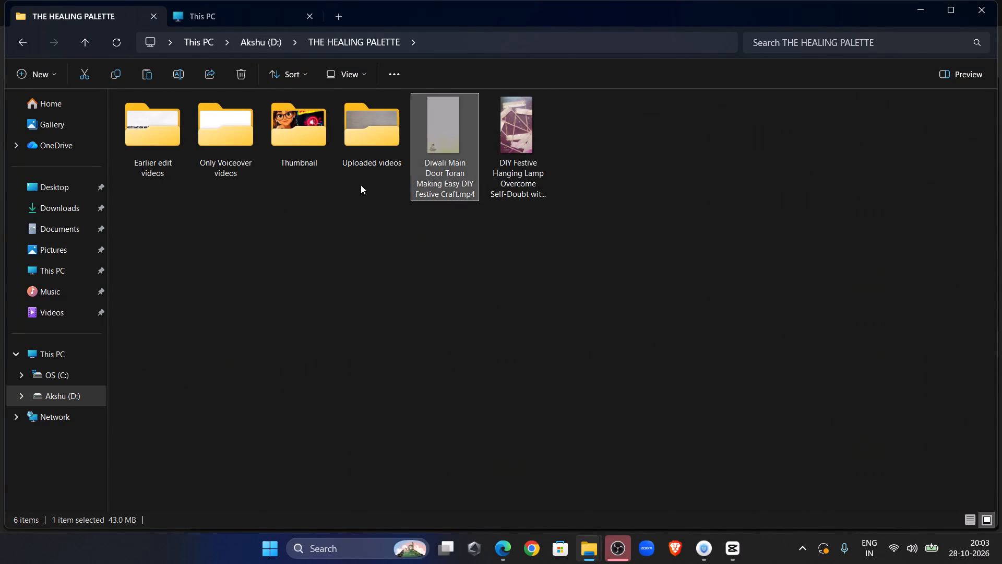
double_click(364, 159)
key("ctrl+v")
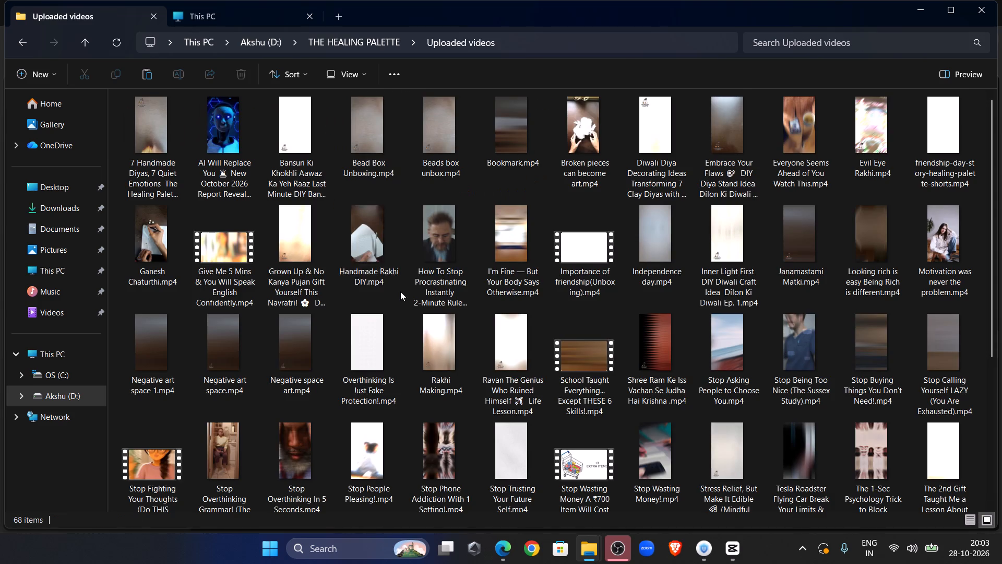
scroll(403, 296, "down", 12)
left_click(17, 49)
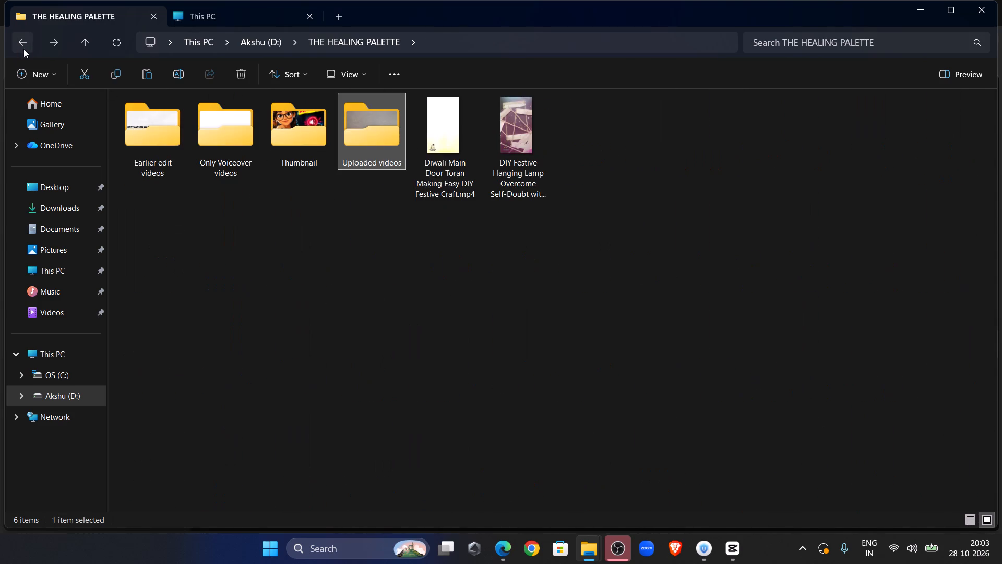
Move the Diwali Main Door Toran video into the Uploaded videos folder and return to THE HEALING PALETTE.
double_click(476, 170)
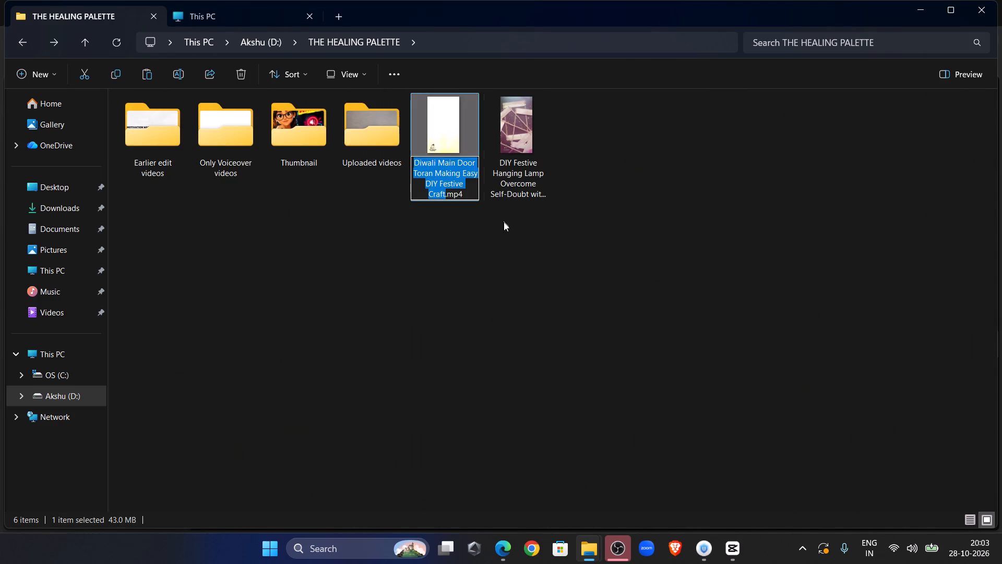
left_click(505, 224)
left_click(458, 125)
key("ctrl+x")
double_click(389, 120)
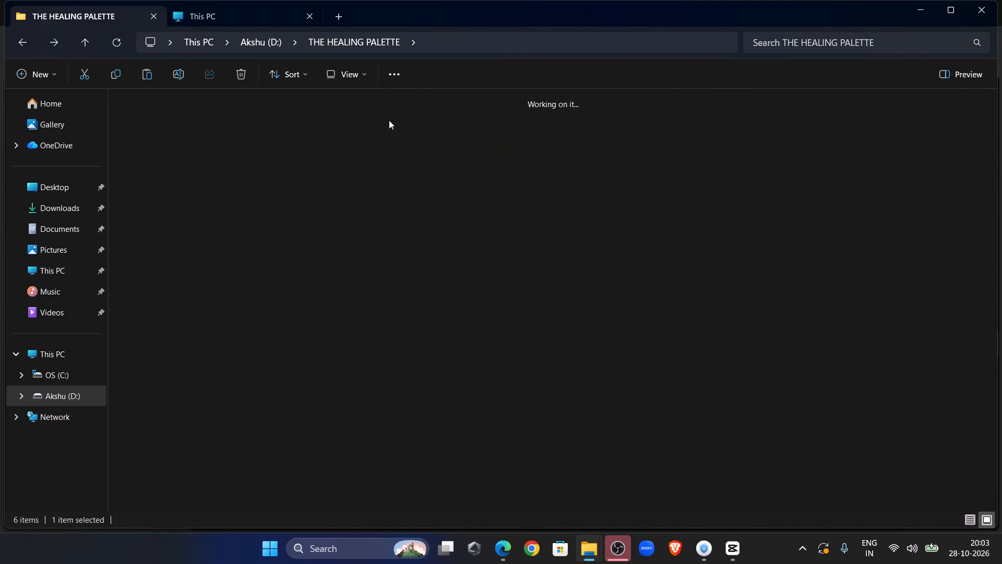
key("ctrl+v")
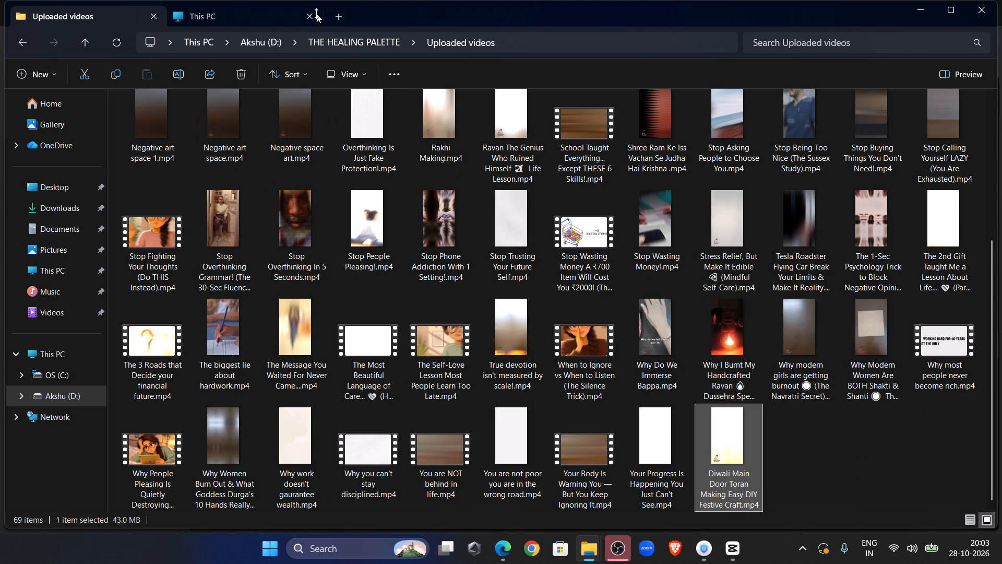
left_click(12, 45)
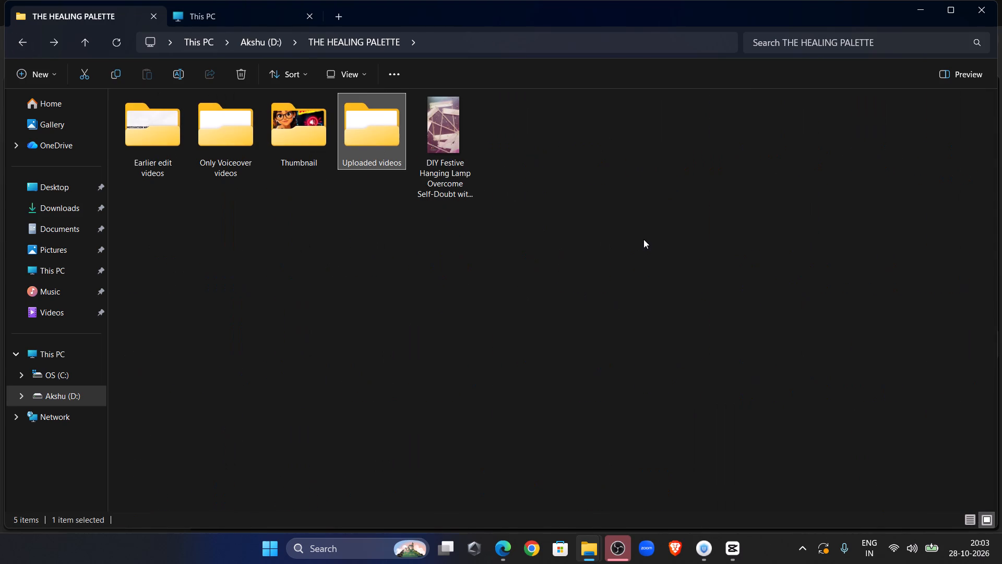
Close the remaining THE HEALING PALETTE and This PC tabs in File Explorer.
left_click(643, 239)
right_click(636, 232)
left_click(669, 416)
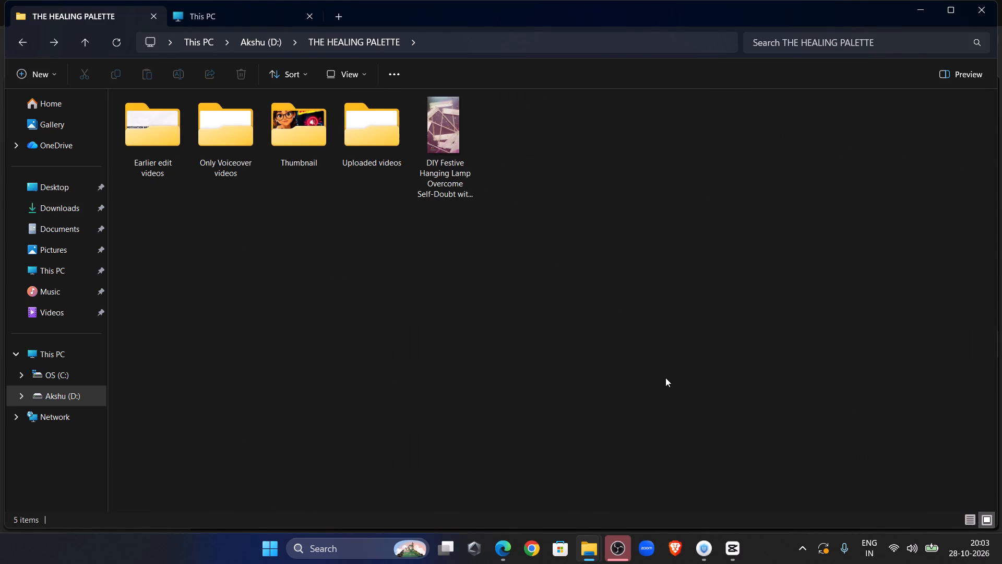
left_click(685, 293)
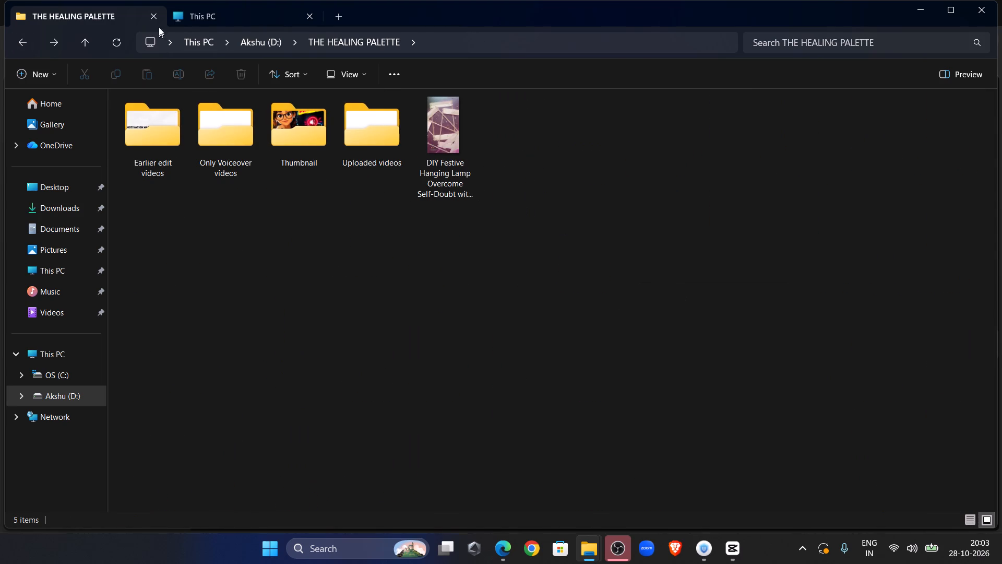
left_click(155, 20)
left_click(155, 20)
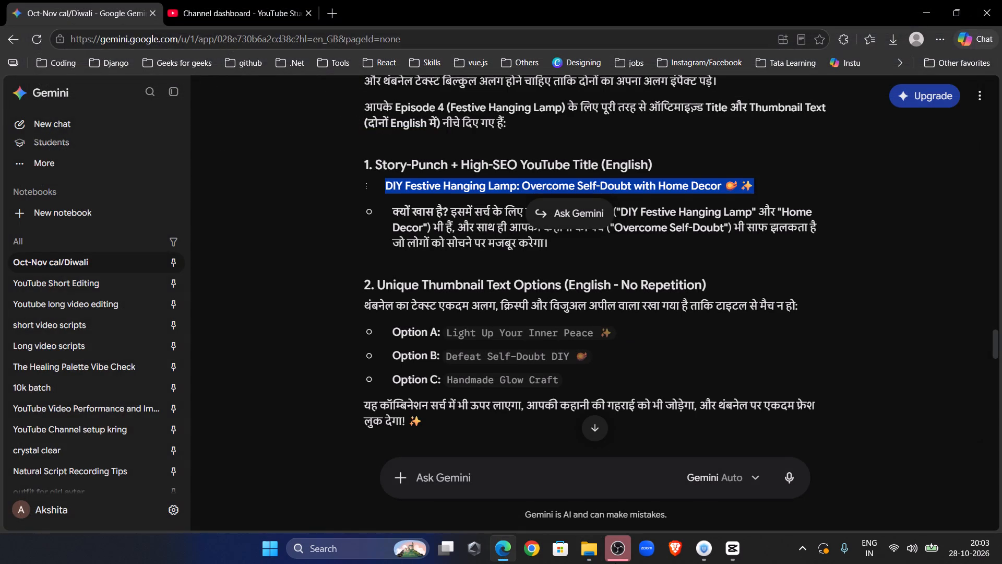
Switch to OBS Studio and close it.
left_click(612, 554)
left_click(993, 2)
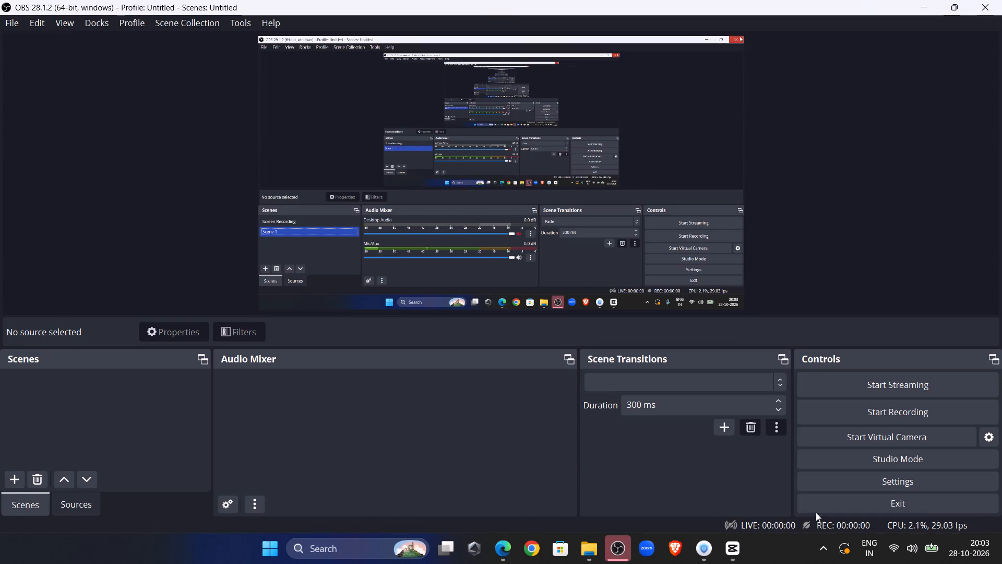
left_click(735, 549)
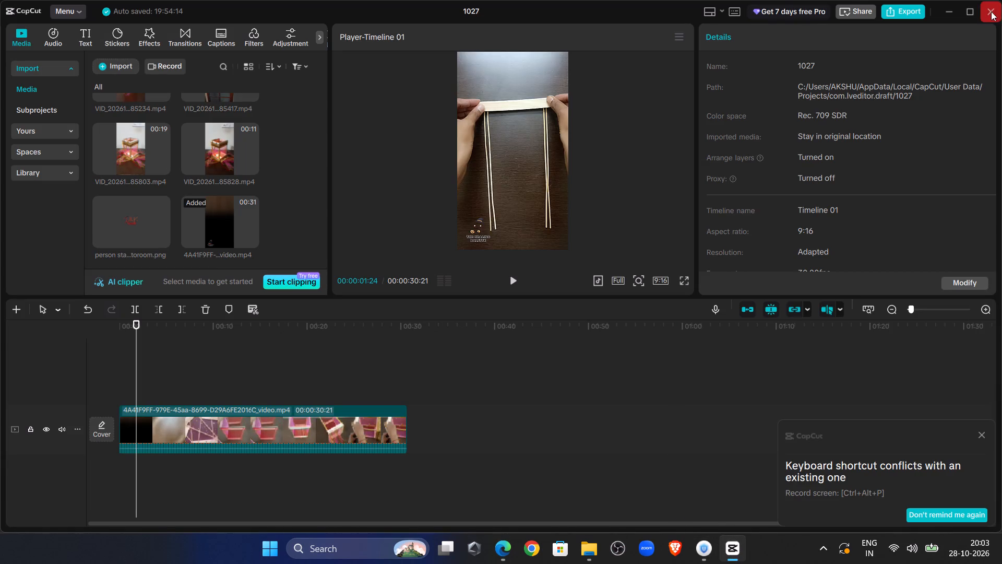
left_click(991, 11)
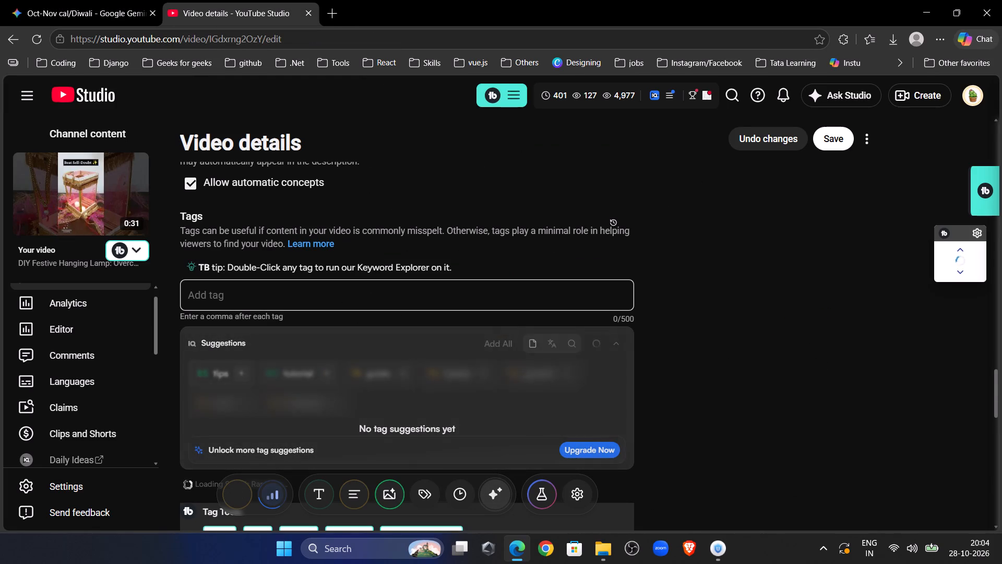
Review the short's title, description and thumbnail preview in the video details.
scroll(443, 336, "up", 2)
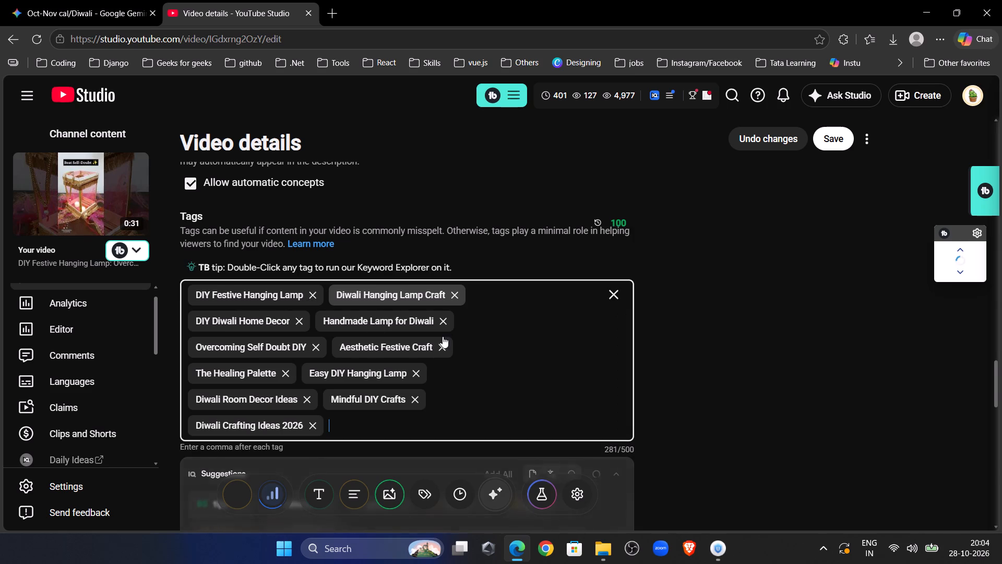
scroll(443, 336, "up", 18)
scroll(447, 341, "up", 14)
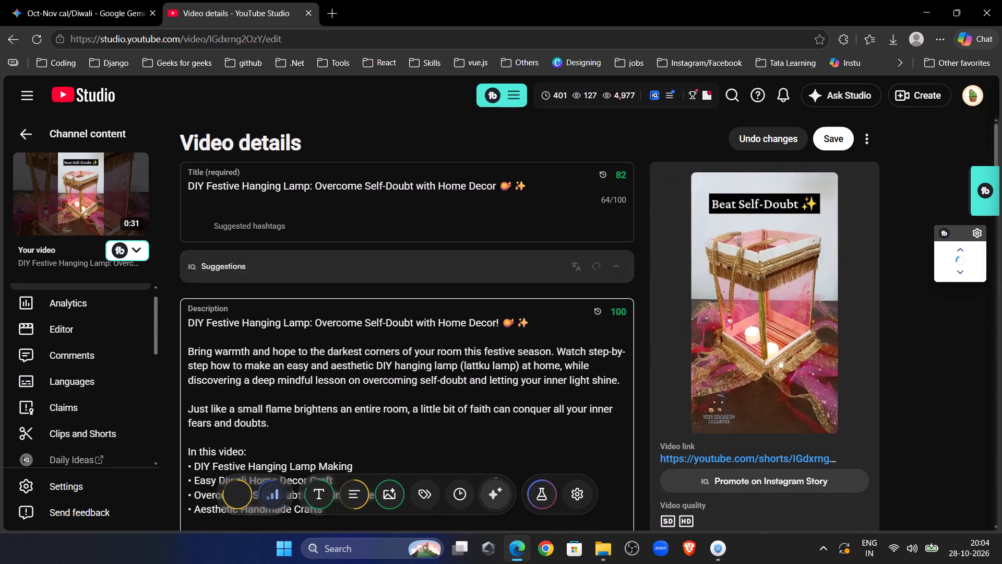
scroll(498, 382, "down", 5)
scroll(498, 384, "up", 4)
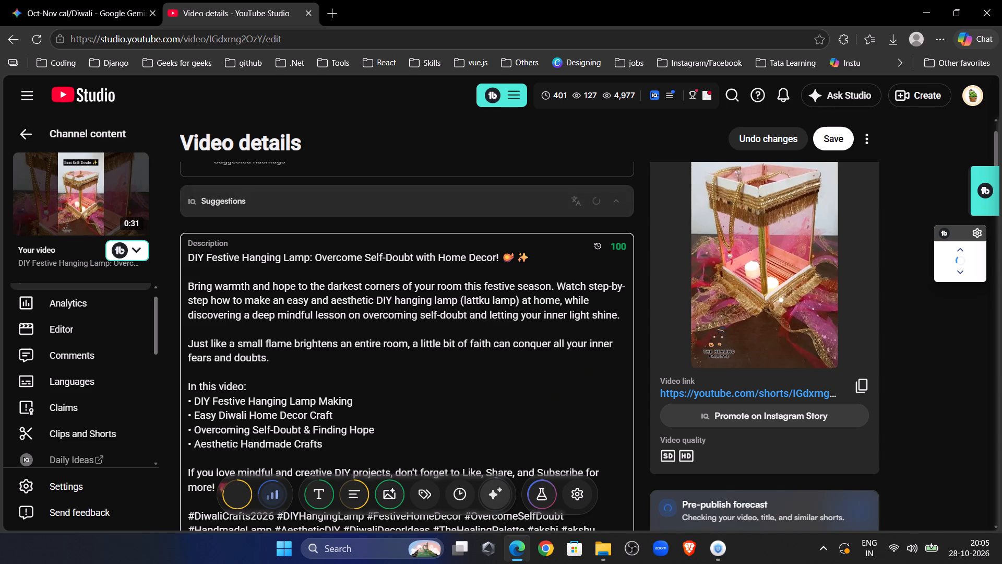
Remove the tag Diwali Crafting Ideas 2026 from the short's Tags field.
scroll(563, 342, "down", 5)
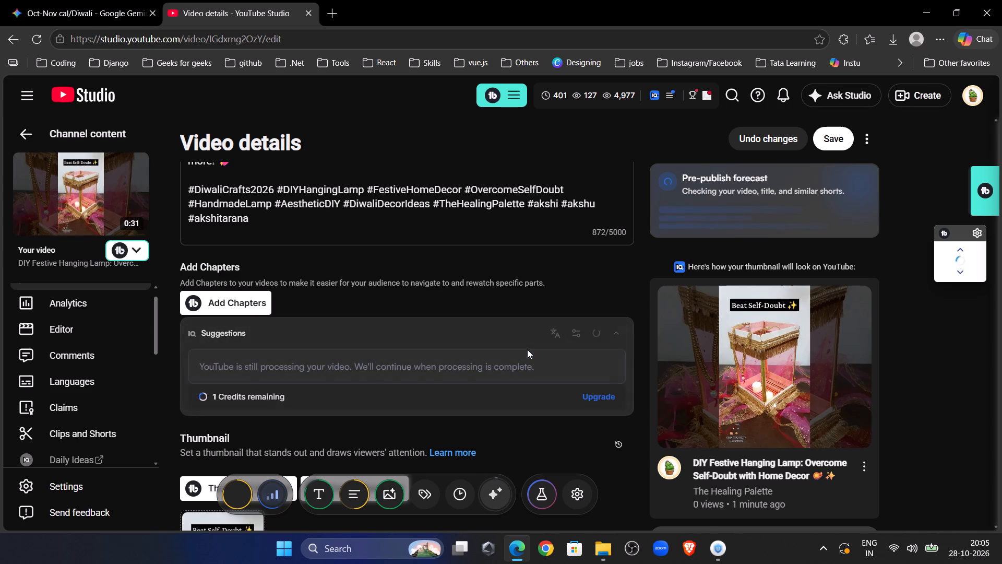
scroll(519, 444, "up", 7)
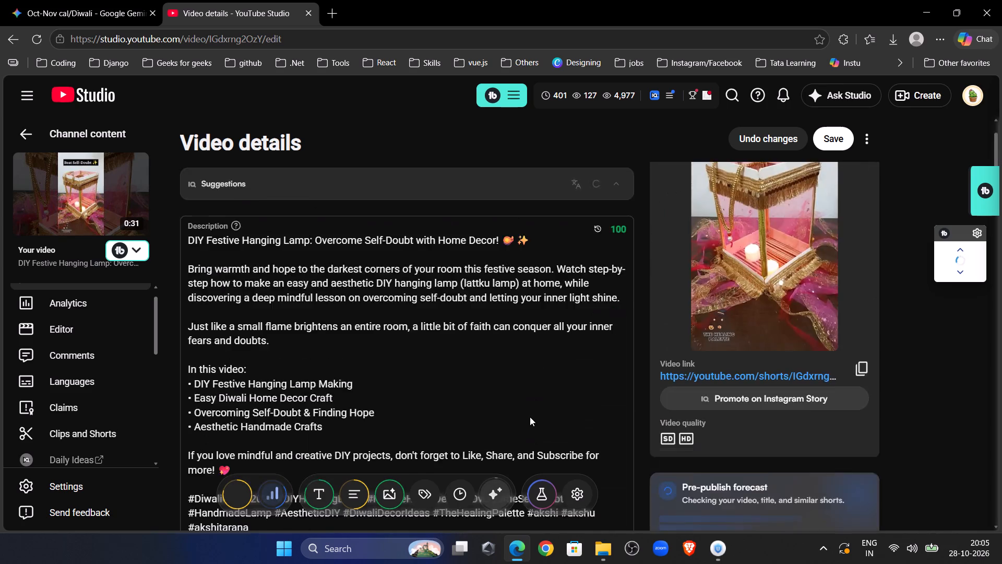
scroll(536, 402, "down", 12)
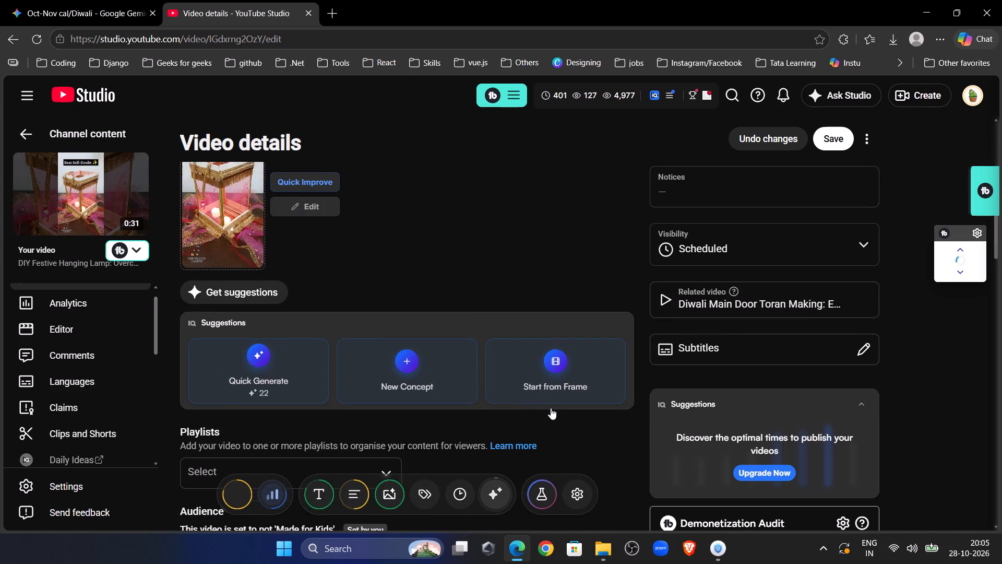
scroll(551, 411, "down", 4)
scroll(509, 374, "down", 6)
scroll(534, 332, "down", 4)
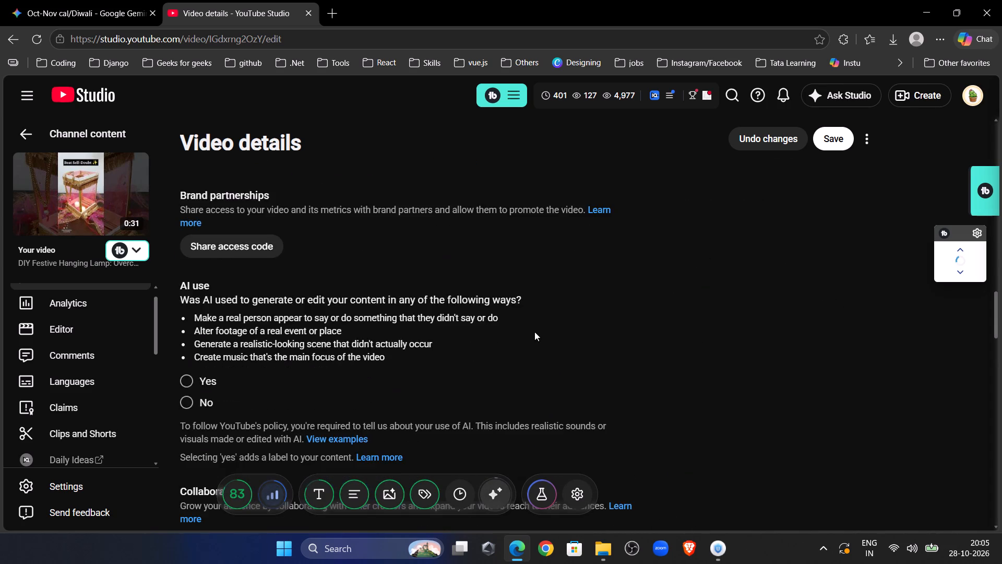
scroll(528, 333, "down", 7)
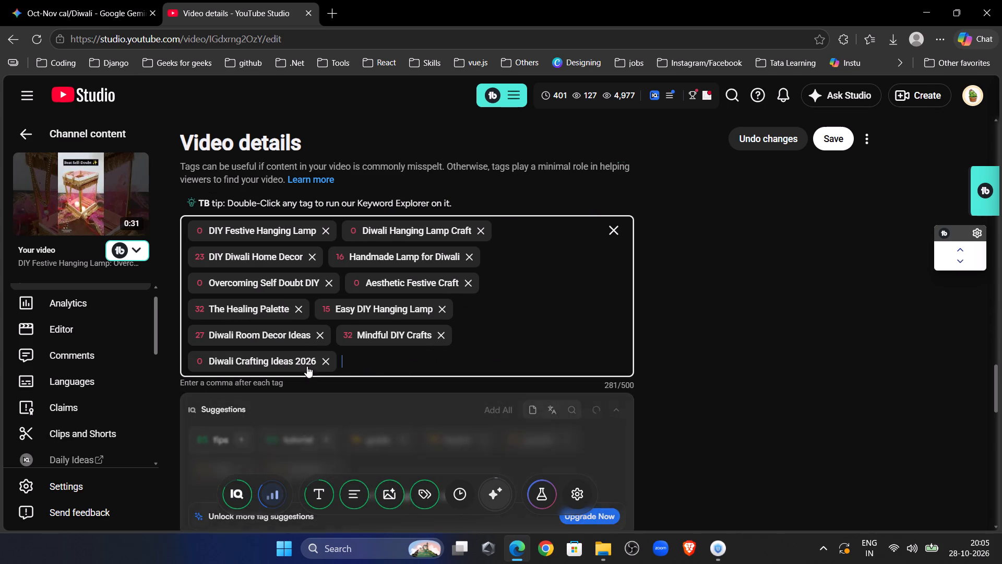
left_click(325, 361)
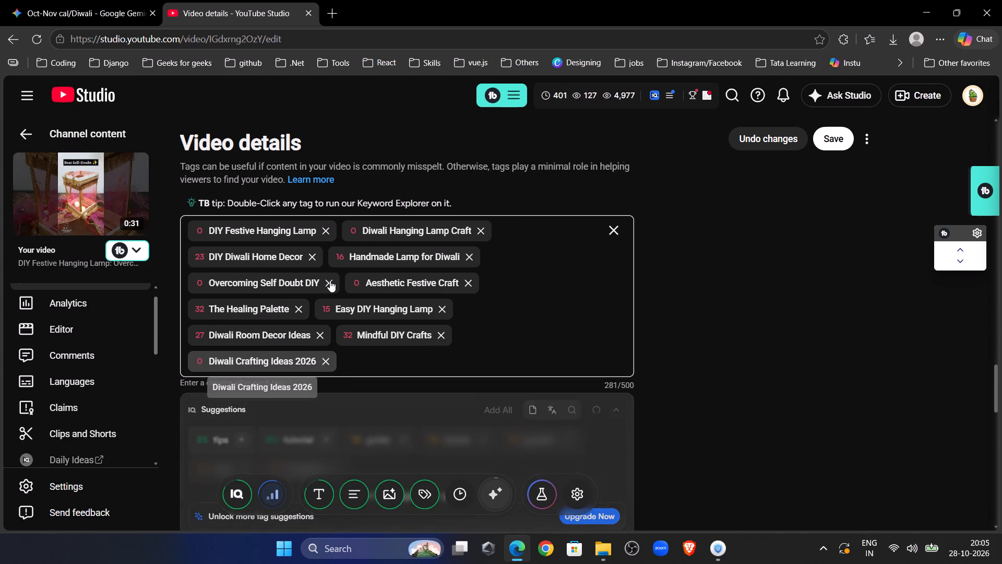
left_click(351, 362)
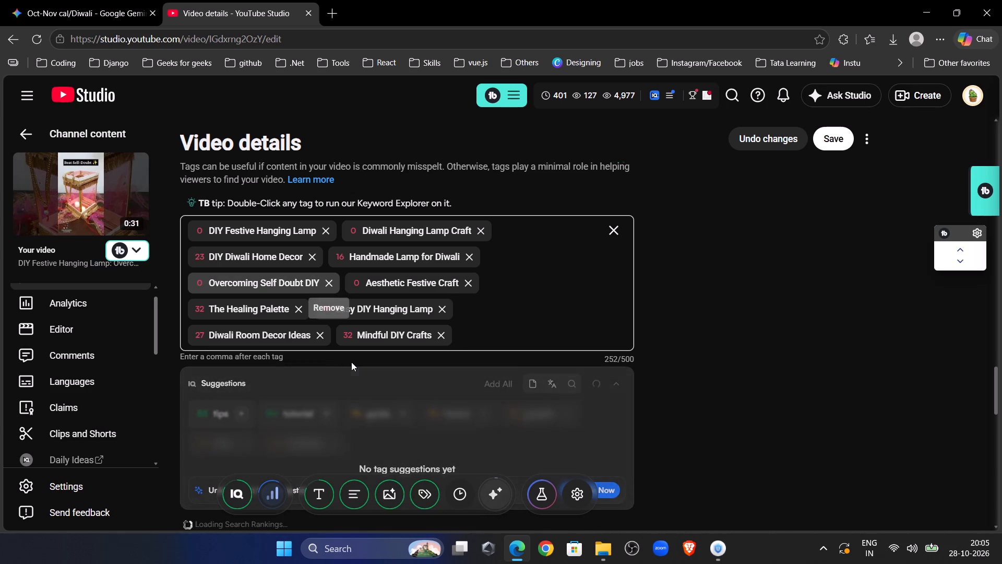
Add the suggested tag "diwali decoration ideas" to the short's tags.
left_click(463, 340)
type("diwali")
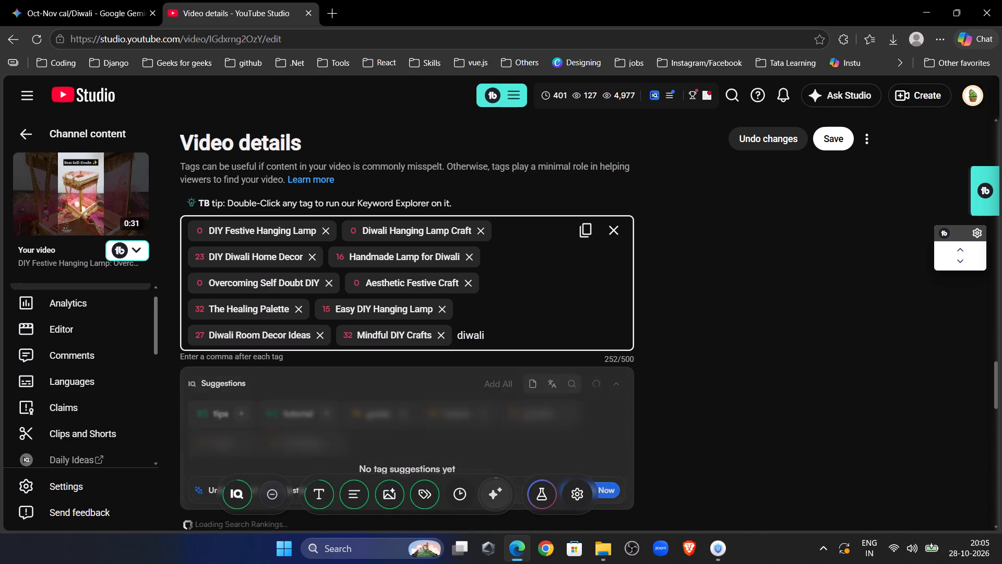
type("decoration")
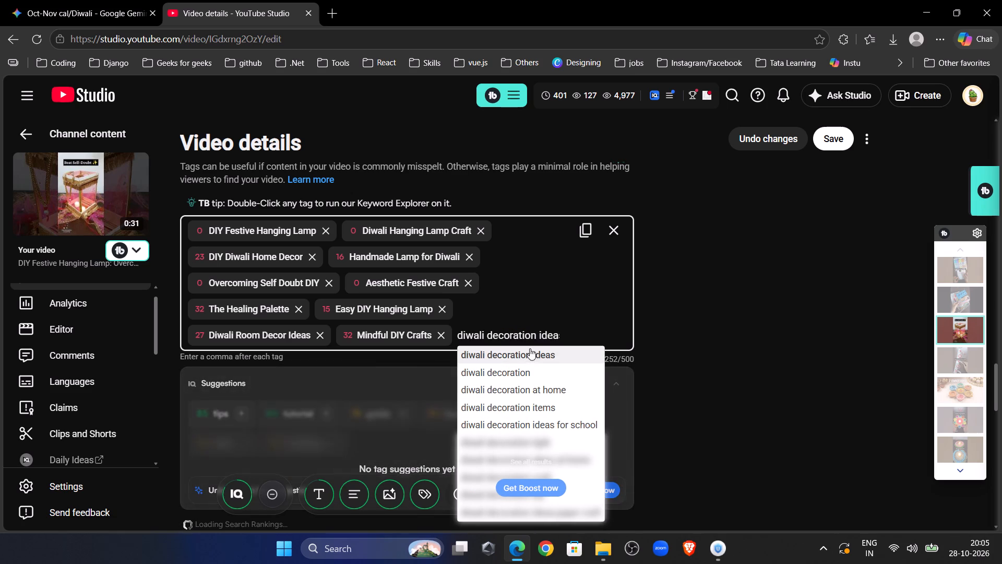
left_click(523, 359)
Remove the tags Aesthetic Festive Craft, Overcoming Self Doubt DIY, DIY Festive Hanging Lamp and Diwali Hanging Lamp Craft.
left_click(470, 284)
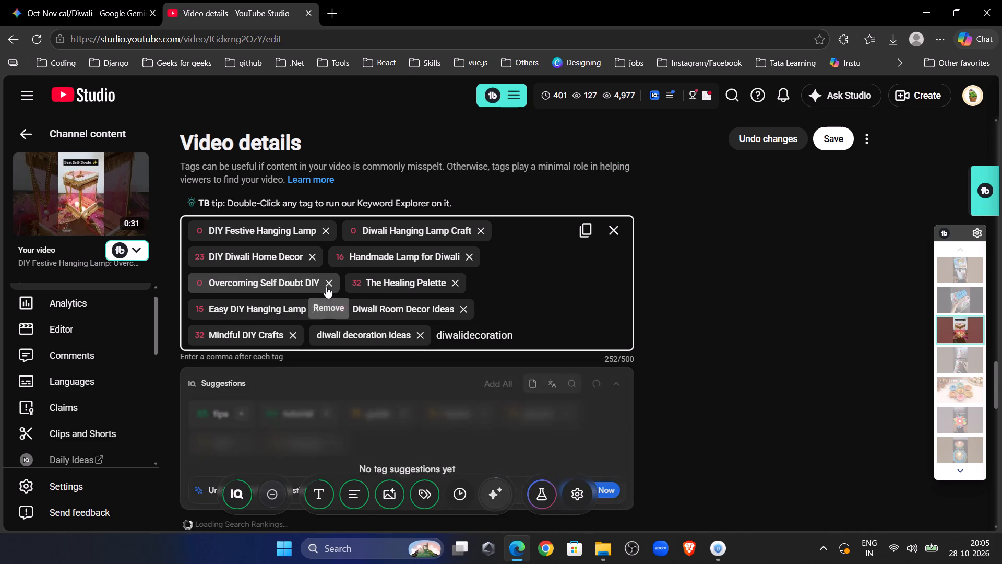
left_click(329, 281)
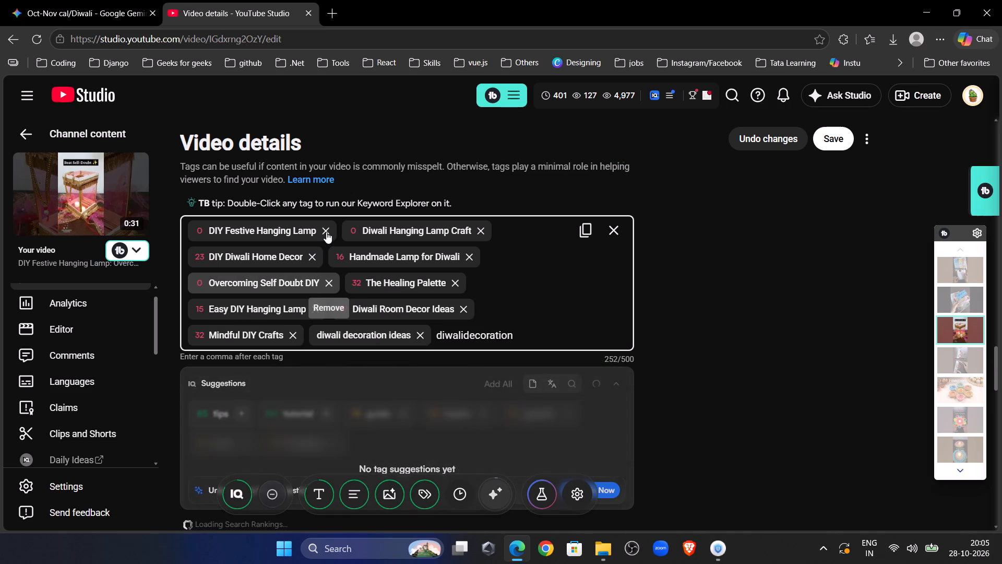
left_click(326, 232)
left_click(479, 231)
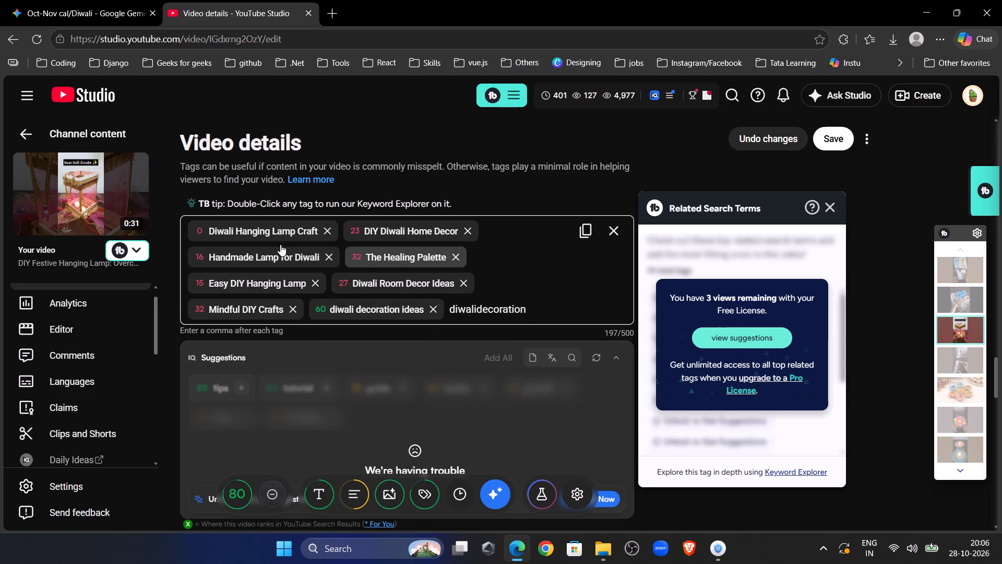
left_click(327, 231)
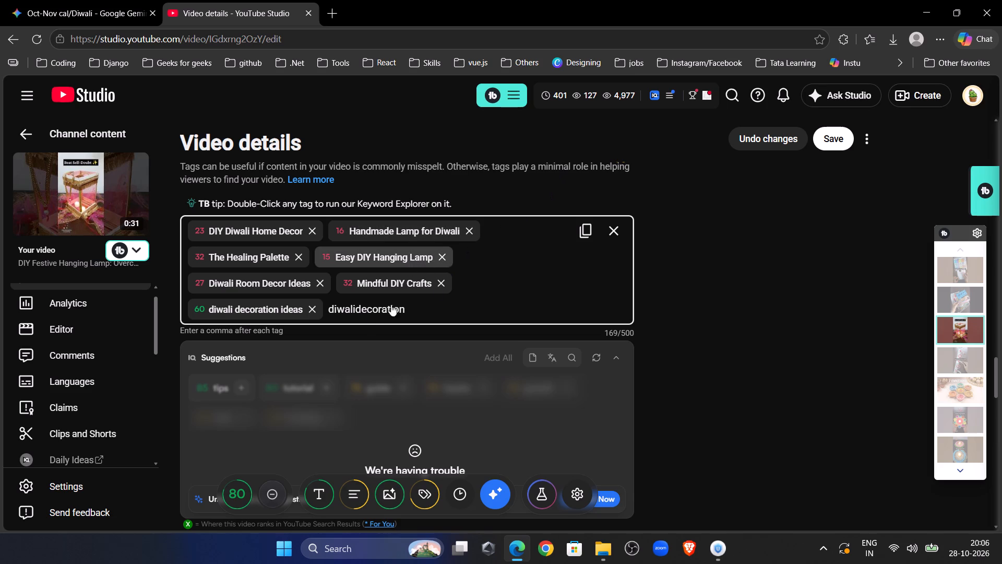
Turn the leftover text "diwalidecoration" in the Tags field into a tag.
left_click(369, 306)
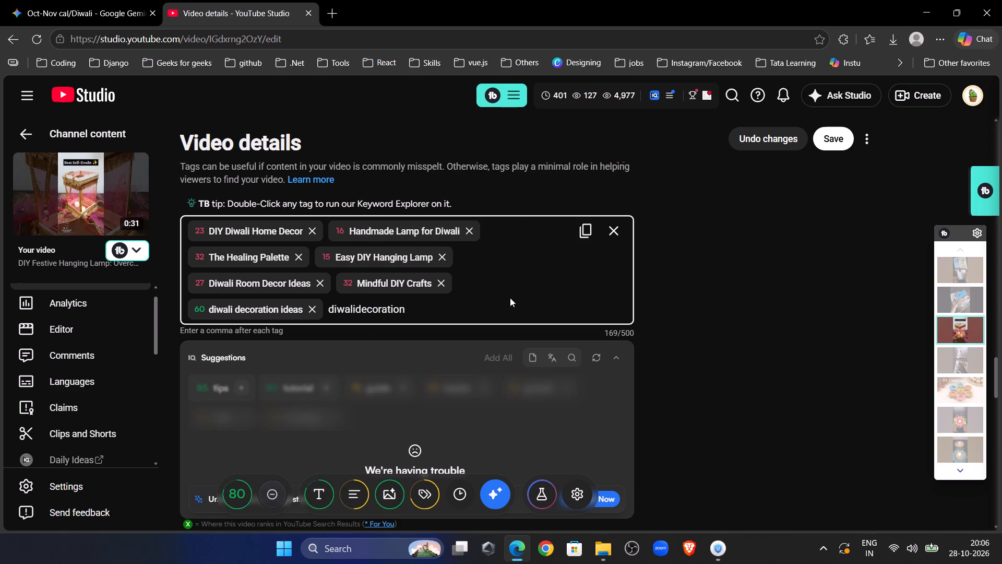
scroll(542, 251, "up", 4)
scroll(578, 268, "down", 4)
left_click(378, 310)
left_click(376, 372)
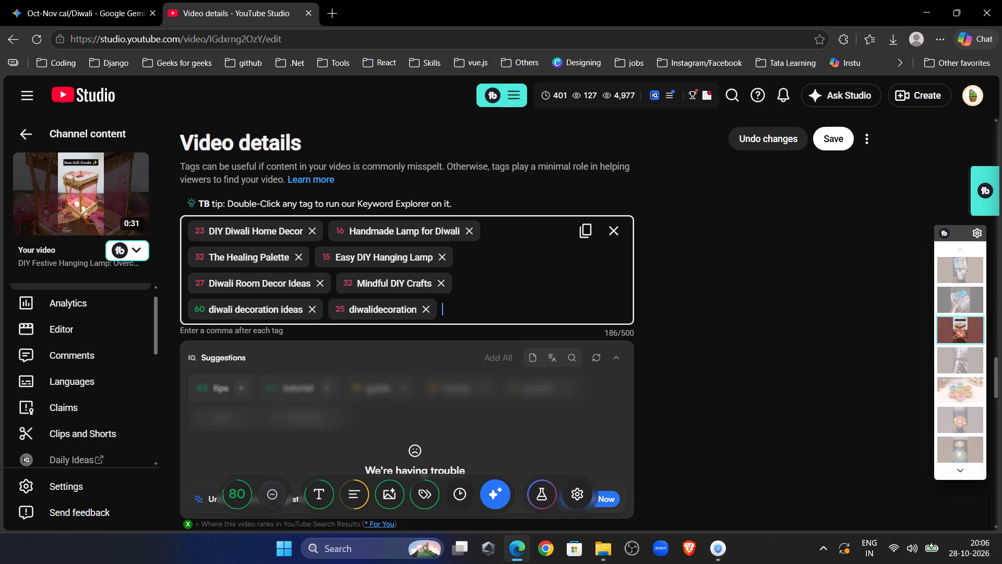
Add the suggested tag "diwali 2026" and clear the leftover text "diwali 2026 vlog" from the Tags field.
type("diwalu")
key("BackSpace")
key("i")
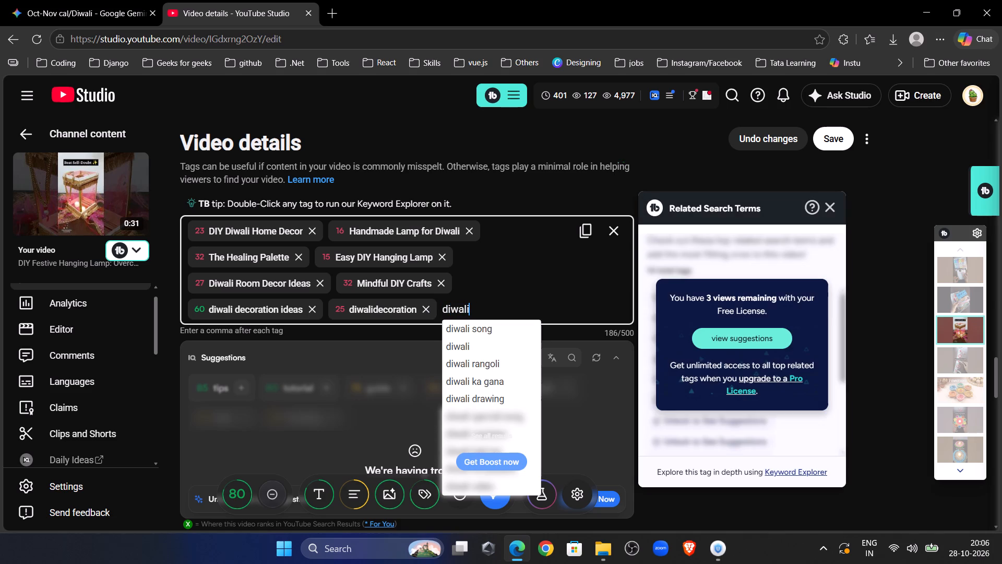
key("space")
type("2026")
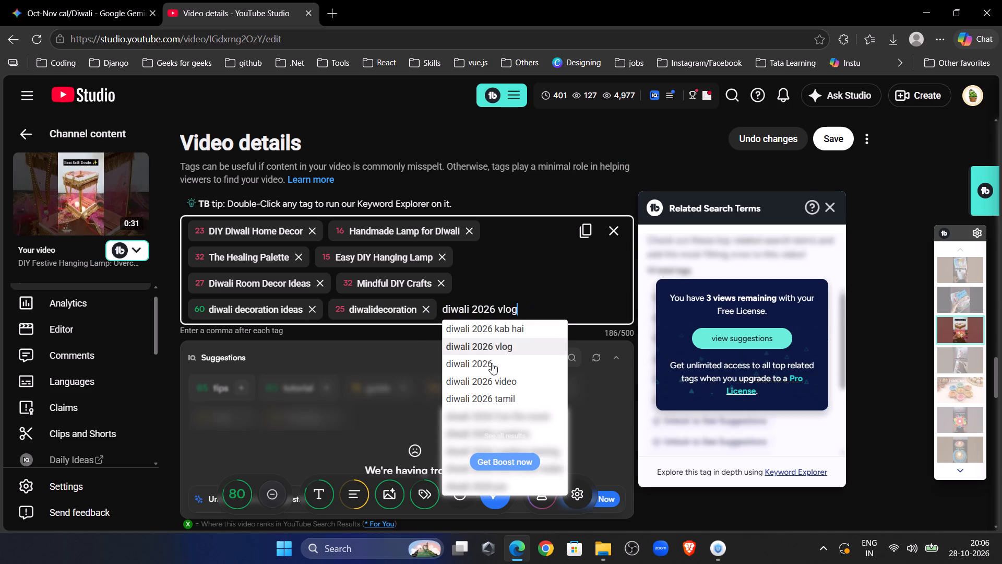
left_click(476, 361)
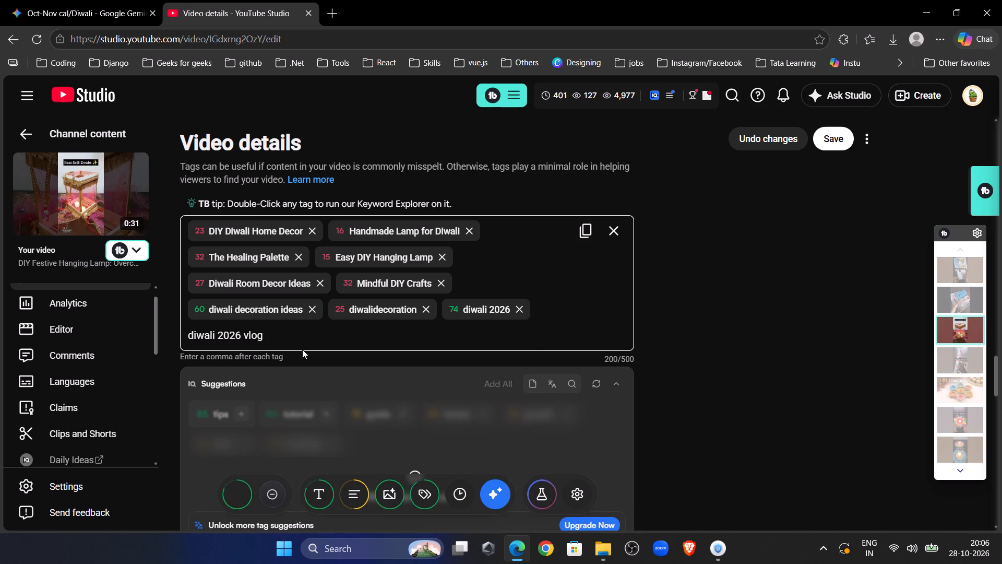
left_click_drag(267, 335, 181, 344)
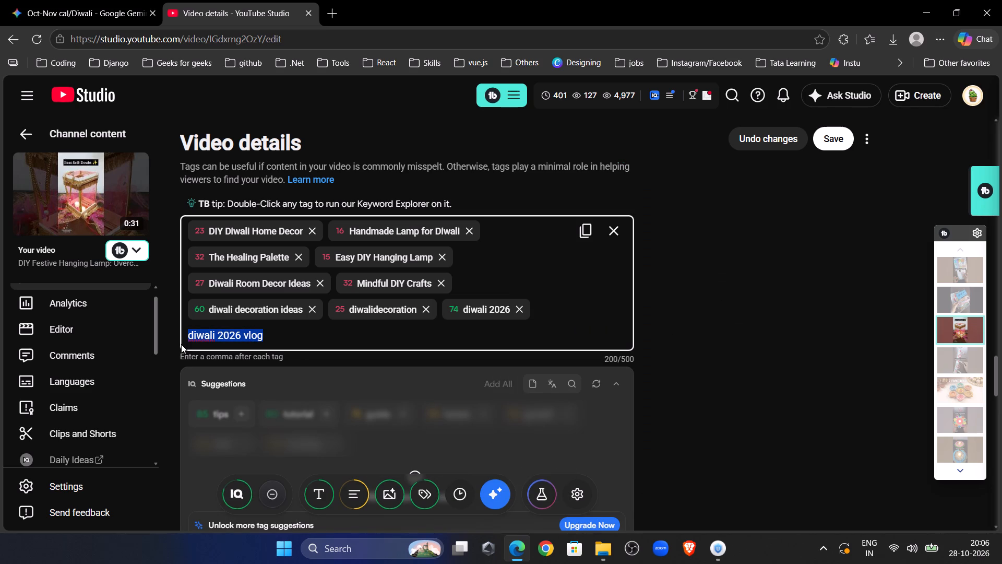
key("BackSpace")
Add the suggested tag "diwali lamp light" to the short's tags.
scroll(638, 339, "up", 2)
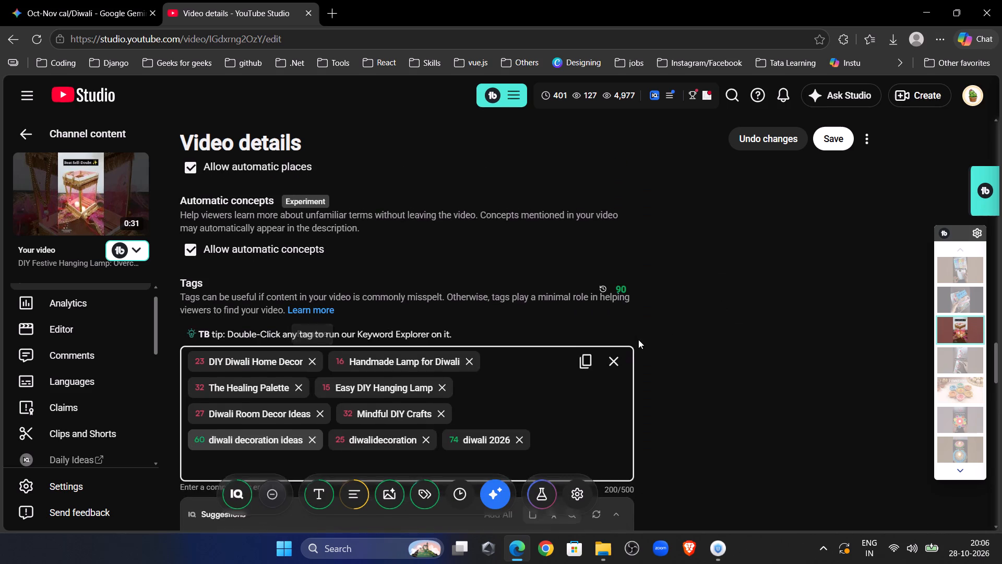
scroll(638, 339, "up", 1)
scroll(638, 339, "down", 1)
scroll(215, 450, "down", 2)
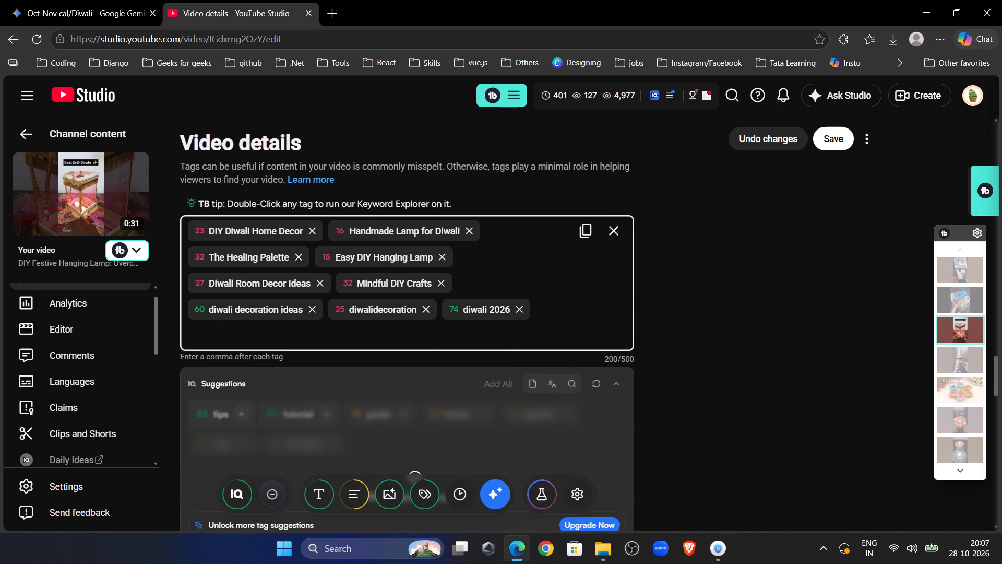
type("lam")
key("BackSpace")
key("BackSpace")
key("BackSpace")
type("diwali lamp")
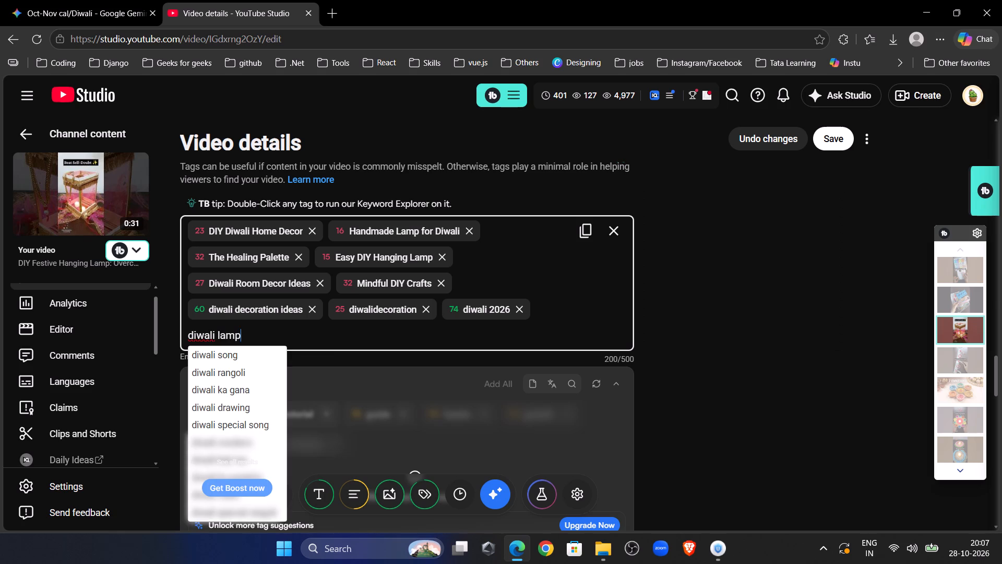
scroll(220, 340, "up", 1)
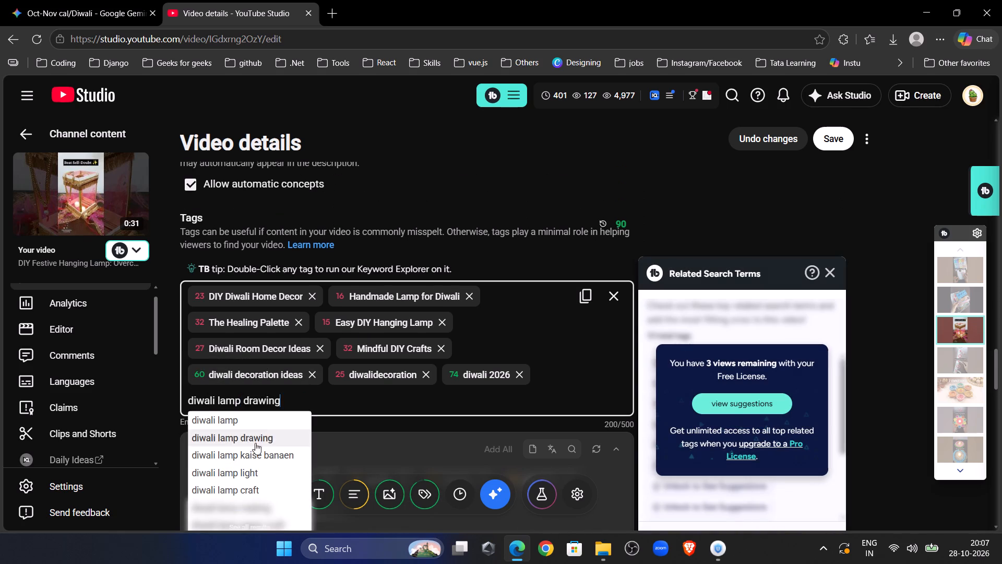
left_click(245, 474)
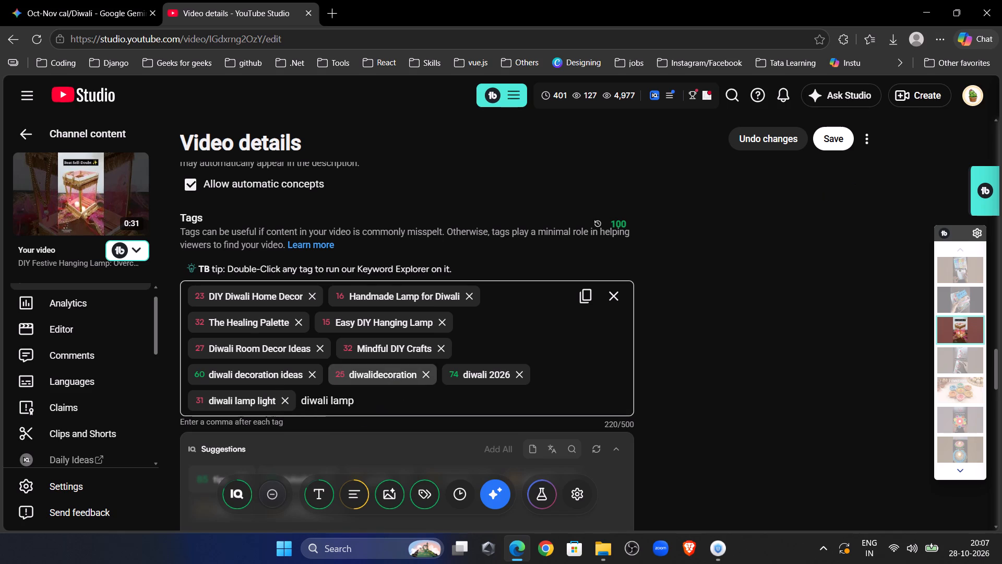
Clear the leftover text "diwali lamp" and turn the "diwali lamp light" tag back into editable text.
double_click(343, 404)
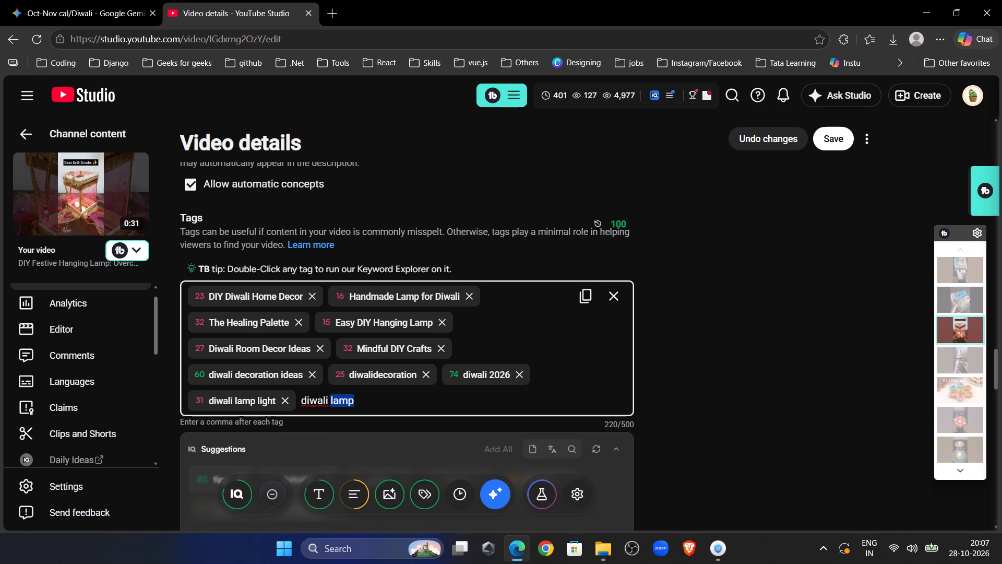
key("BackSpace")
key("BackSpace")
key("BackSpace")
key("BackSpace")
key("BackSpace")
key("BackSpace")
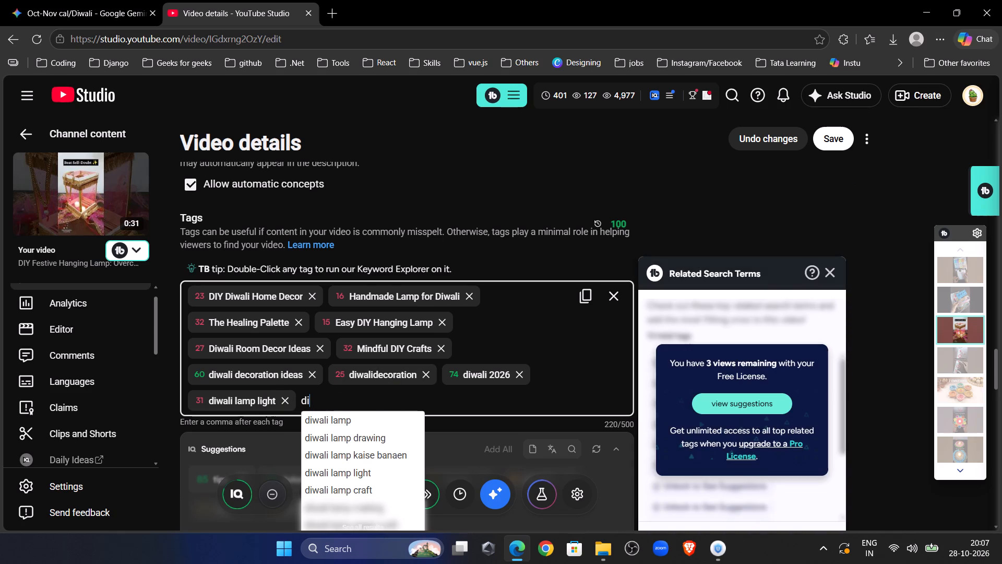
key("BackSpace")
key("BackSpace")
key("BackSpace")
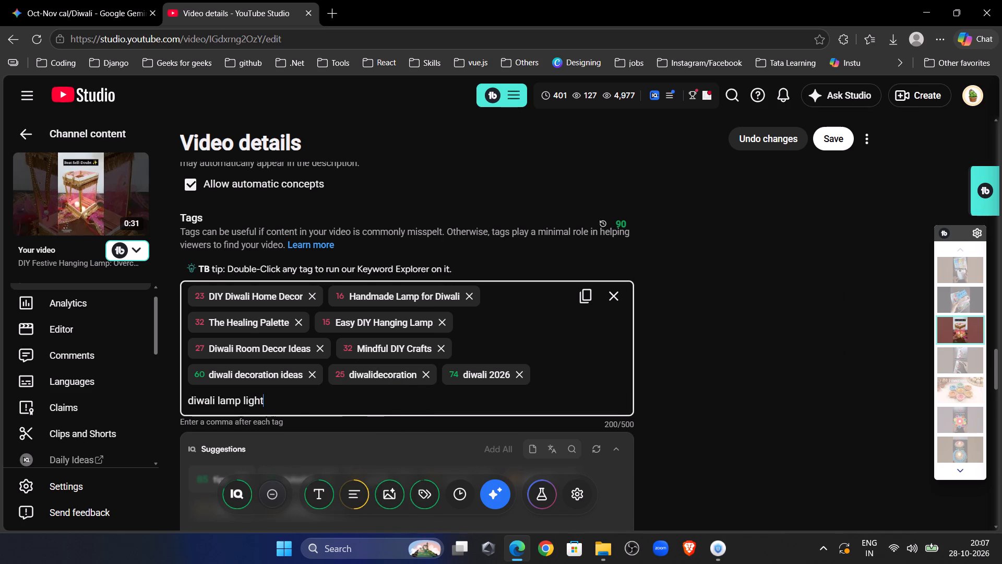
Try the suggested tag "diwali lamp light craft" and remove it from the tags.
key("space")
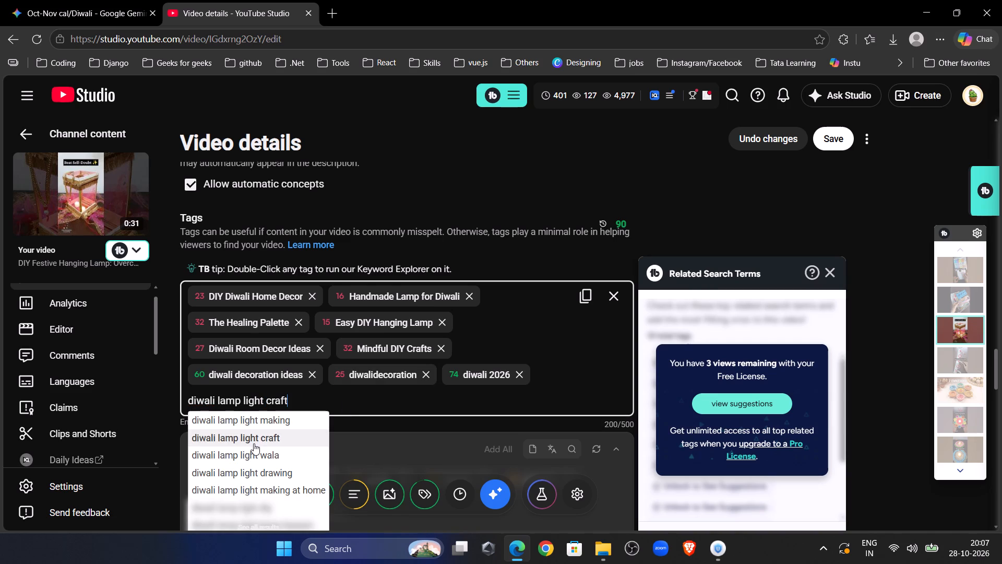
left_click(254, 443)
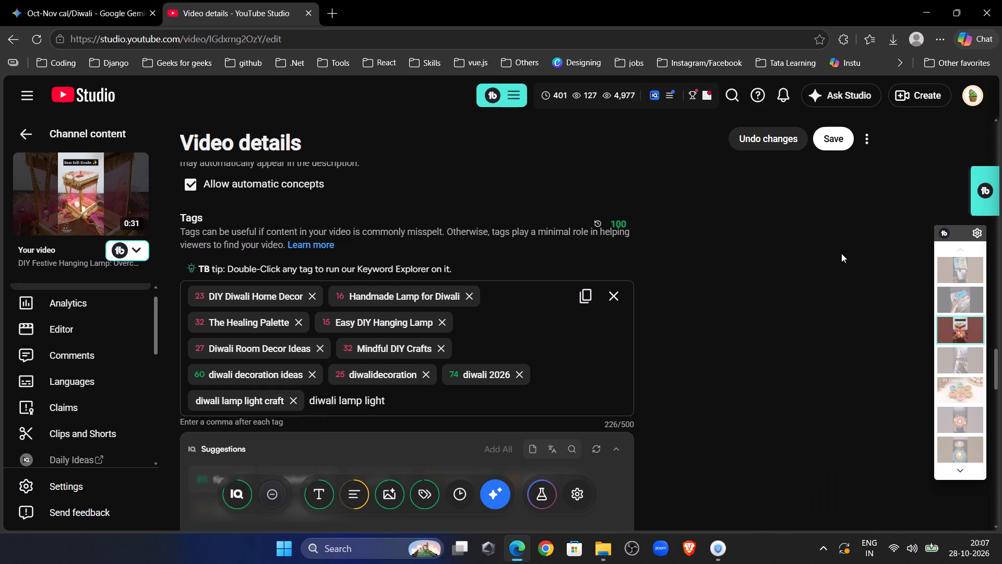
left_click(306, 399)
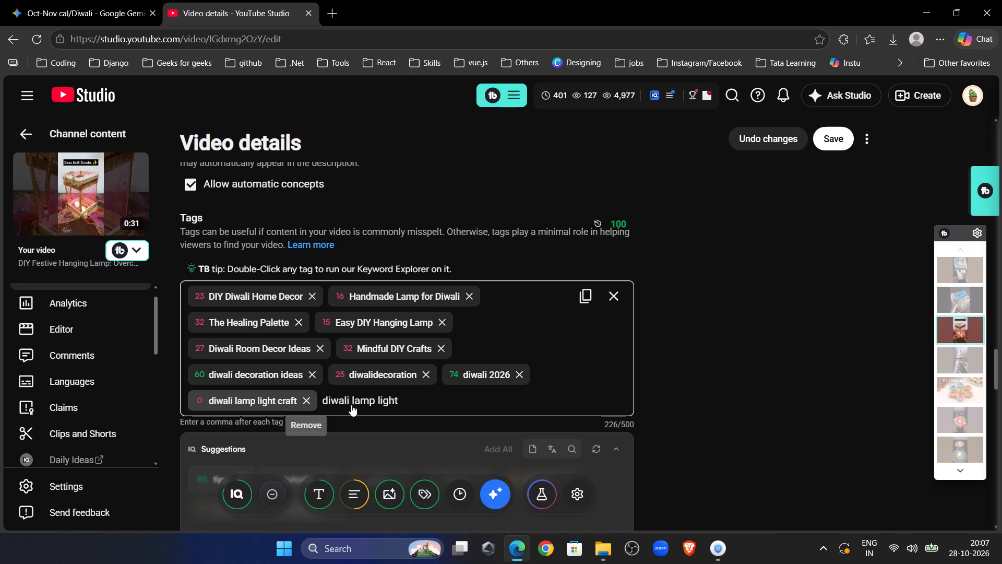
Shorten the leftover text "diwali lamp light" to "diwali lamp", add the suggested tag "diwali lamp", and clear the remaining text.
double_click(255, 401)
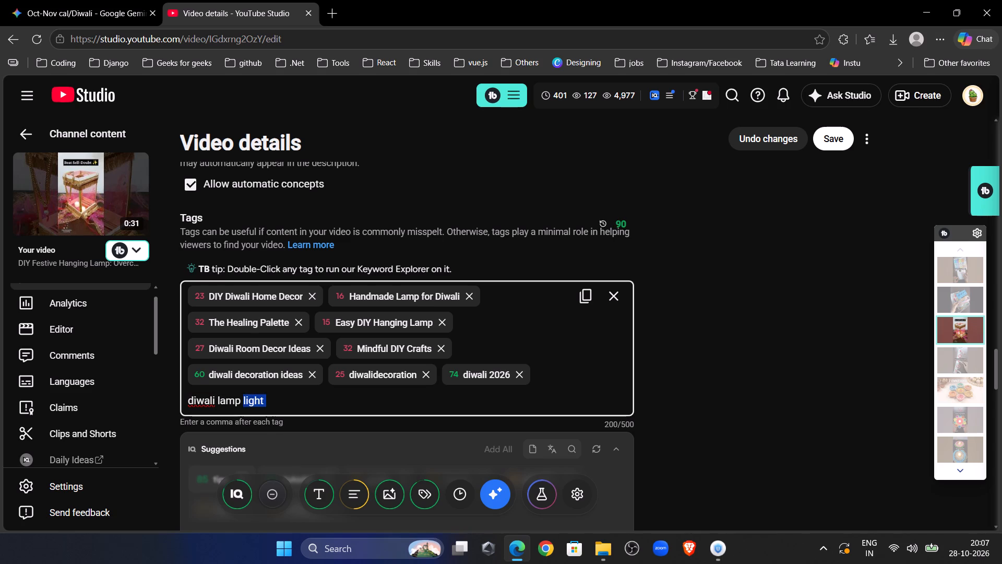
key("BackSpace")
key("BackSpace")
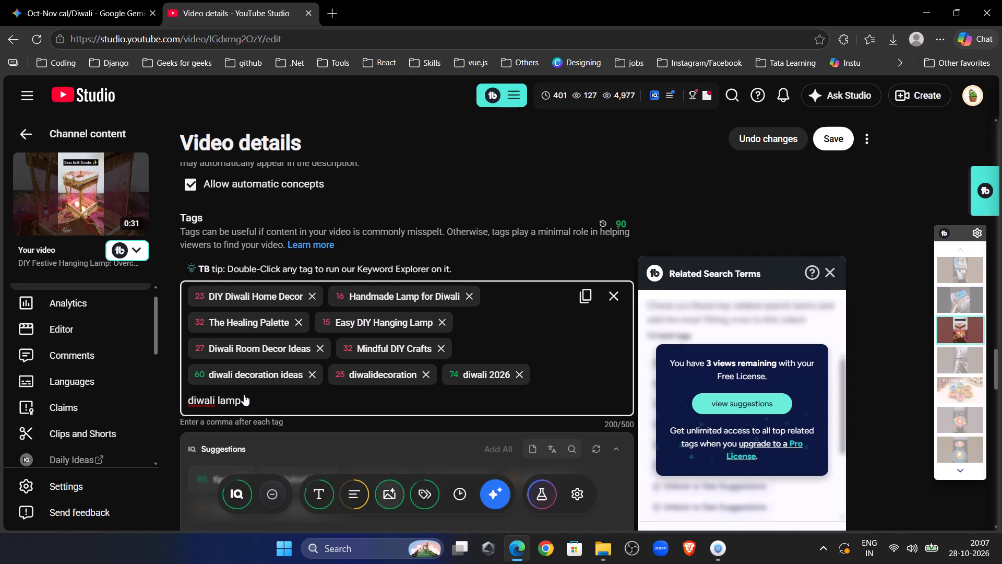
left_click(231, 419)
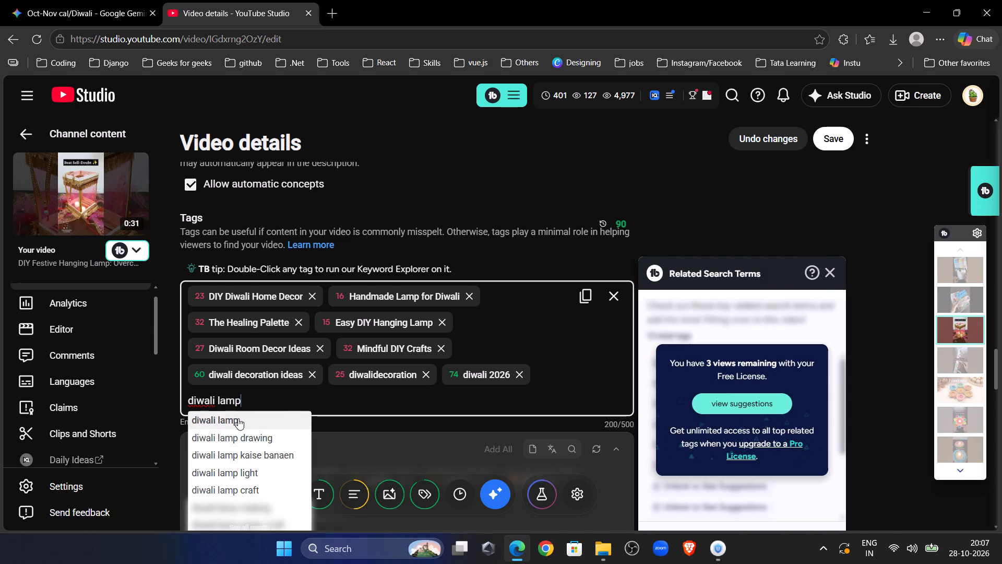
double_click(321, 402)
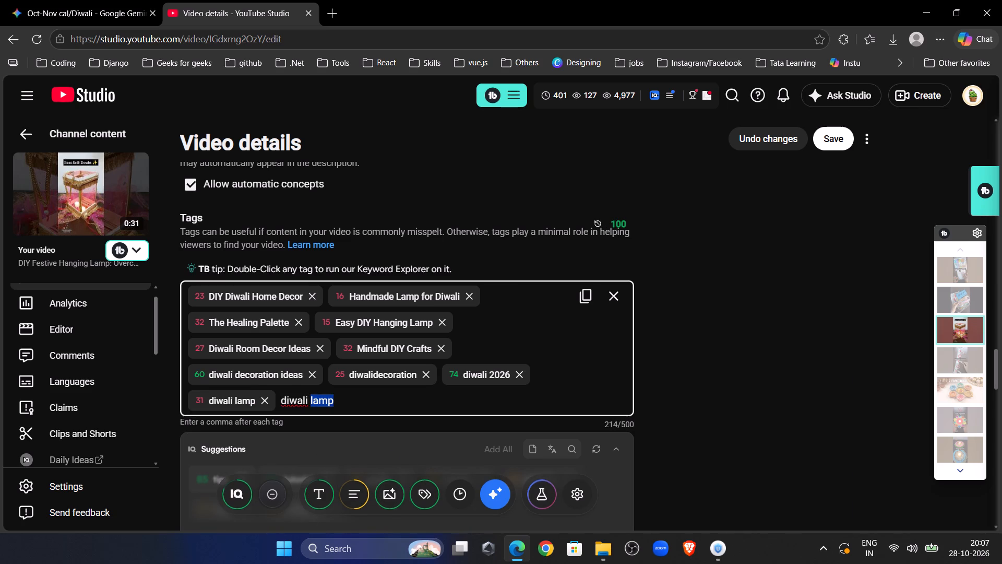
key("BackSpace")
key("BackSpace")
key("BackSpace")
key("BackSpace")
key("BackSpace")
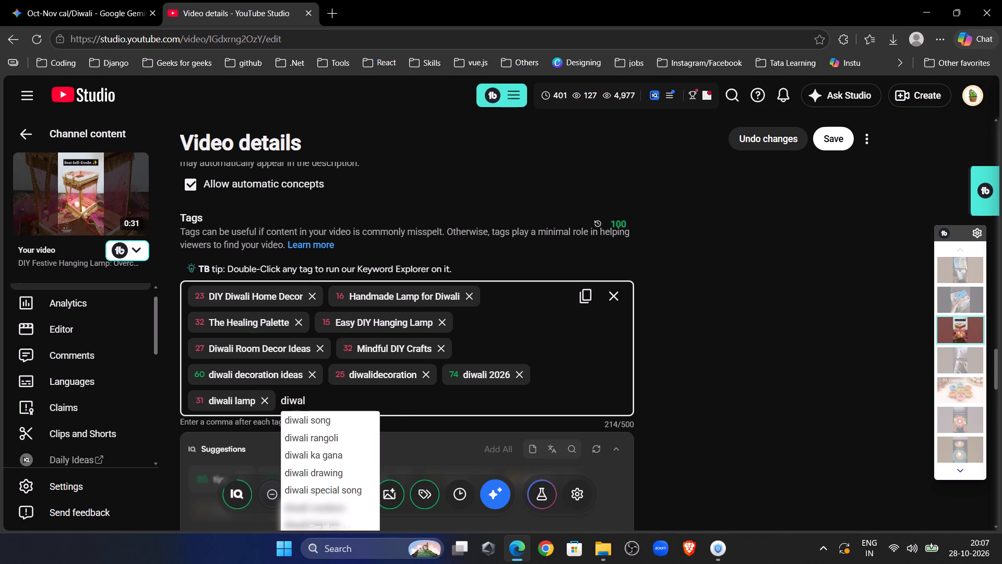
key("BackSpace")
key("BackSpace")
key("BackSpace")
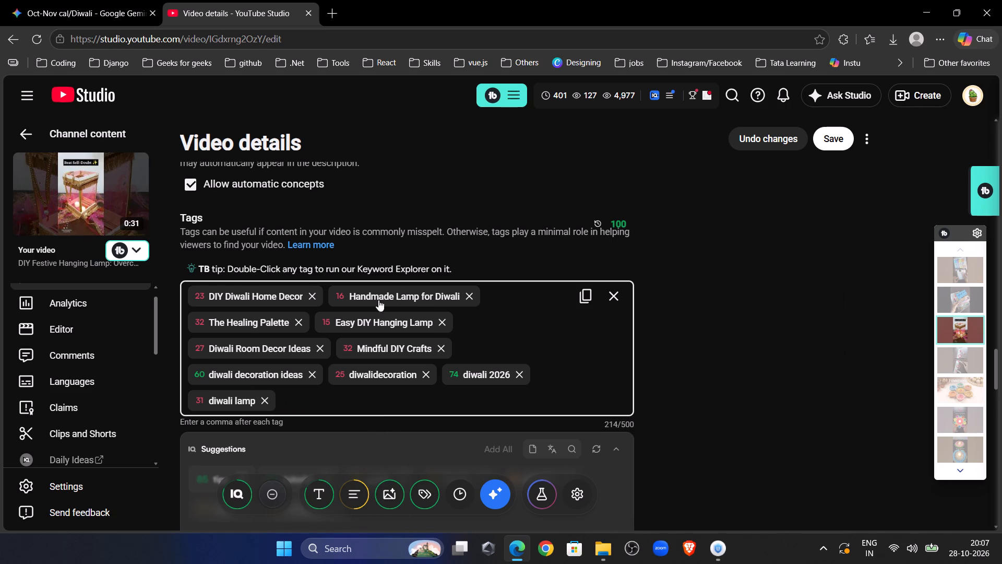
left_click(703, 263)
Review the short's description, hashtags, thumbnail, recommended tags, category and comment settings before saving.
scroll(676, 260, "up", 20)
scroll(676, 260, "up", 1)
scroll(652, 316, "up", 8)
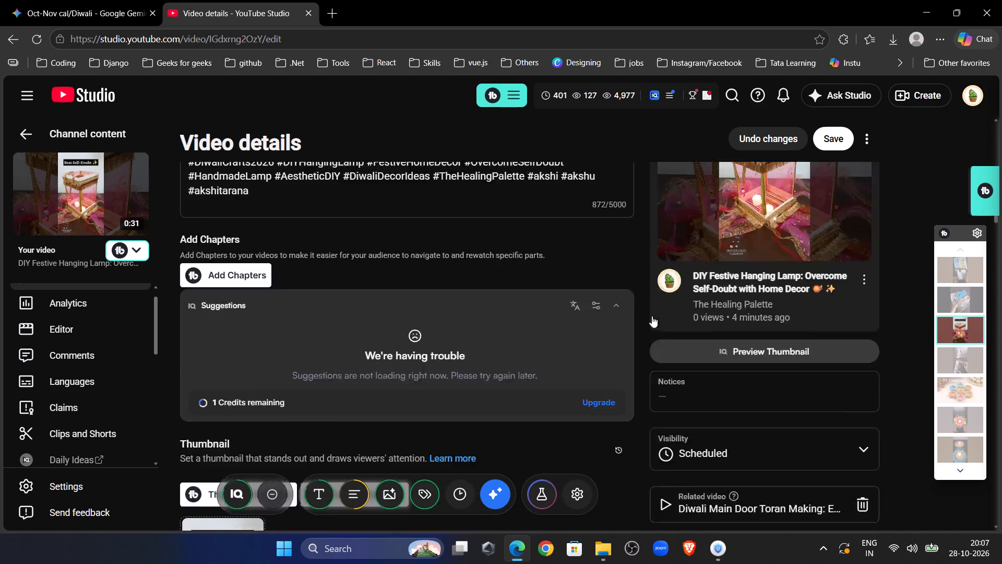
scroll(640, 325, "up", 7)
scroll(640, 325, "down", 3)
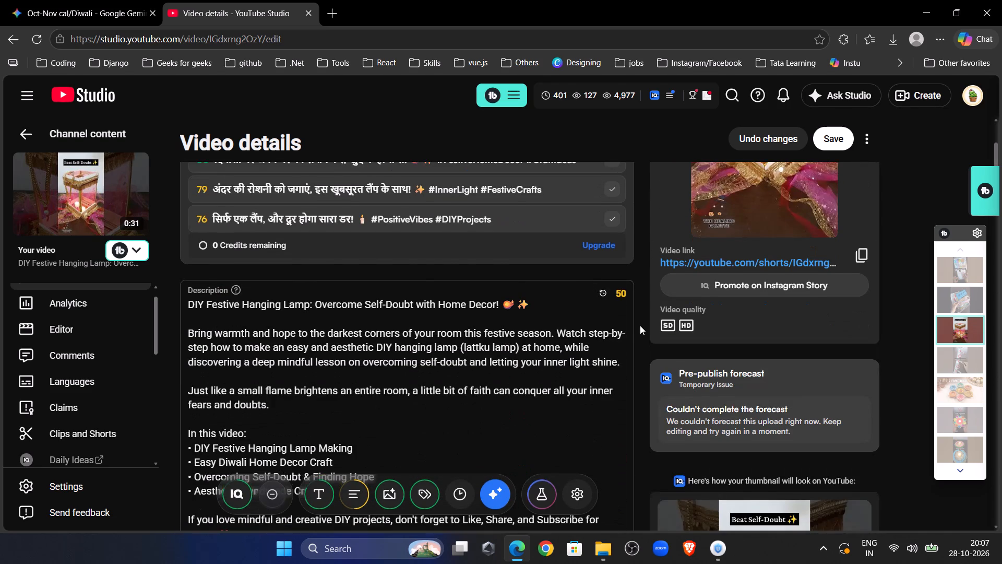
scroll(374, 343, "down", 3)
left_click(471, 360)
left_click(467, 394)
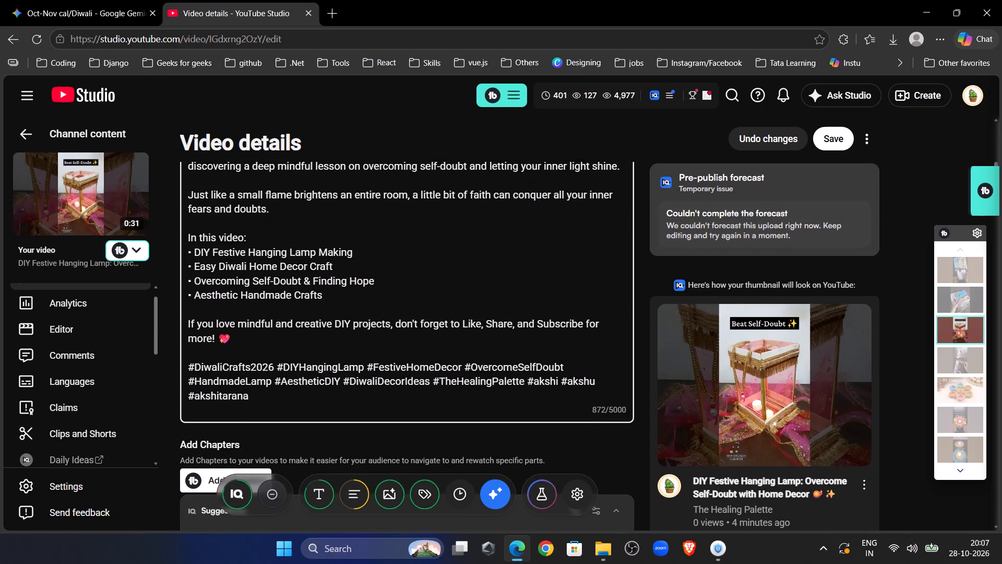
scroll(473, 392, "up", 7)
scroll(473, 392, "down", 10)
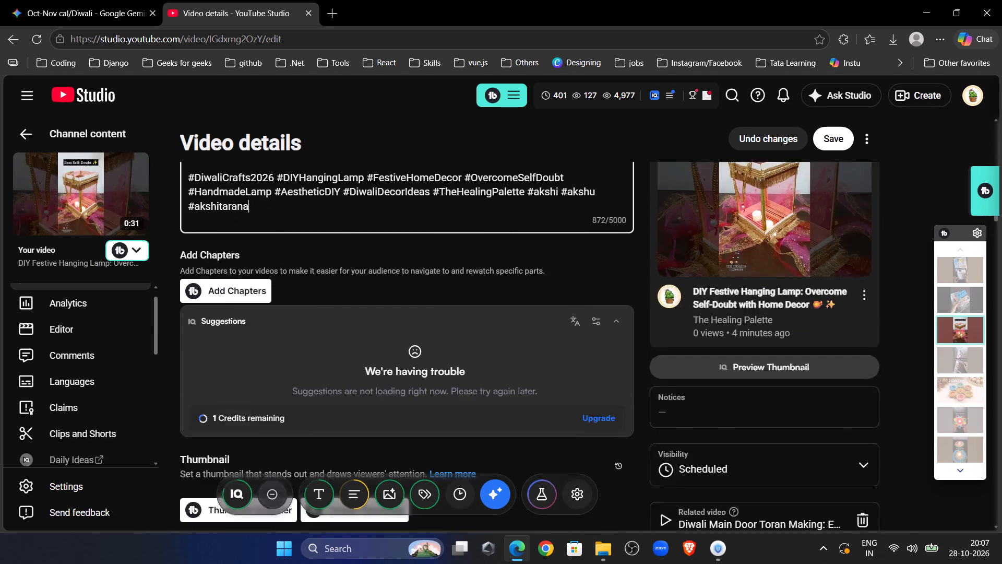
scroll(473, 393, "up", 3)
scroll(473, 393, "down", 6)
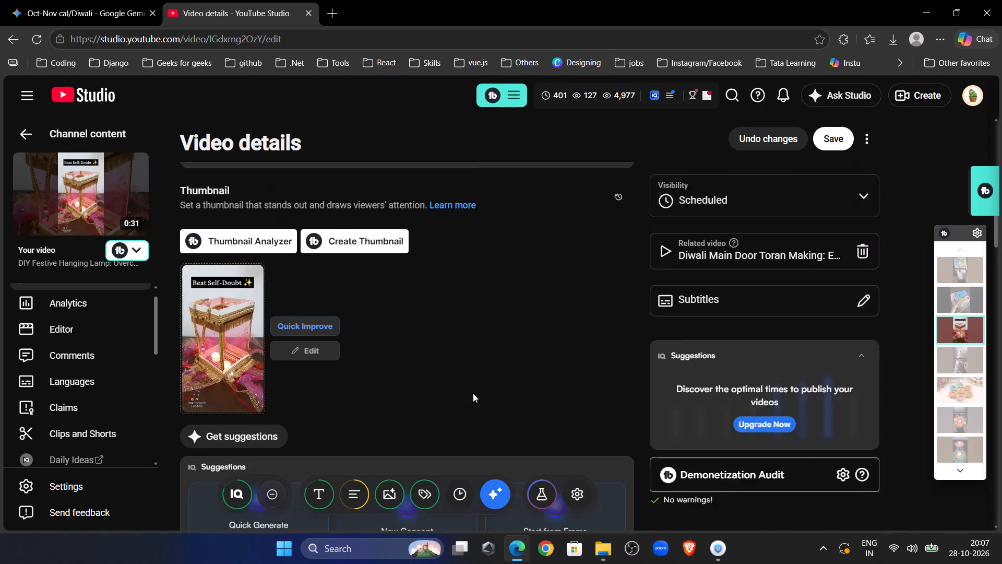
scroll(473, 393, "down", 20)
scroll(473, 393, "down", 6)
scroll(473, 393, "up", 4)
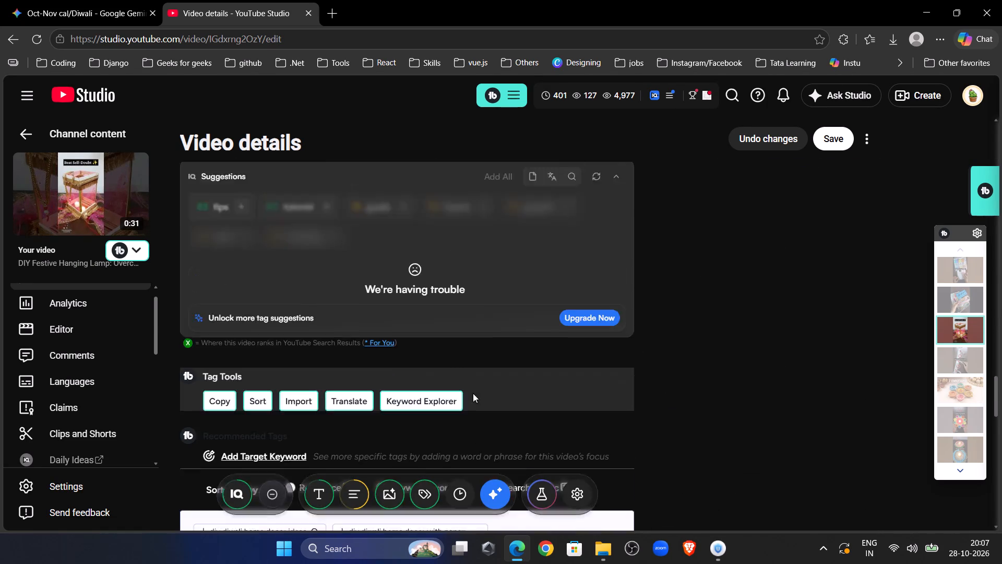
scroll(527, 240, "down", 7)
scroll(521, 281, "down", 6)
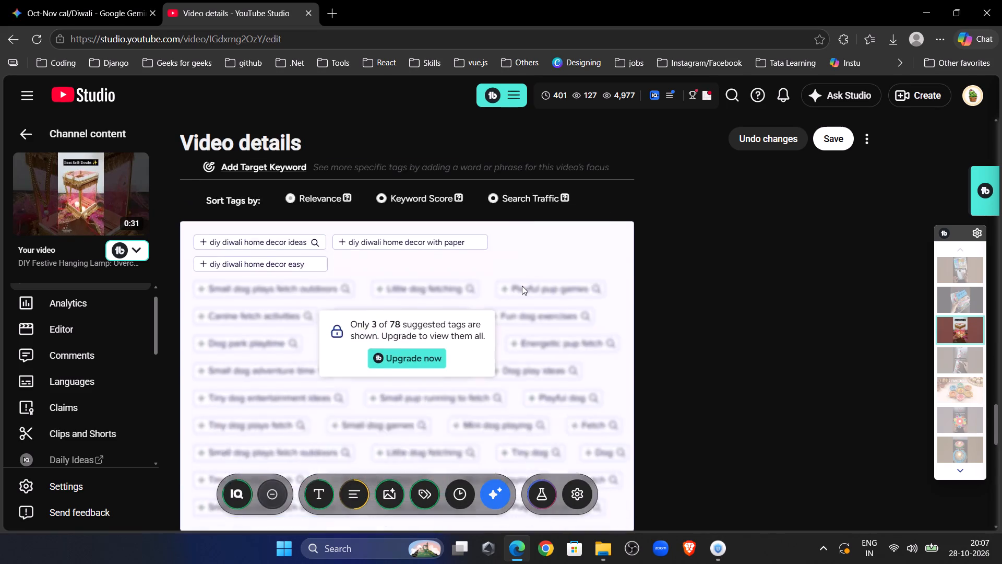
scroll(522, 286, "down", 13)
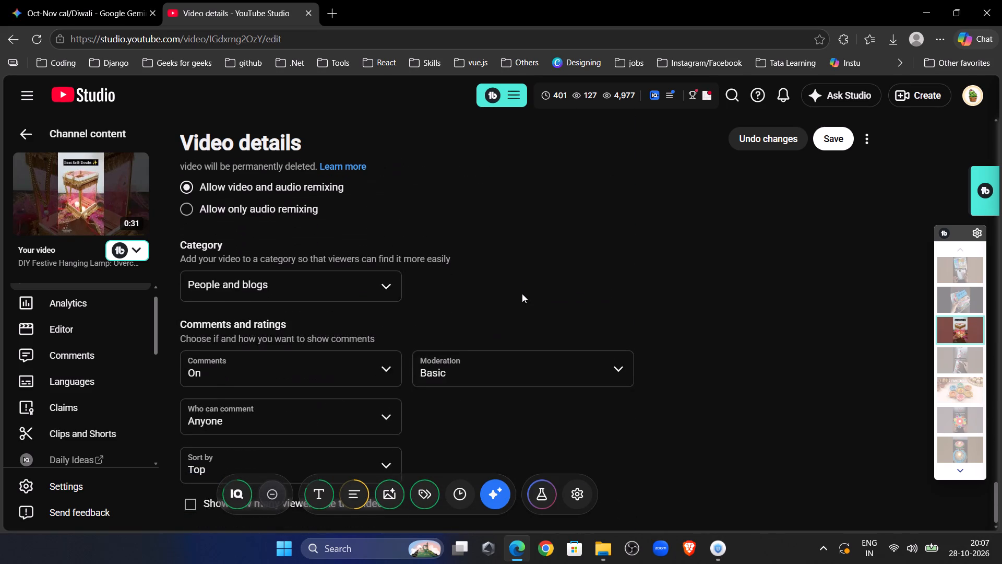
scroll(522, 293, "down", 6)
scroll(648, 371, "up", 15)
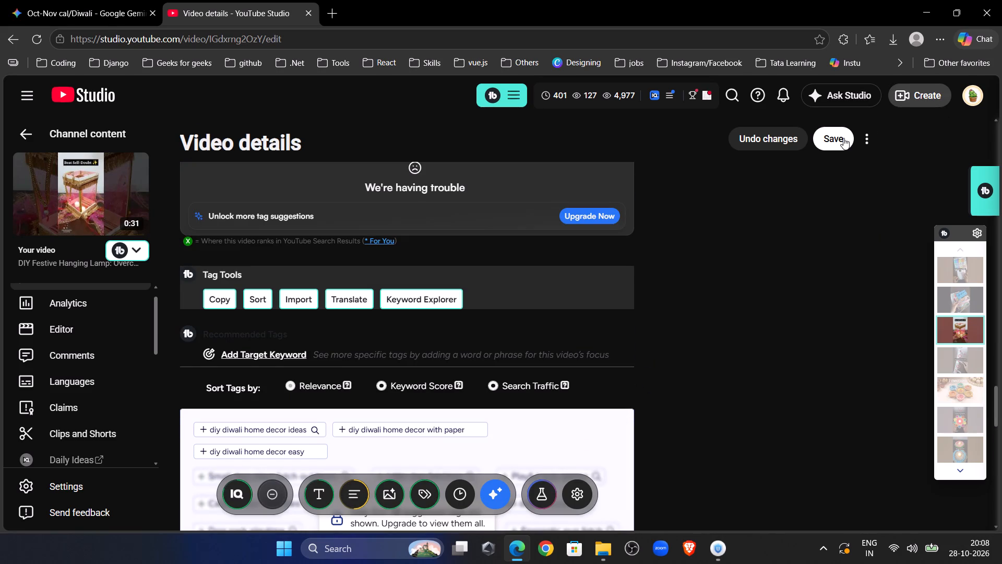
Save the changes to the short's video details.
left_click(843, 138)
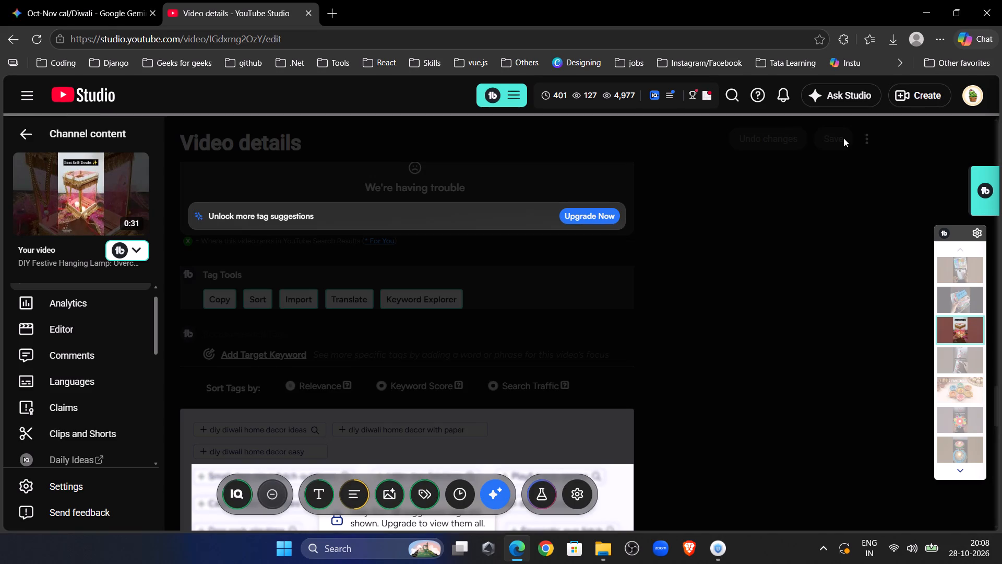
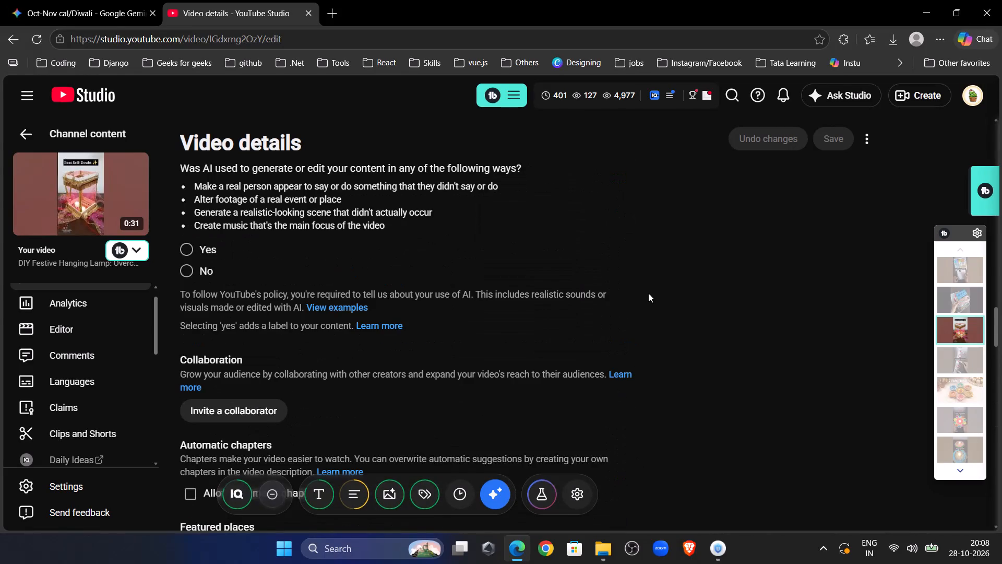
Look over the short's saved description and return to the channel content list.
scroll(648, 287, "up", 20)
scroll(648, 287, "up", 5)
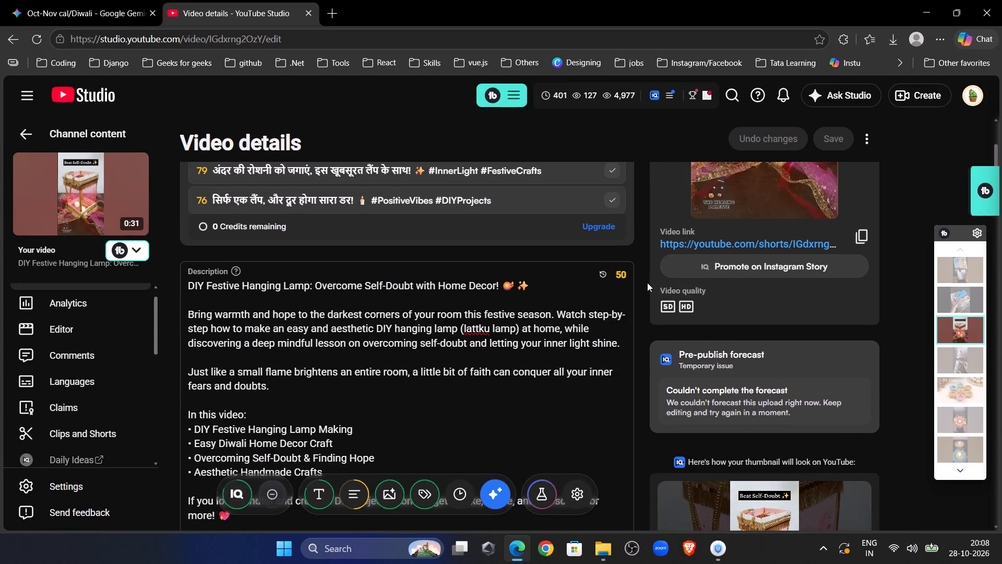
scroll(647, 283, "up", 7)
scroll(561, 344, "down", 5)
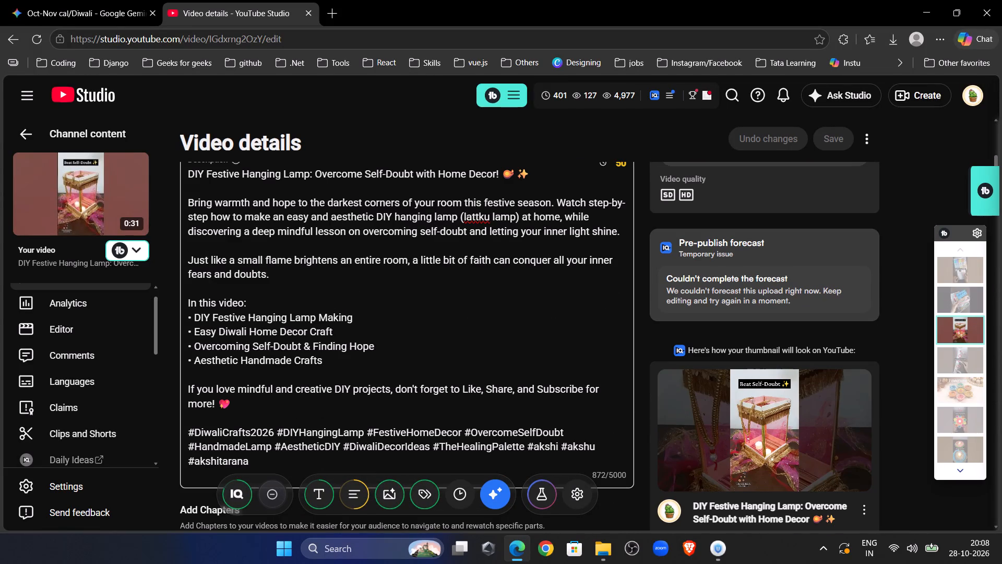
left_click(24, 133)
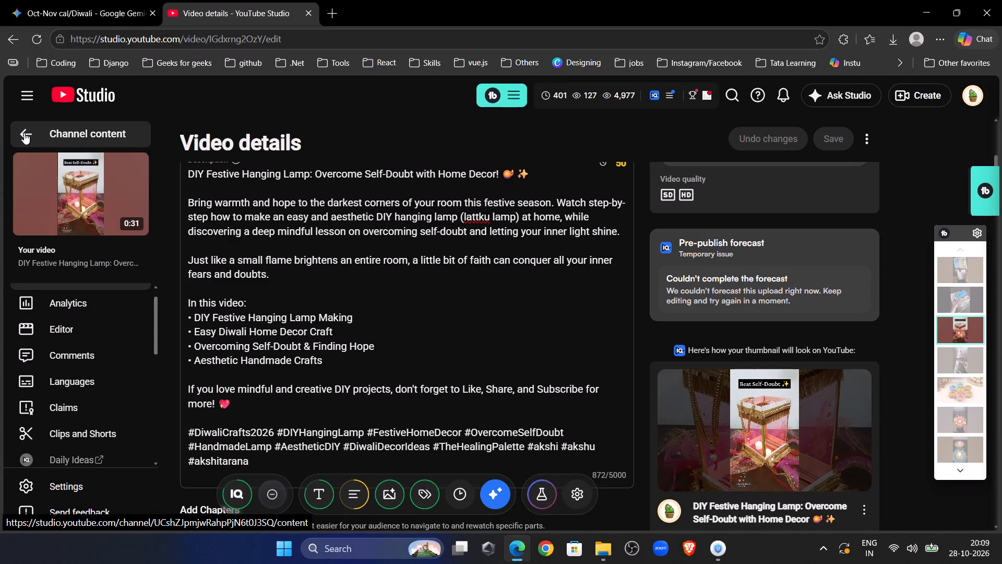
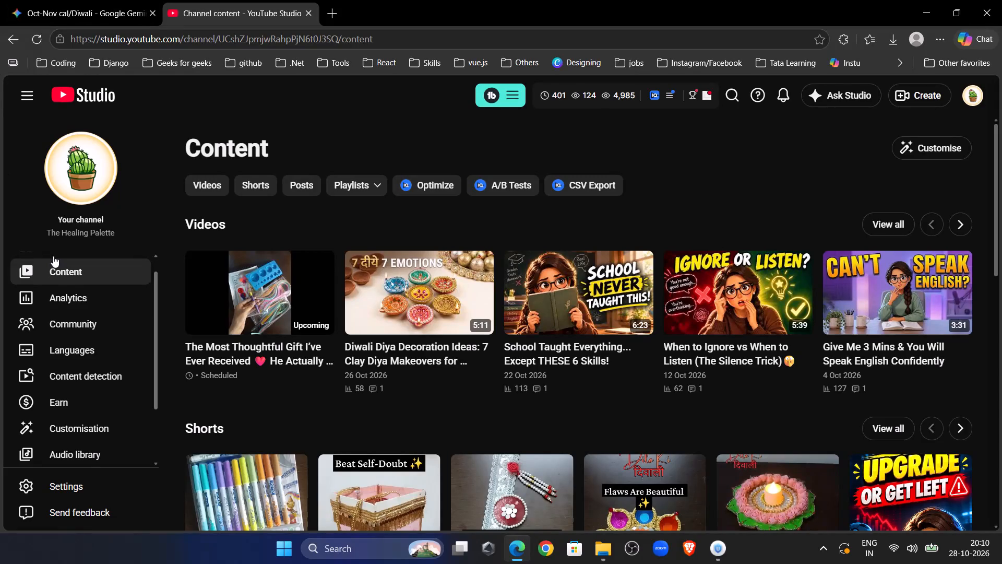
Switch from the channel content overview to the channel dashboard.
scroll(308, 265, "up", 13)
scroll(93, 238, "up", 2)
left_click(92, 263)
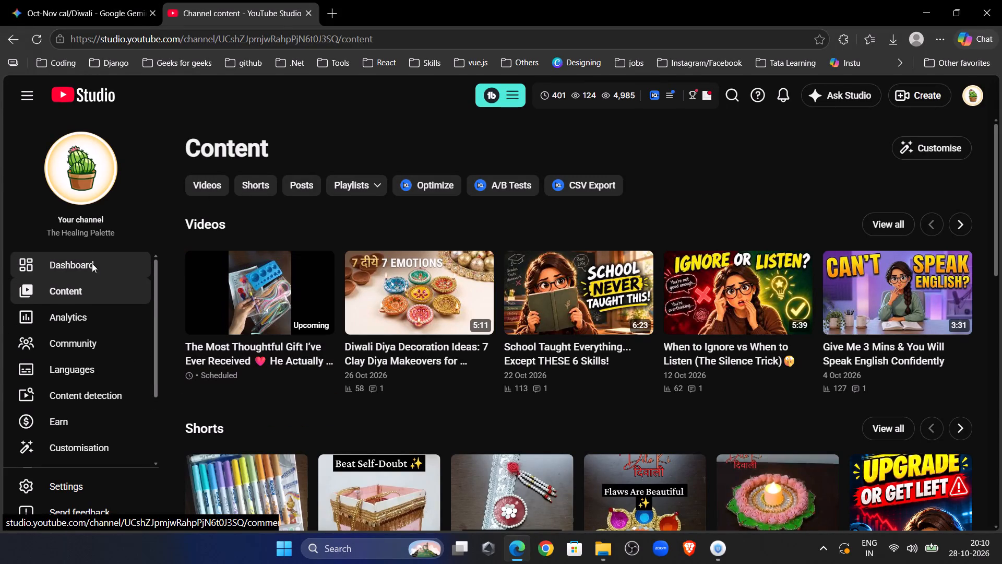
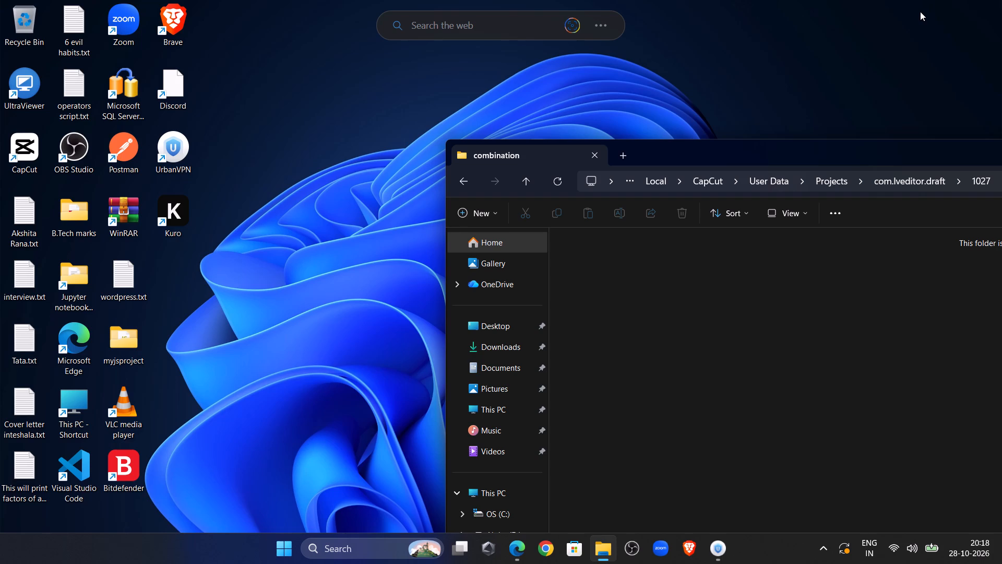
left_click_drag(902, 151, 331, 0)
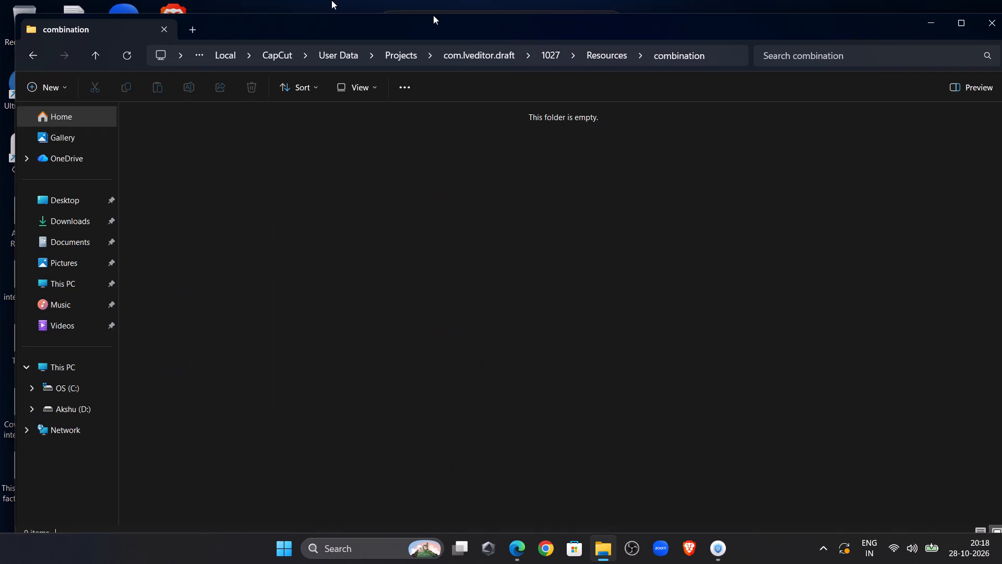
left_click_drag(331, 0, 337, 0)
left_click(983, 7)
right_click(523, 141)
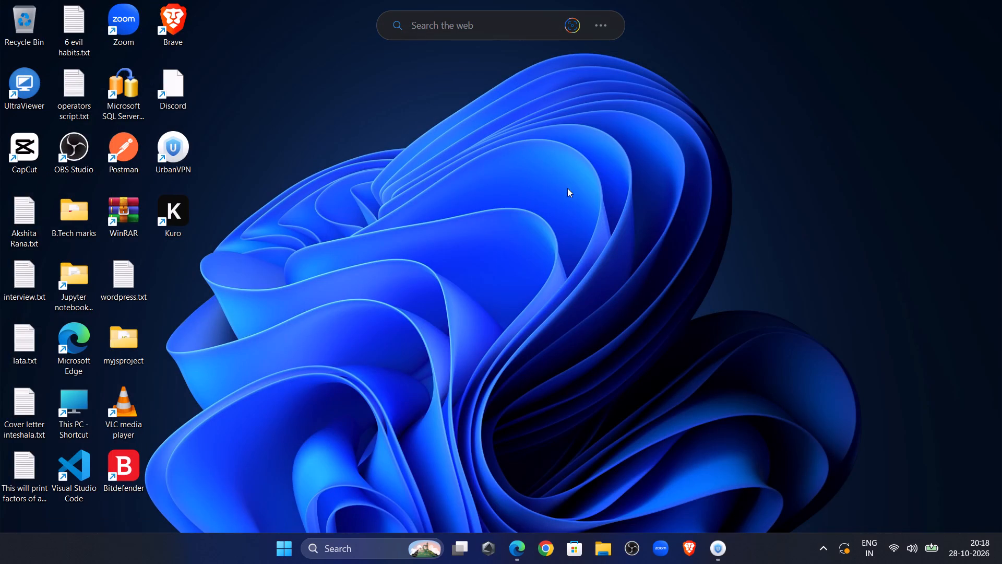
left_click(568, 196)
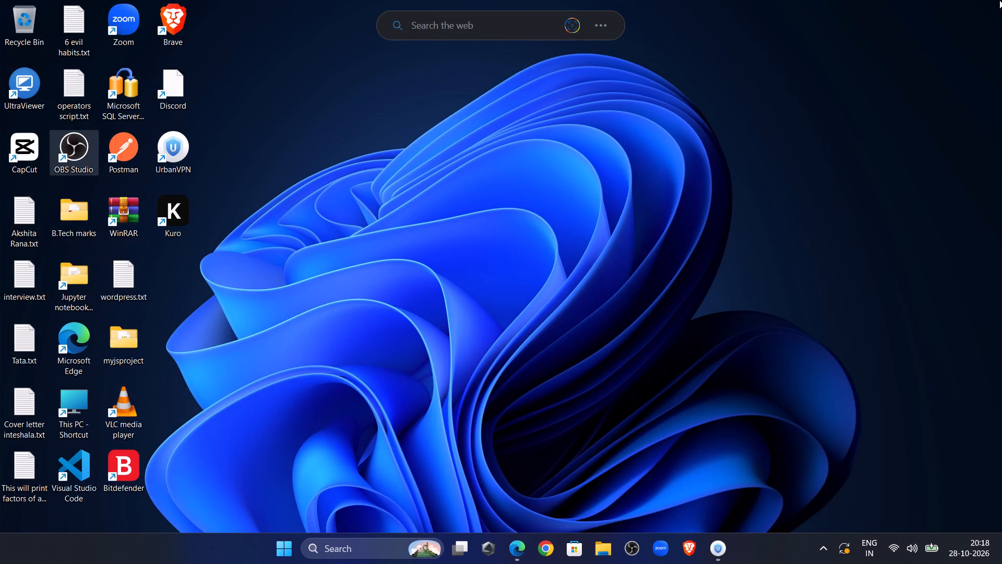